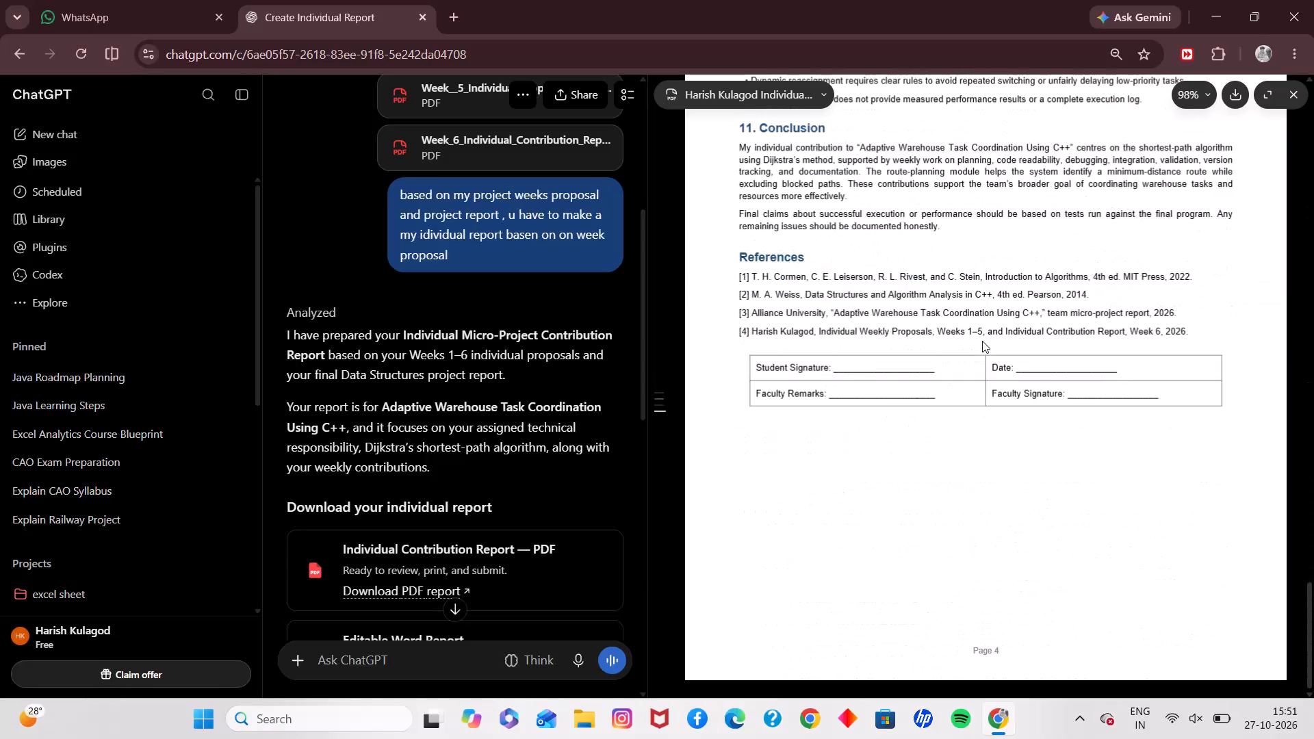
# Download the individual micro-project contribution report as a PDF and open the downloaded file in the browser.
pyautogui.scroll(12, 982, 341)
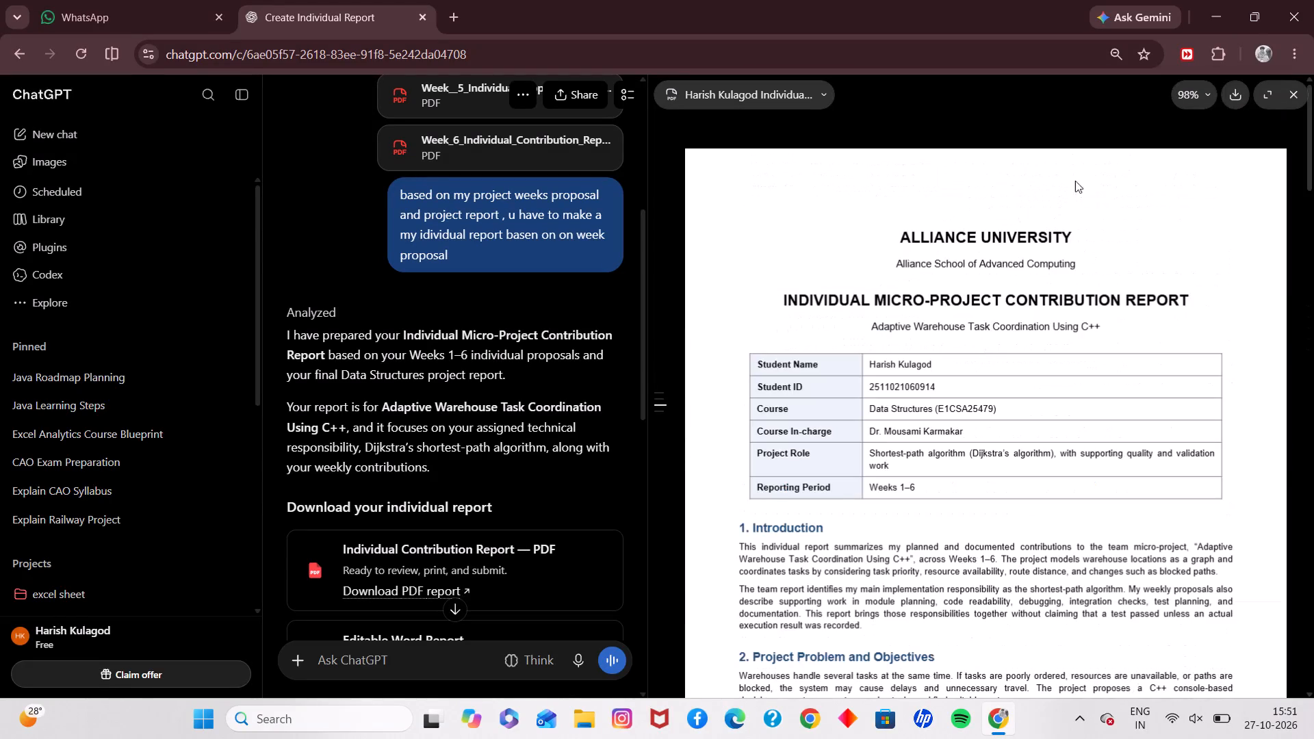
pyautogui.click(1239, 99)
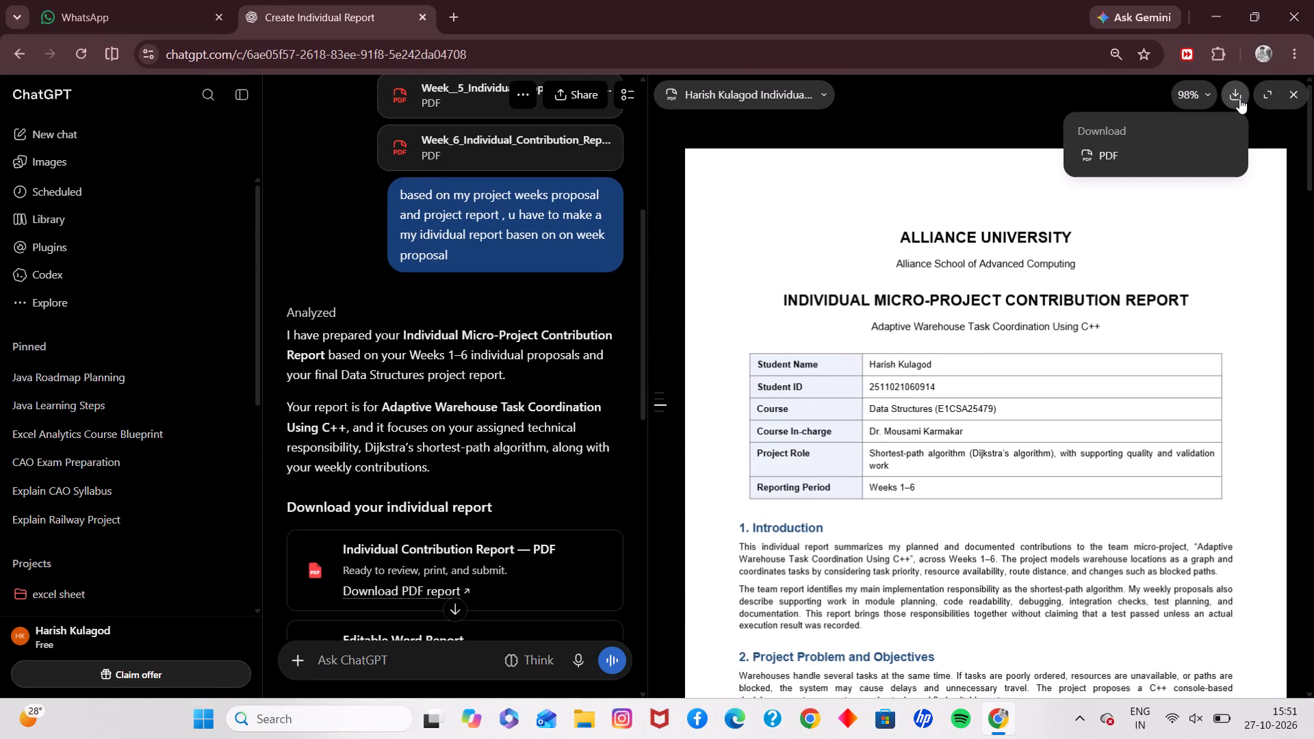
pyautogui.click(1144, 147)
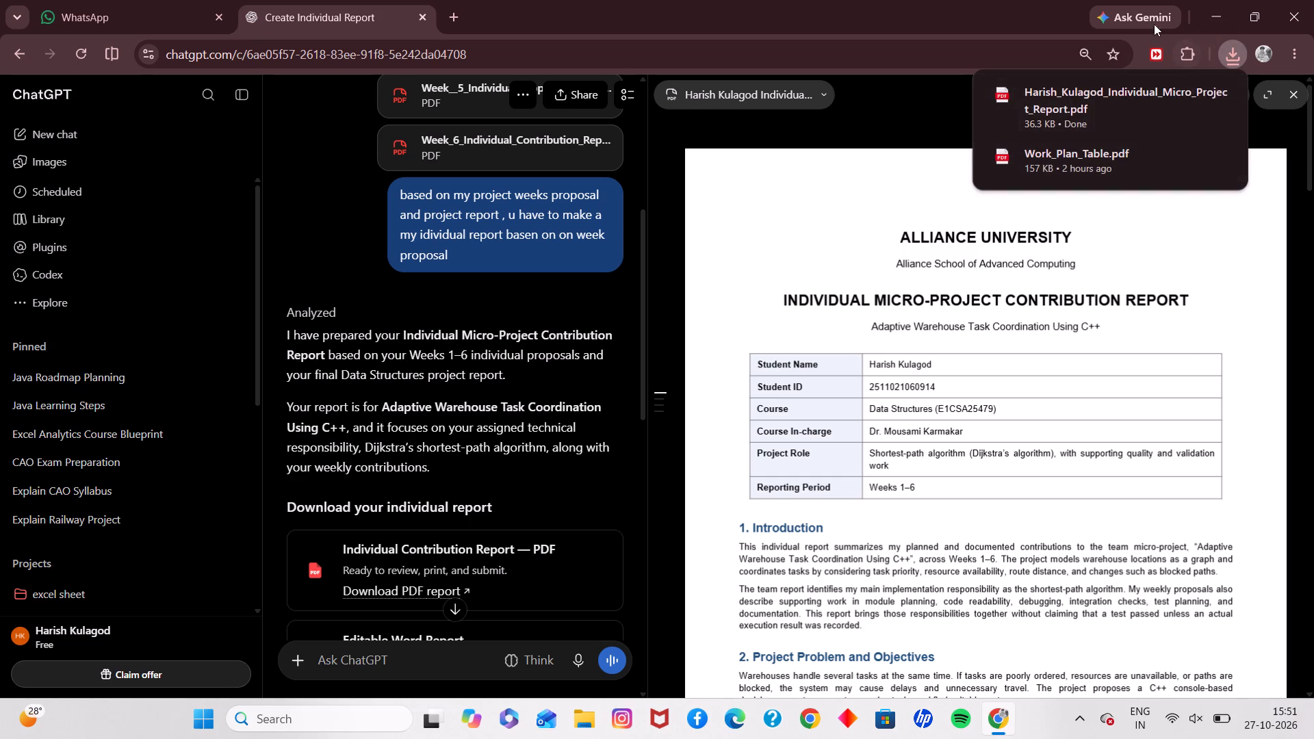
pyautogui.click(1083, 100)
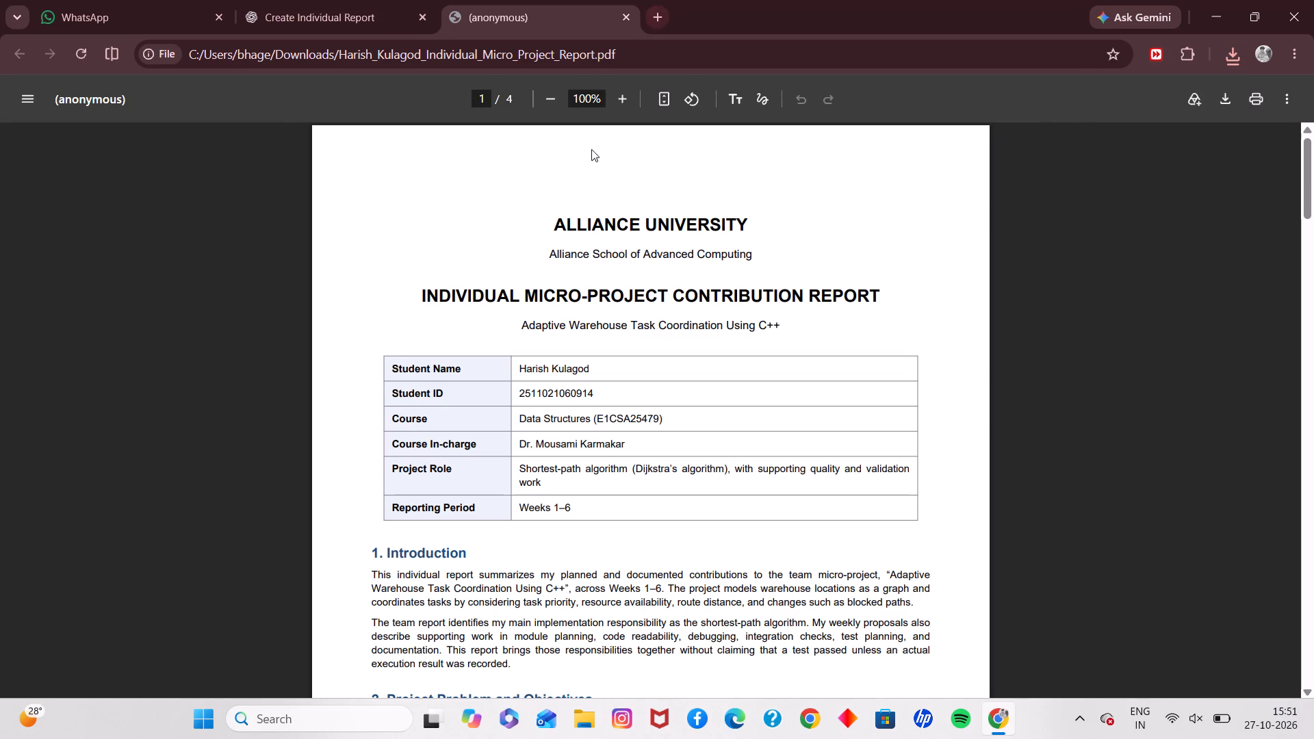
# Close the browser window and open the Downloads folder in File Explorer.
pyautogui.click(1313, 0)
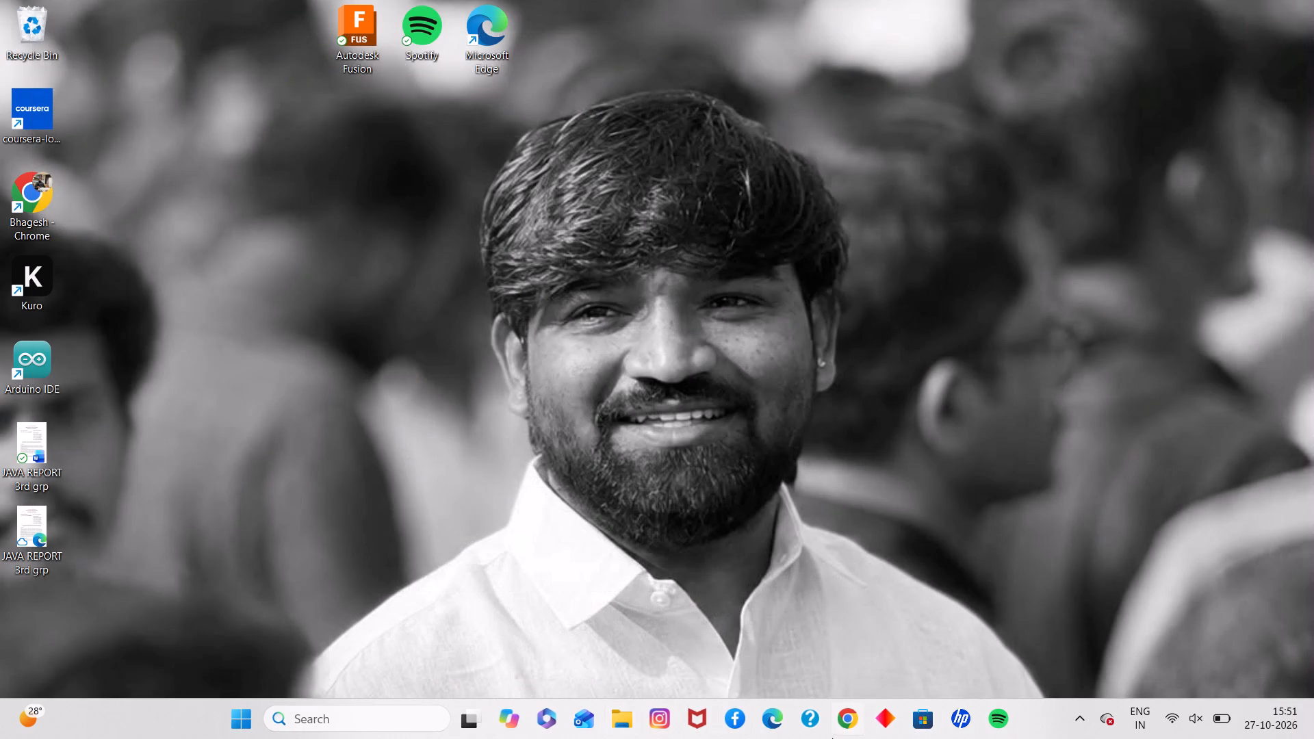
pyautogui.click(629, 721)
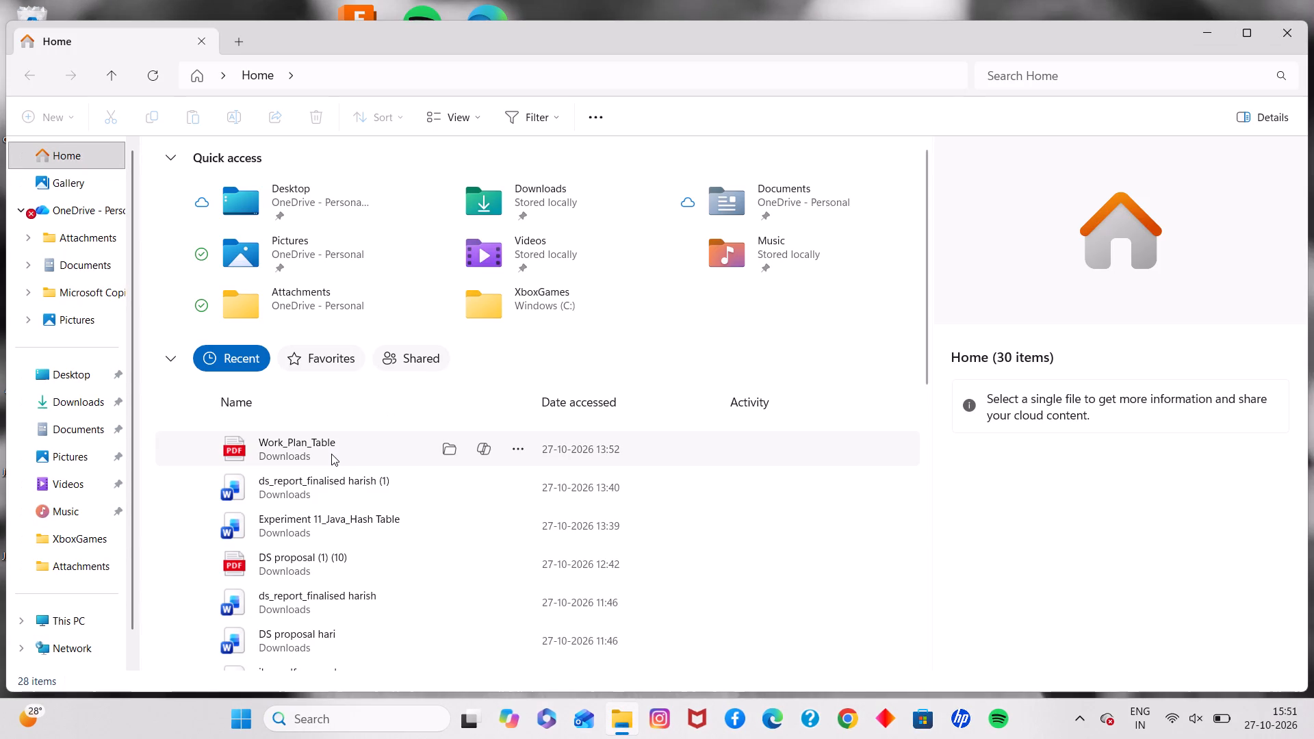
pyautogui.click(70, 404)
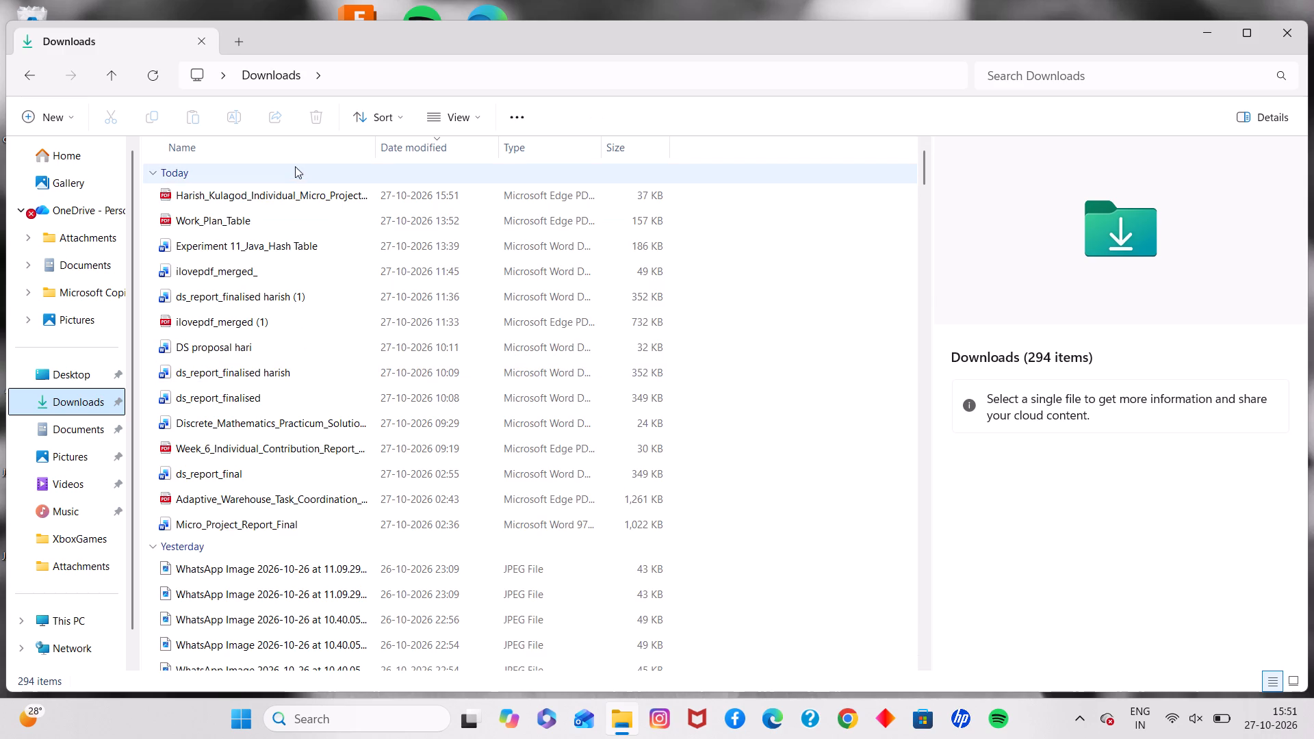
# Open today's Individual Micro Project Report PDF from Downloads with Word, just this once.
pyautogui.rightClick(298, 186)
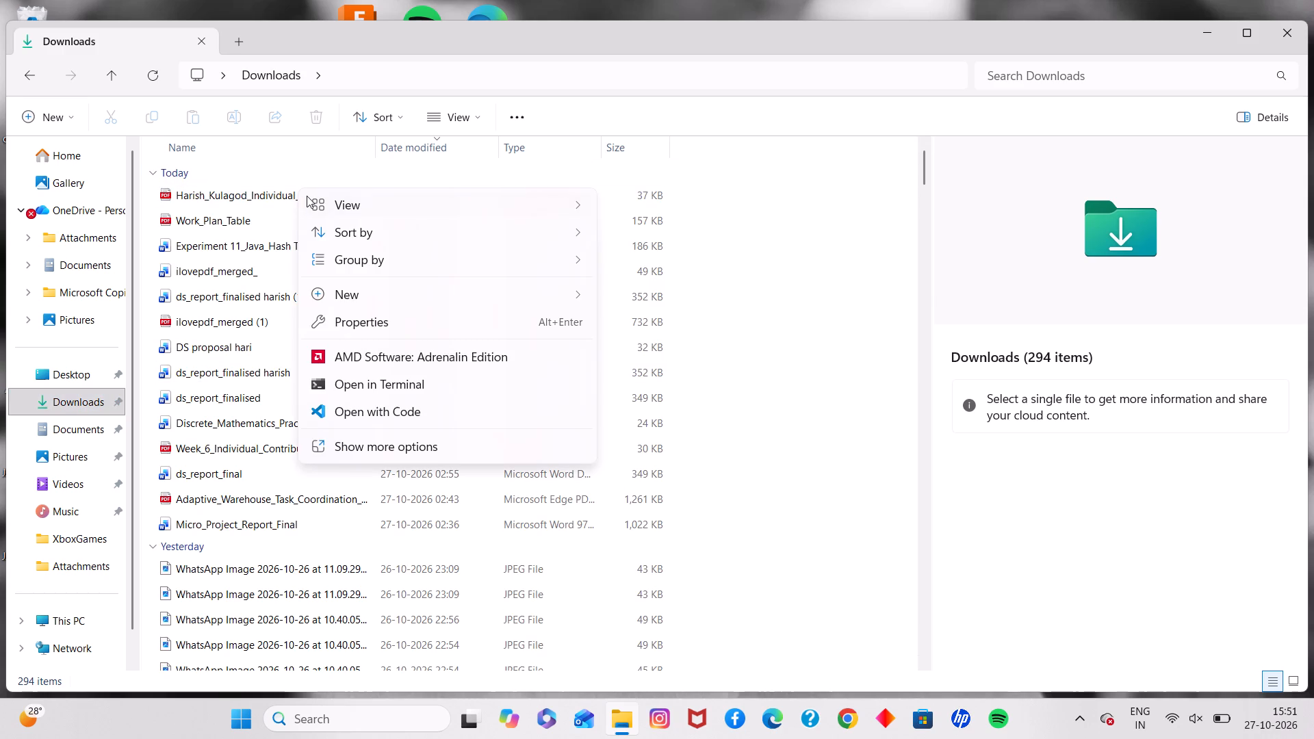
pyautogui.click(364, 439)
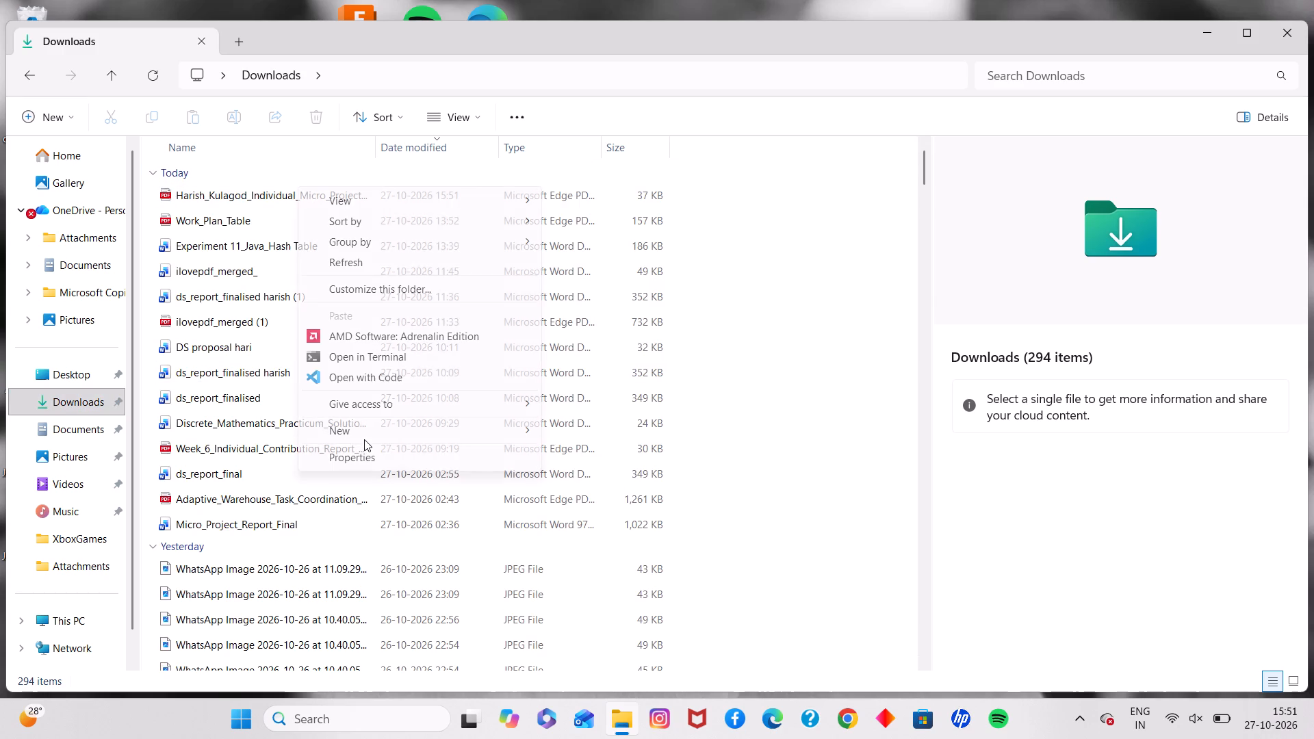
pyautogui.click(263, 202)
pyautogui.rightClick(263, 202)
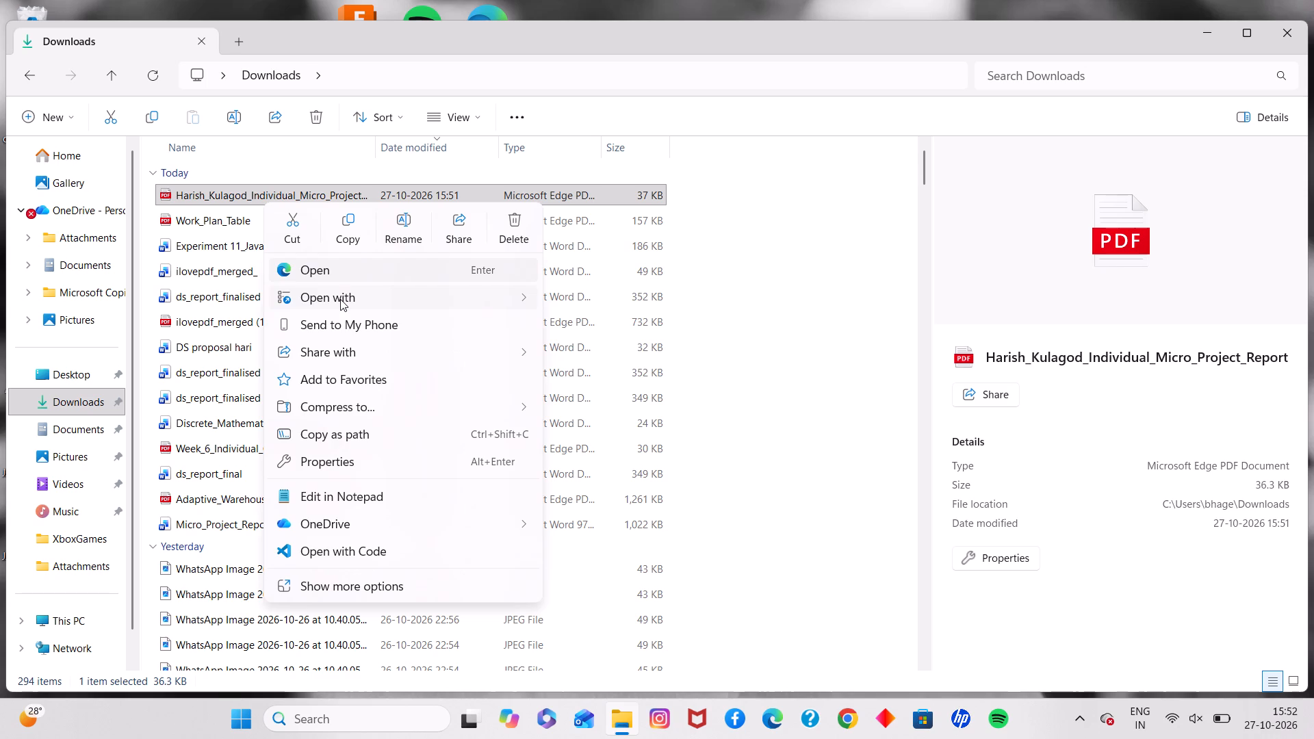
pyautogui.click(340, 299)
pyautogui.click(587, 409)
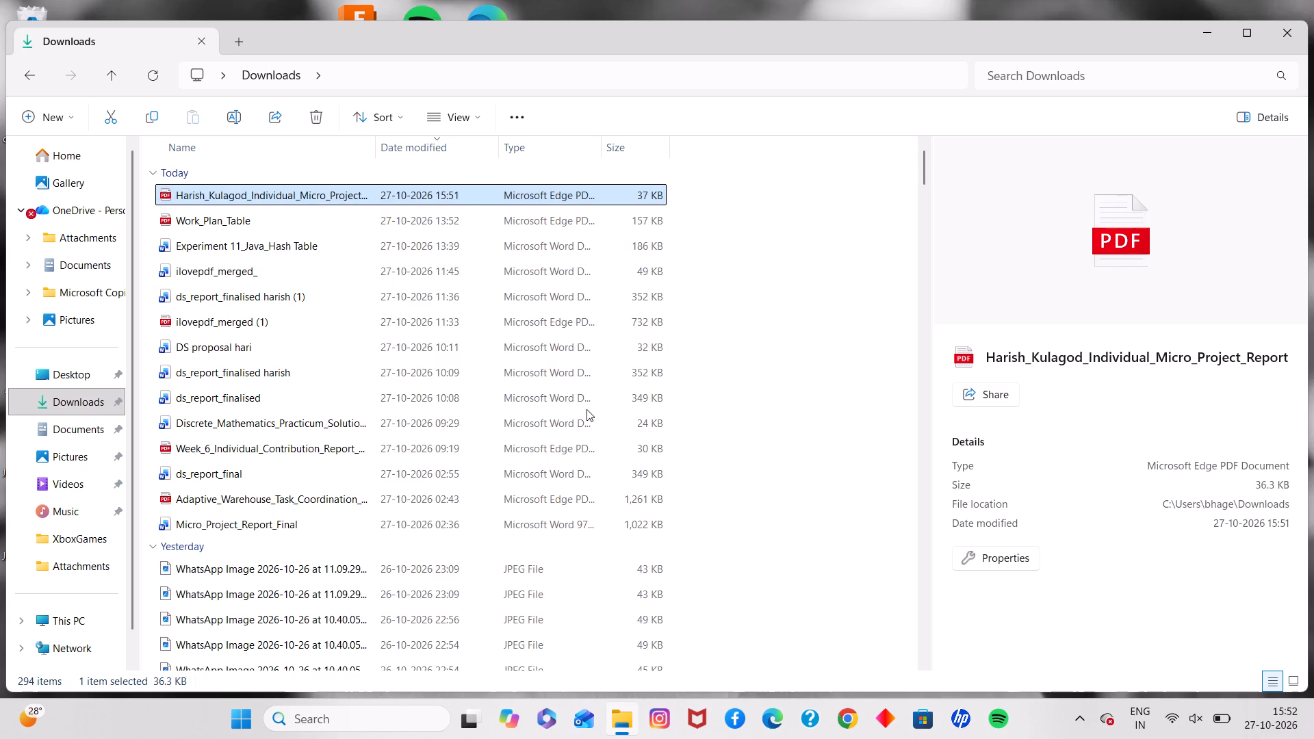
pyautogui.click(544, 534)
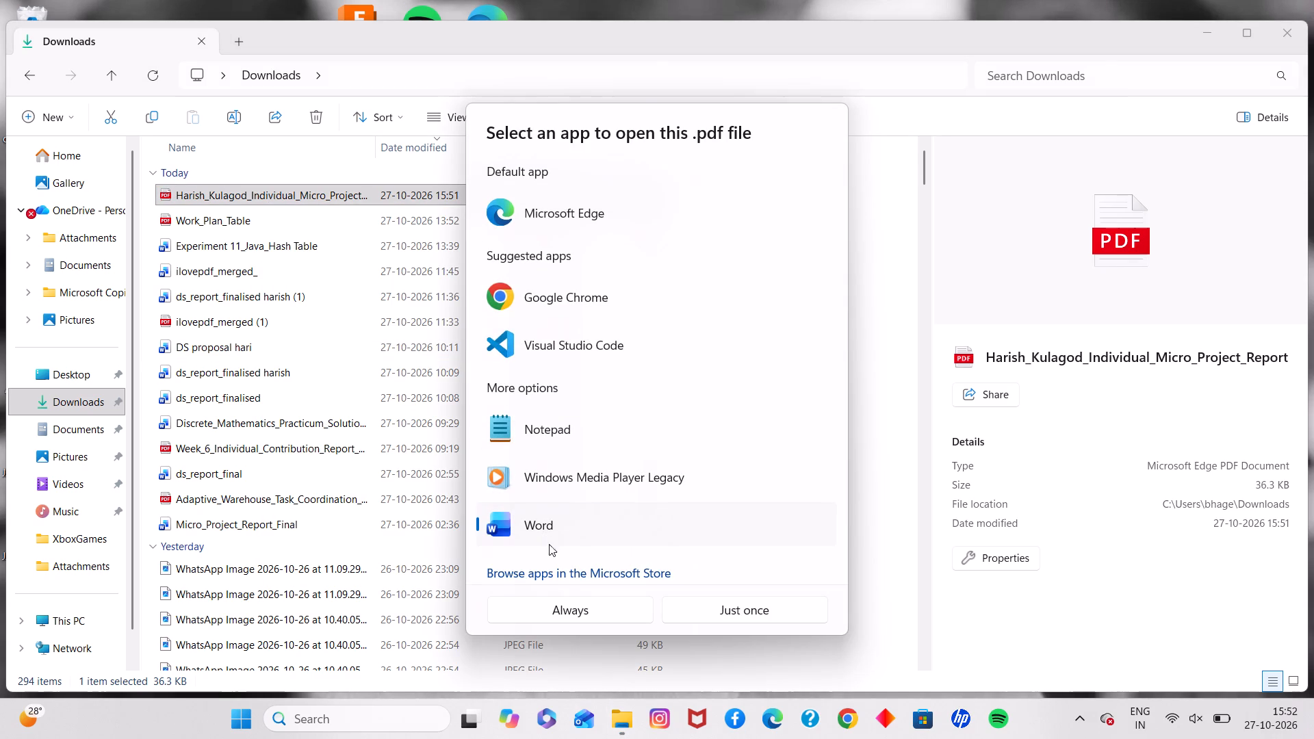
pyautogui.click(730, 608)
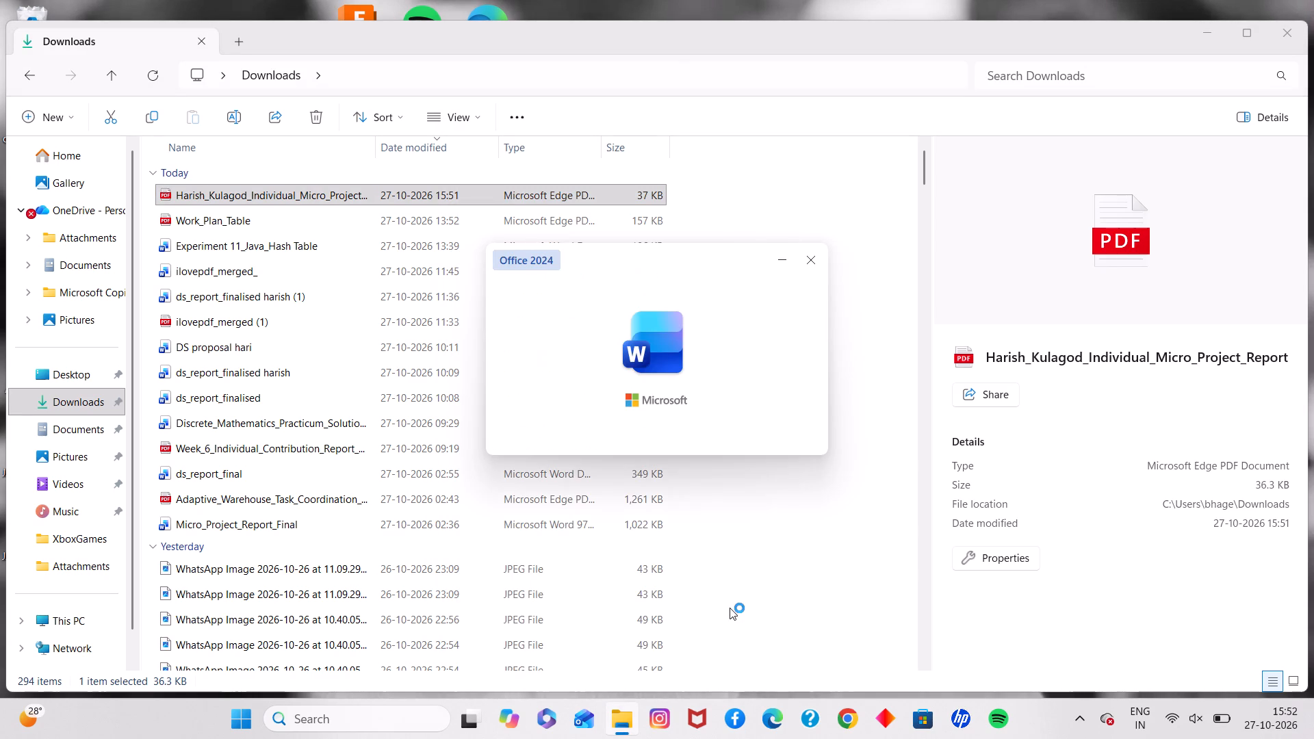
pyautogui.click(641, 375)
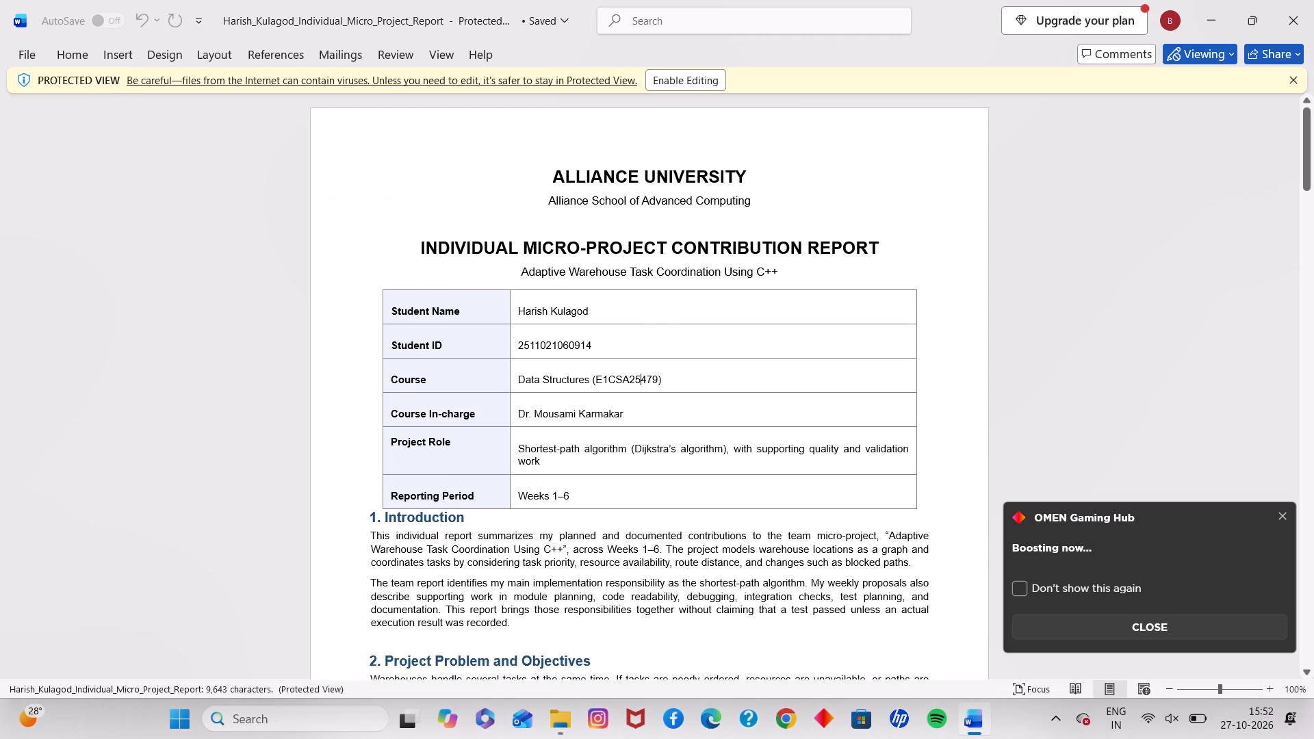
# Enable editing of the report opened in Protected View.
pyautogui.click(678, 92)
pyautogui.click(677, 86)
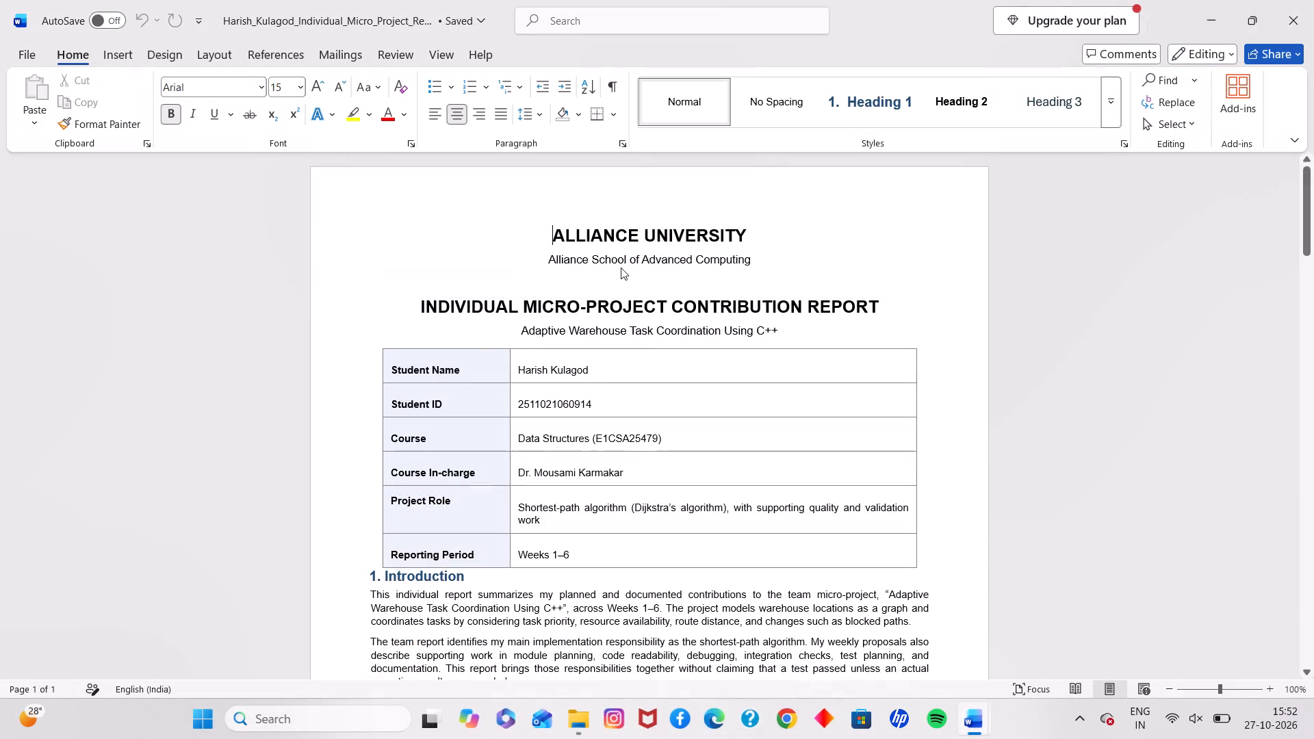
# Format all of the report's text in Times New Roman at size 12.
pyautogui.click(621, 268)
pyautogui.hotkey('ctrl', 'a')
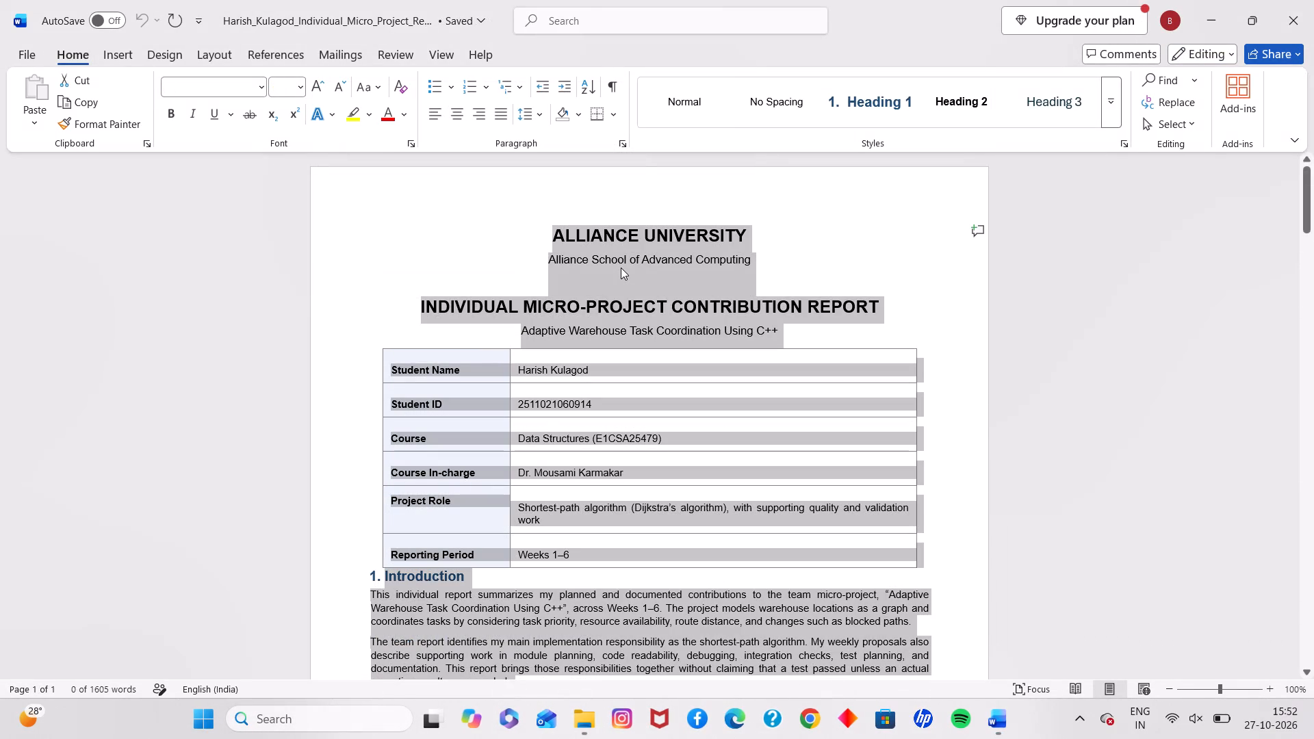
pyautogui.hotkey('ctrl', 'a')
pyautogui.moveTo(227, 78); pyautogui.dragTo(224, 84)
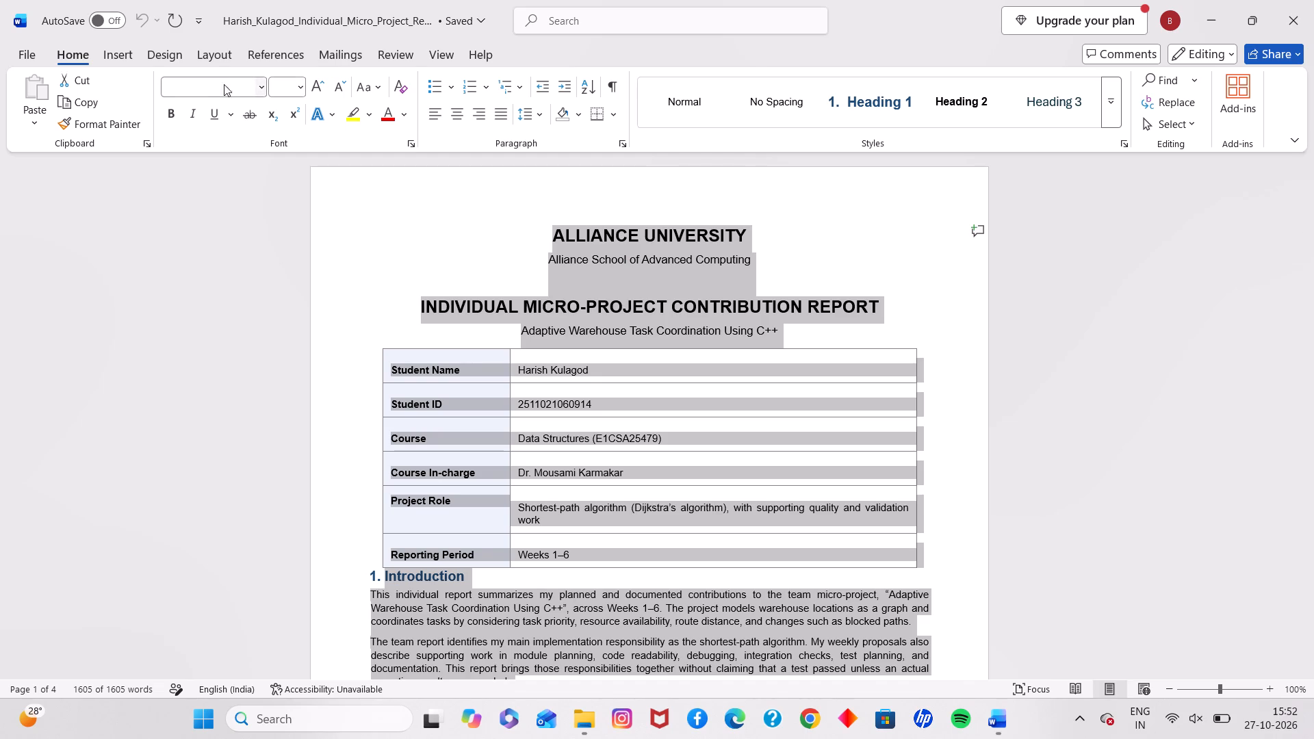
pyautogui.moveTo(224, 84); pyautogui.dragTo(224, 90)
pyautogui.click(224, 90)
pyautogui.press('t')
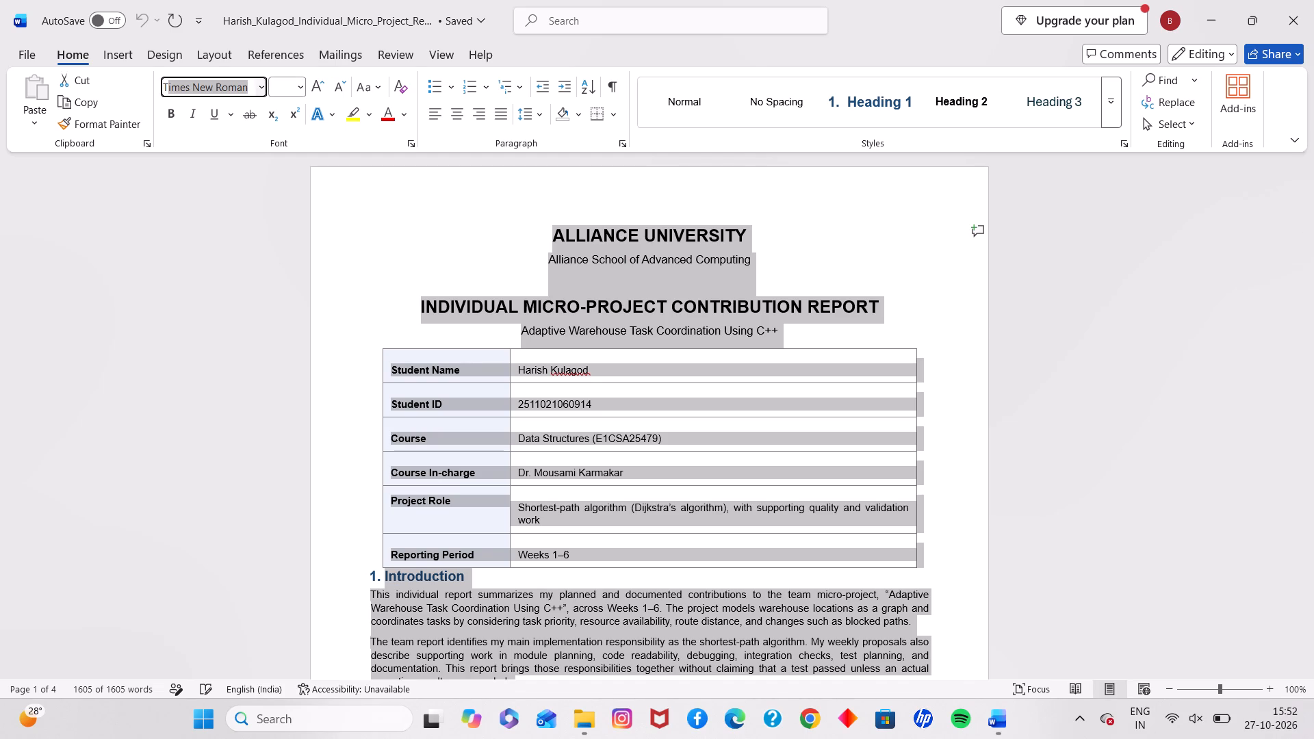
pyautogui.press('Return')
pyautogui.click(275, 86)
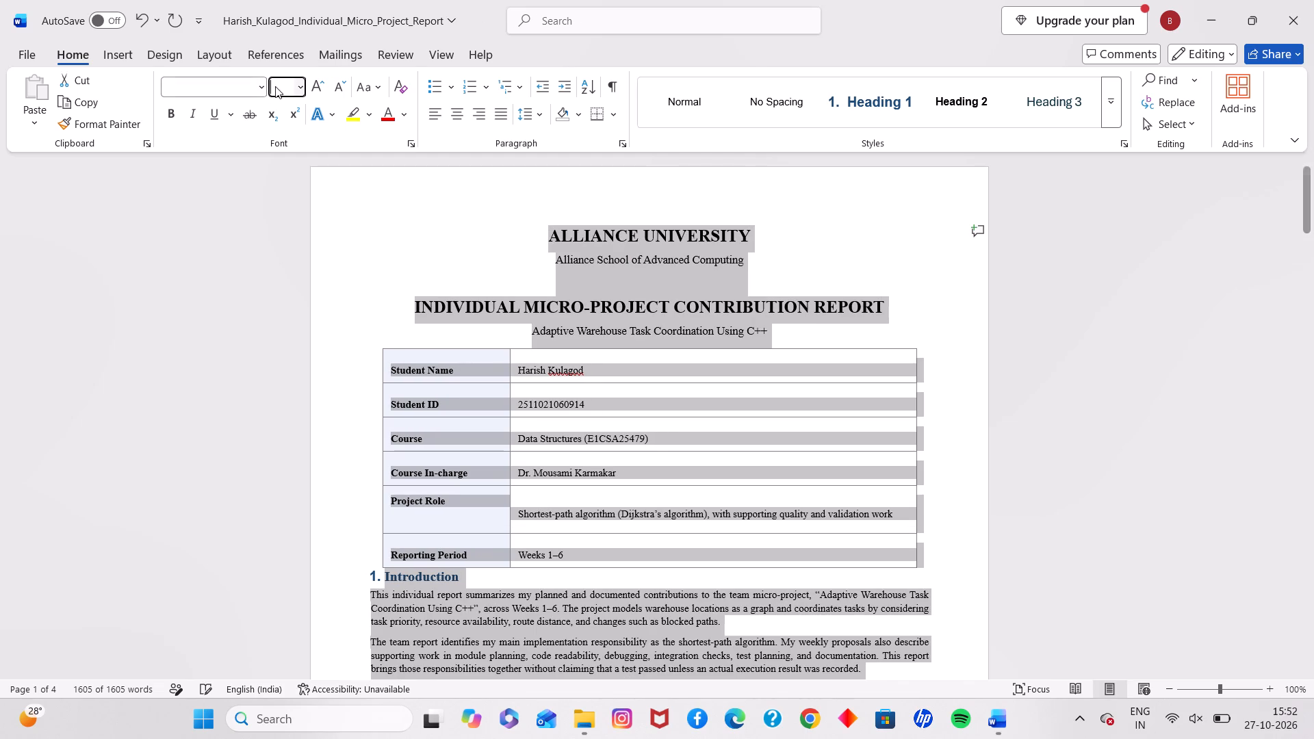
pyautogui.write('12')
pyautogui.press('Return')
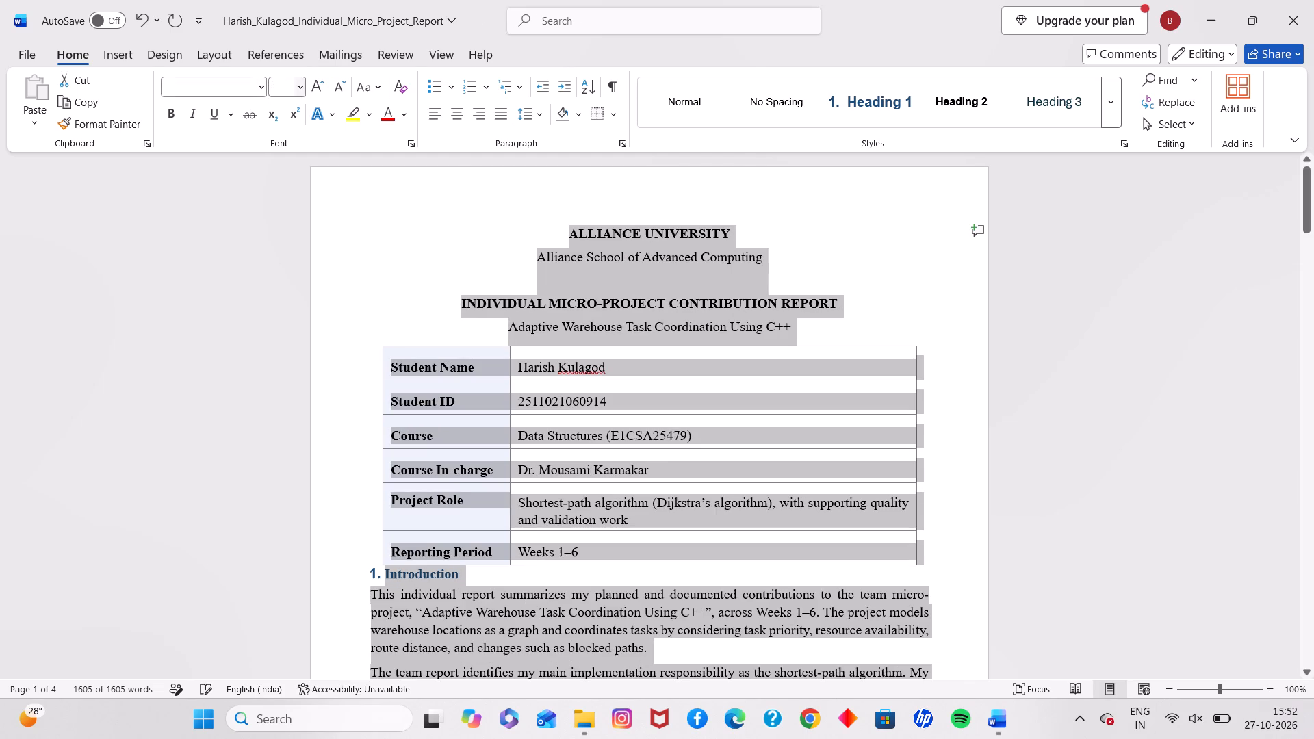
# Set the title lines above the student details table, from ALLIANCE UNIVERSITY to the project name, to font size 14.
pyautogui.click(511, 193)
pyautogui.moveTo(511, 193); pyautogui.dragTo(699, 281)
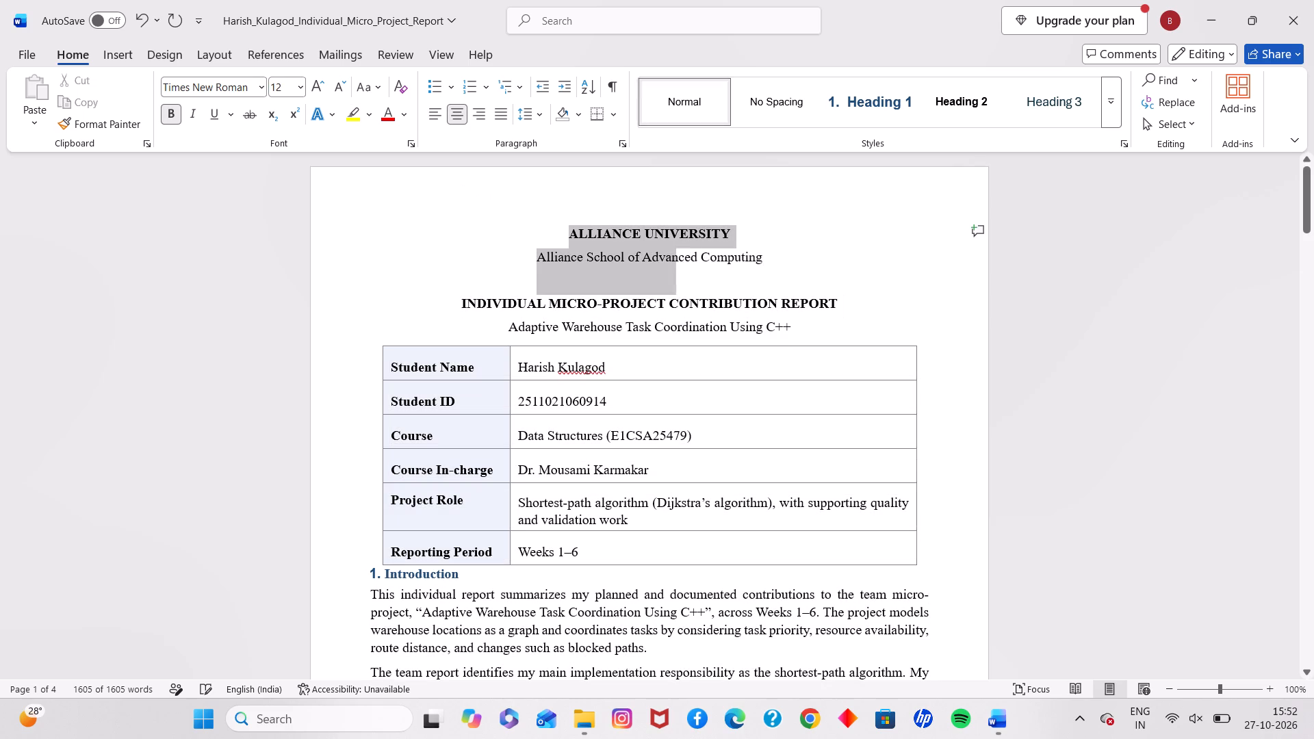
pyautogui.moveTo(699, 281); pyautogui.dragTo(833, 322)
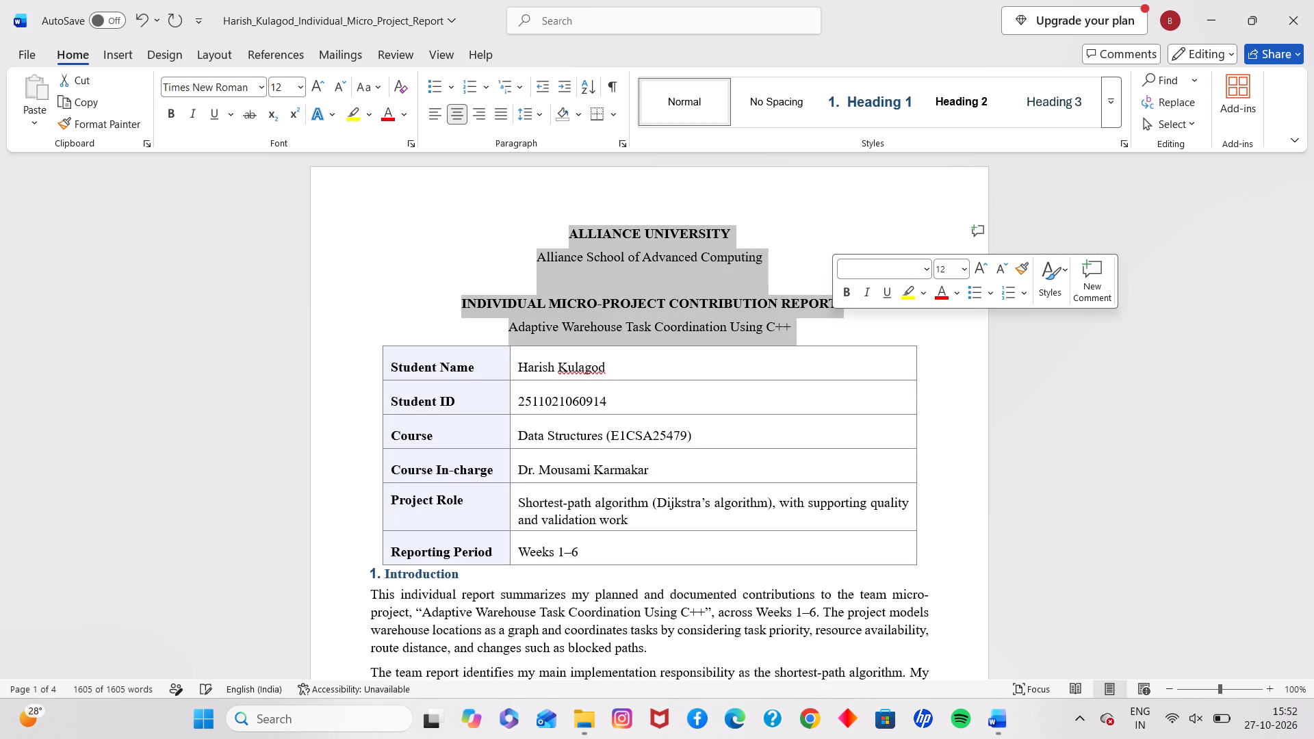
pyautogui.click(948, 270)
pyautogui.press('BackSpace')
pyautogui.write('14')
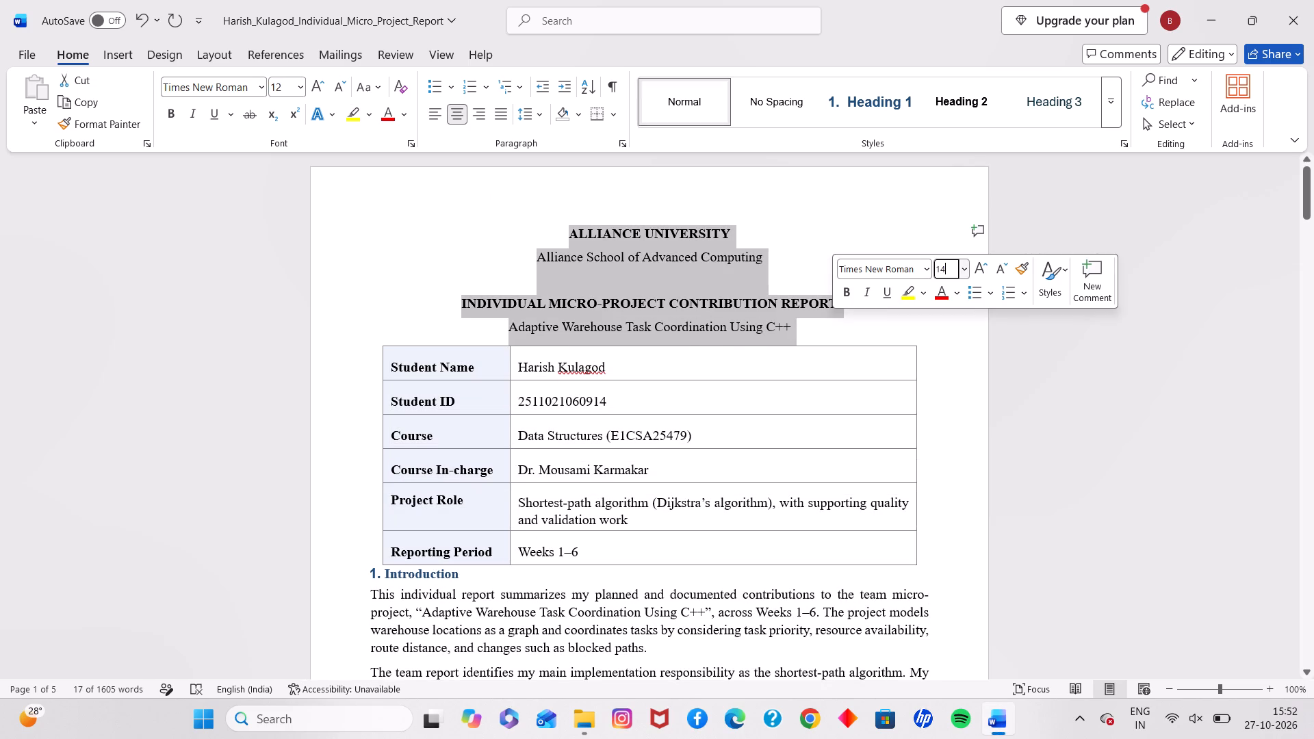
pyautogui.press('Return')
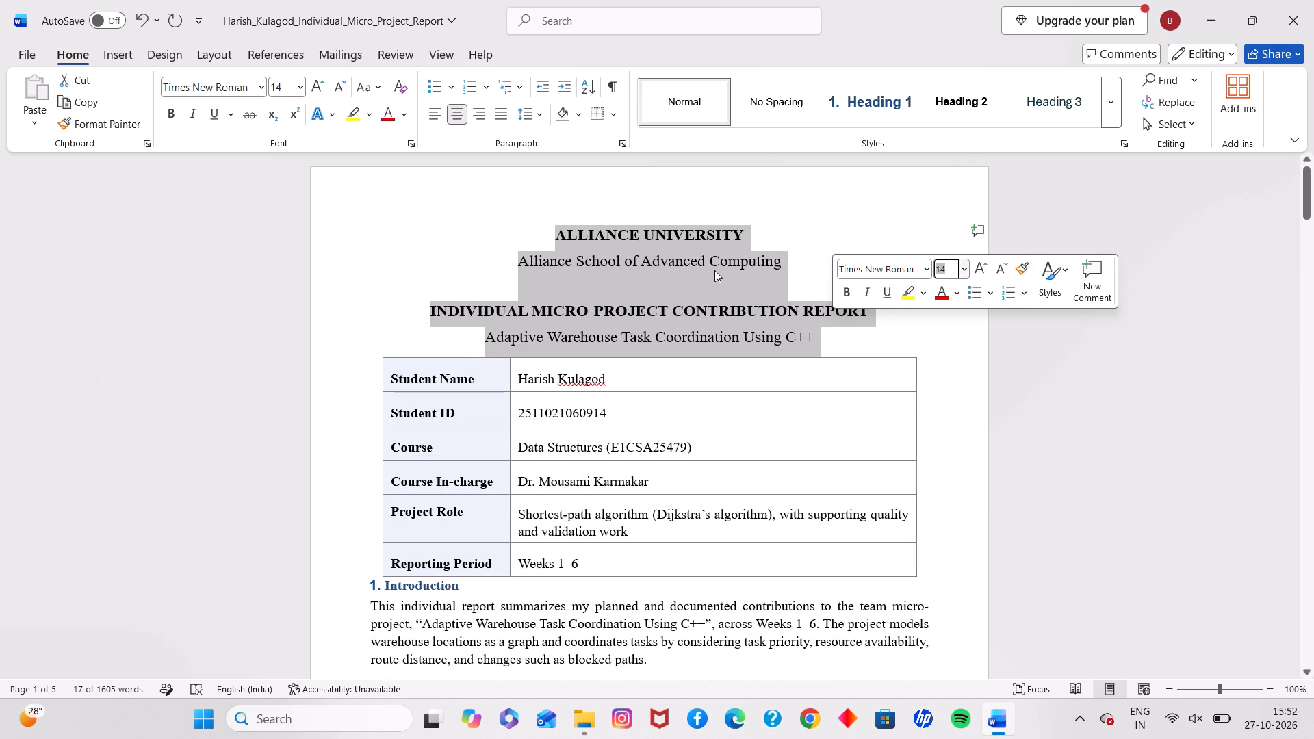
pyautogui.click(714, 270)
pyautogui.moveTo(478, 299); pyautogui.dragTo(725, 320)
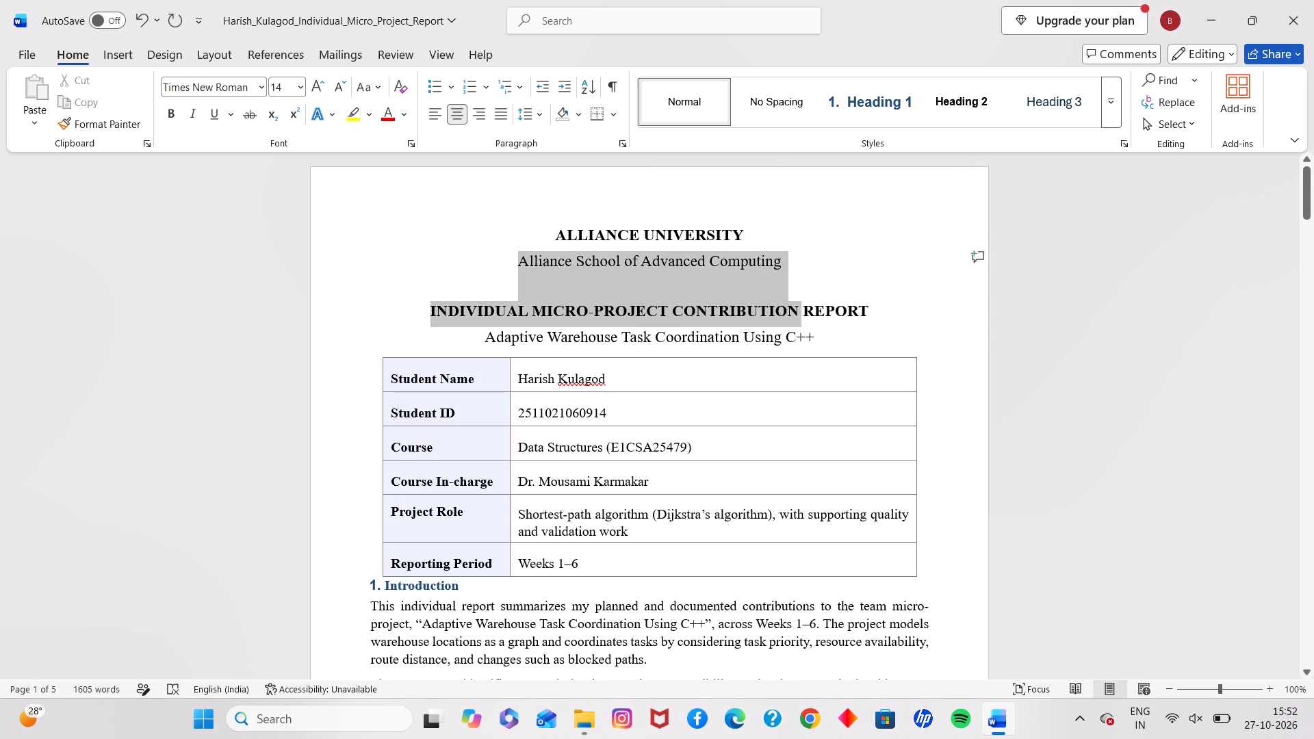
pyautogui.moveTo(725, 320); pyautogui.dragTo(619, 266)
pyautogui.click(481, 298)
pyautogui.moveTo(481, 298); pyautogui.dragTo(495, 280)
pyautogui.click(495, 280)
# Change the font colour of the whole report's text to black.
pyautogui.scroll(-1, 495, 280)
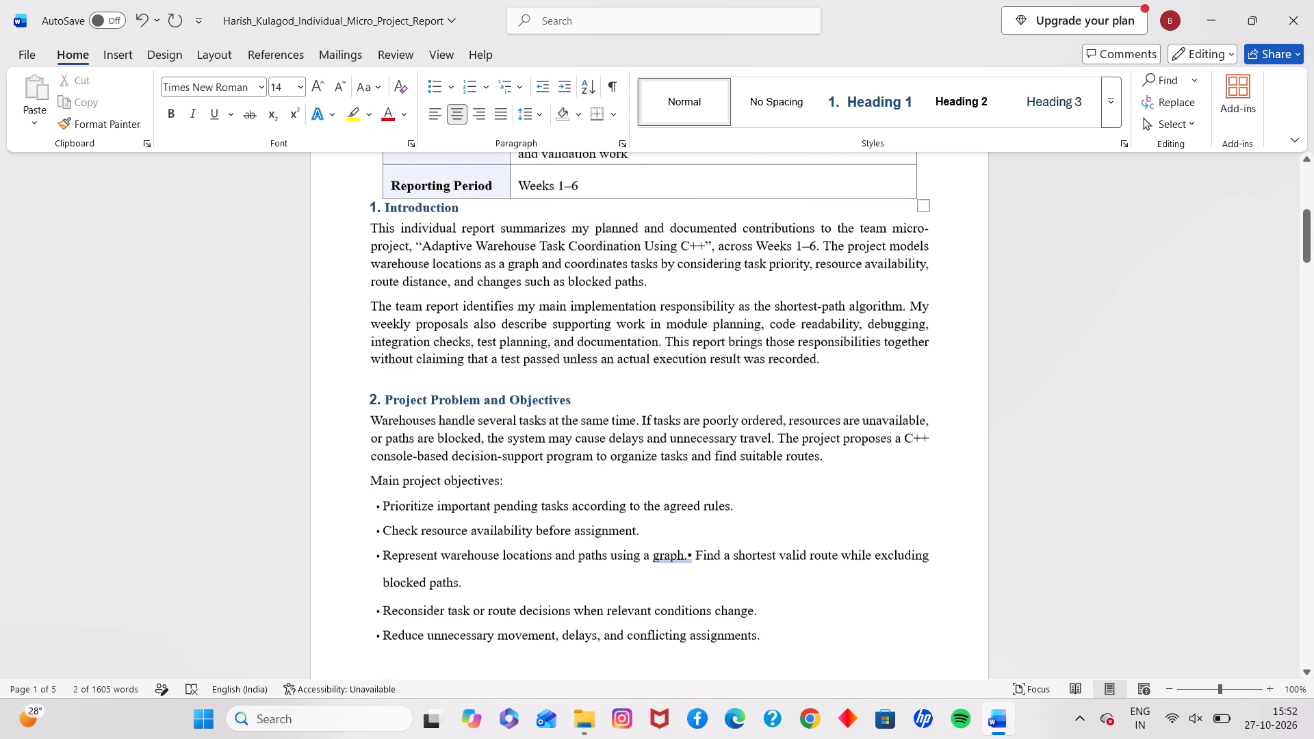
pyautogui.click(464, 383)
pyautogui.hotkey('ctrl', 'a')
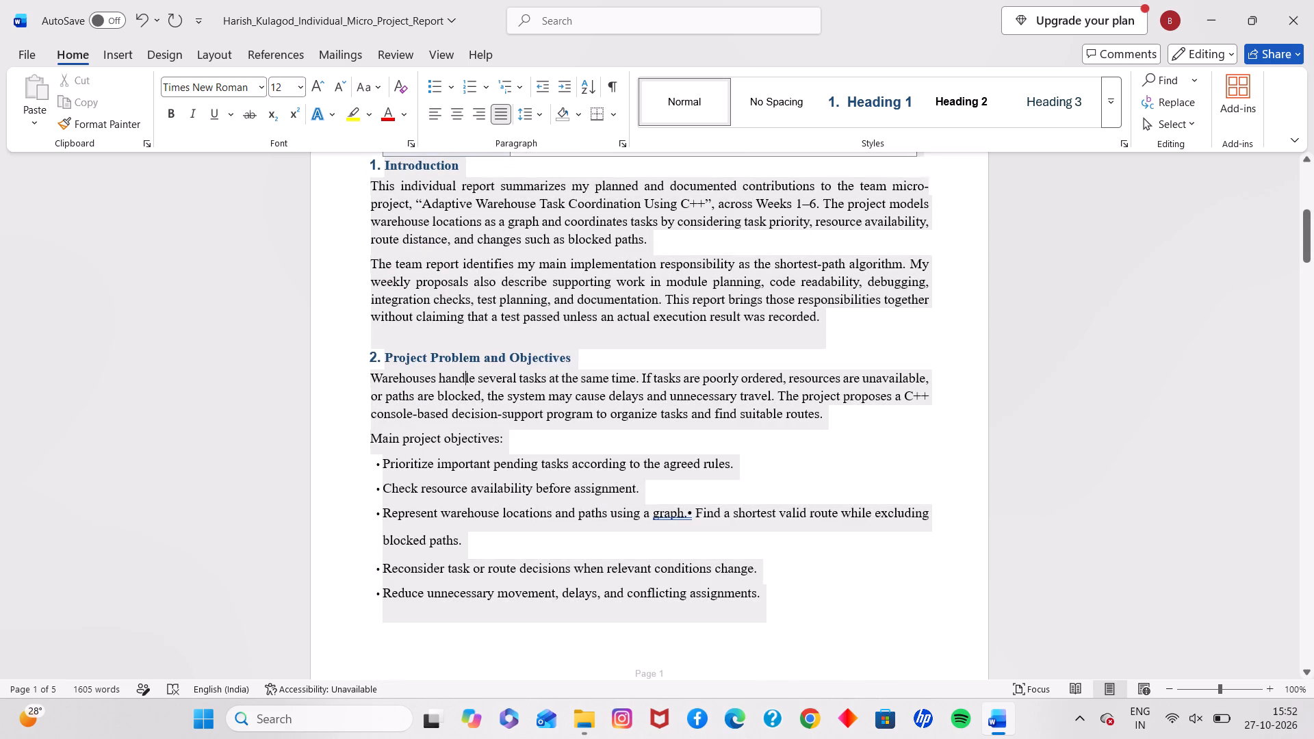
pyautogui.click(464, 383)
pyautogui.hotkey('ctrl', 'a')
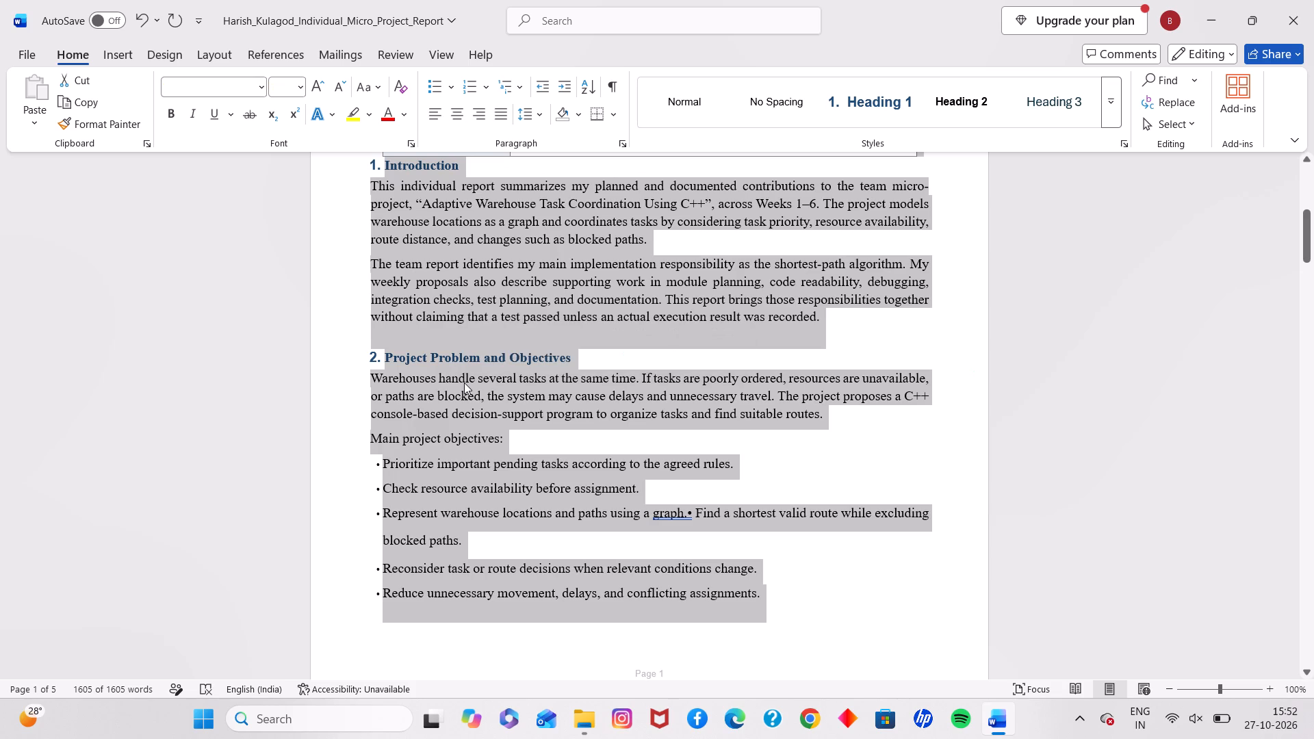
pyautogui.click(386, 116)
pyautogui.click(402, 119)
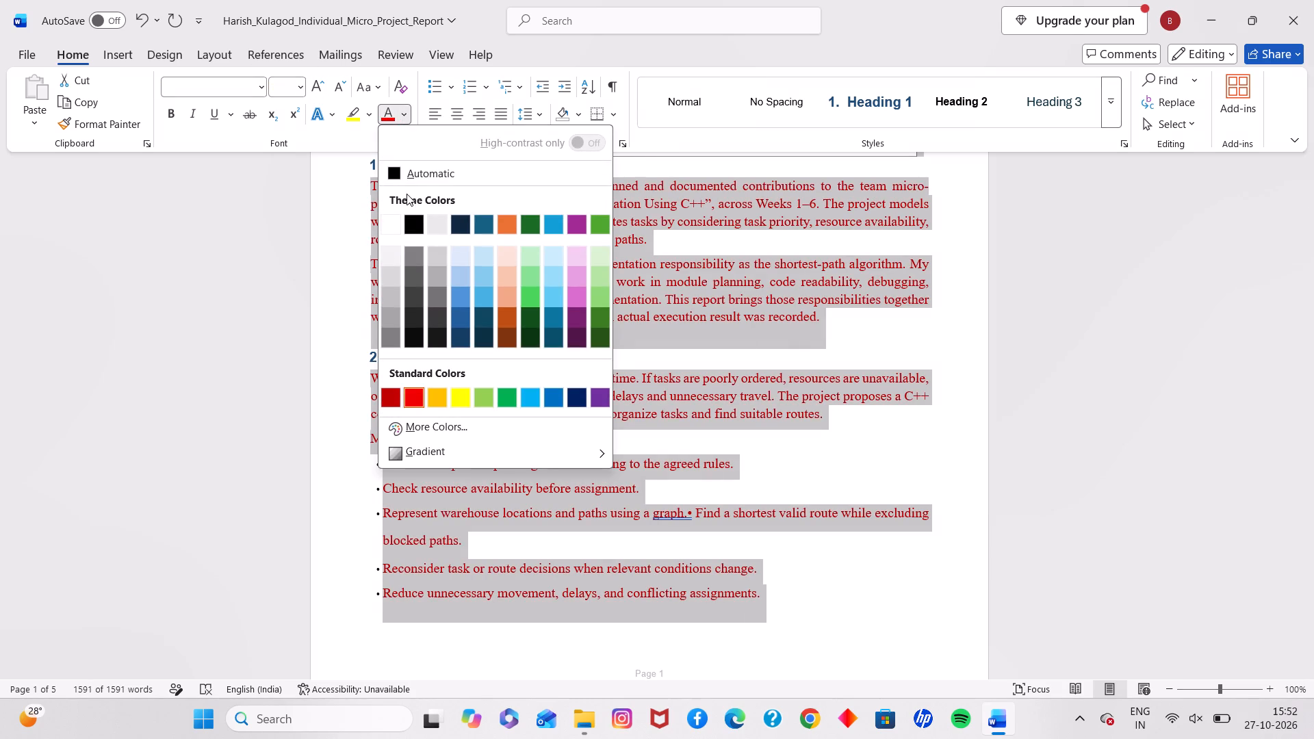
pyautogui.click(409, 219)
pyautogui.click(355, 326)
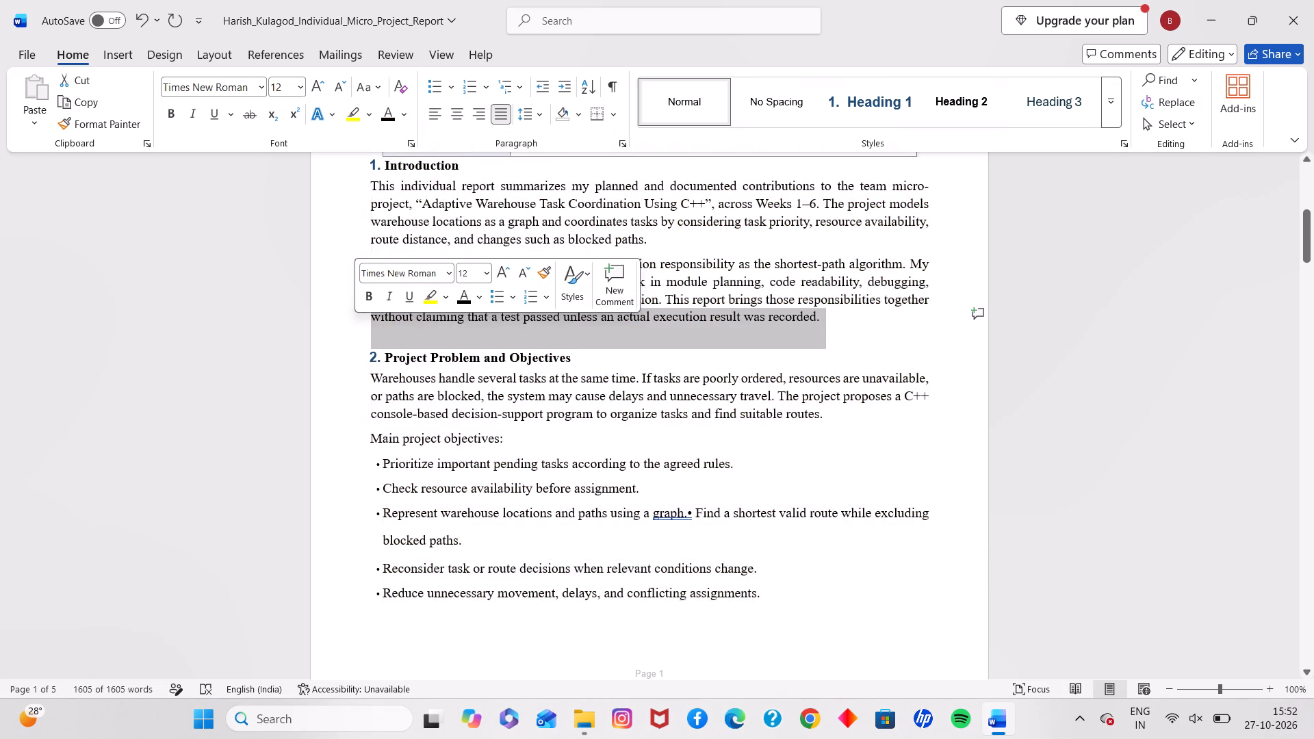
# Look over the reformatted title block, student details table and opening sections of the report.
pyautogui.scroll(-1, 355, 326)
pyautogui.scroll(1, 355, 326)
pyautogui.scroll(-3, 355, 326)
pyautogui.scroll(6, 355, 326)
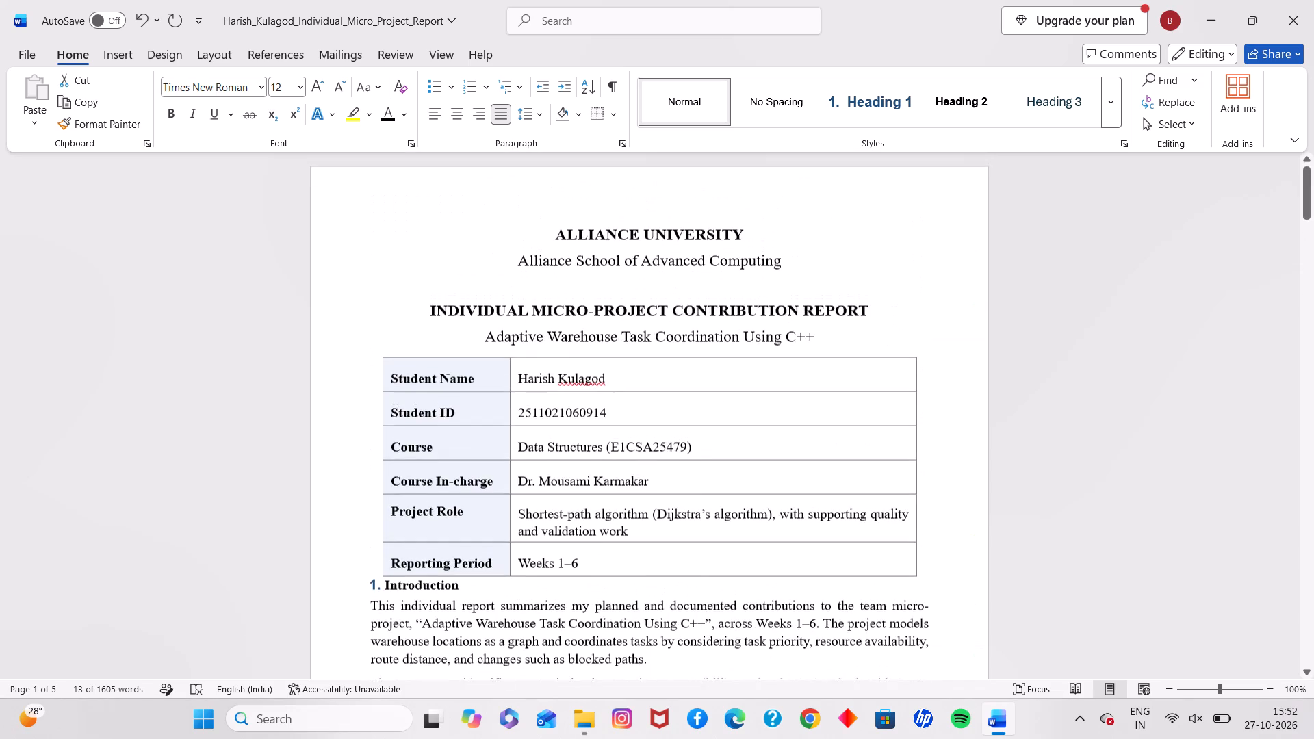
pyautogui.scroll(-1, 355, 326)
pyautogui.scroll(1, 355, 326)
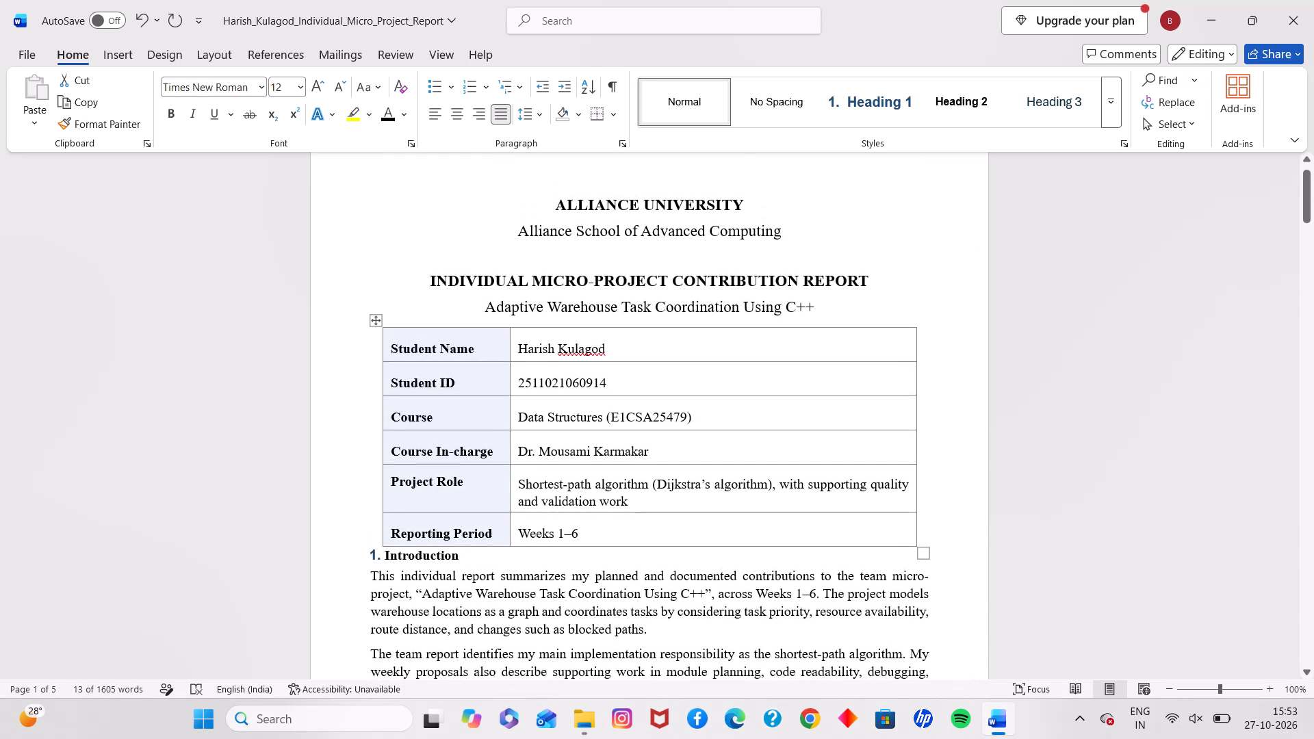
pyautogui.doubleClick(389, 349)
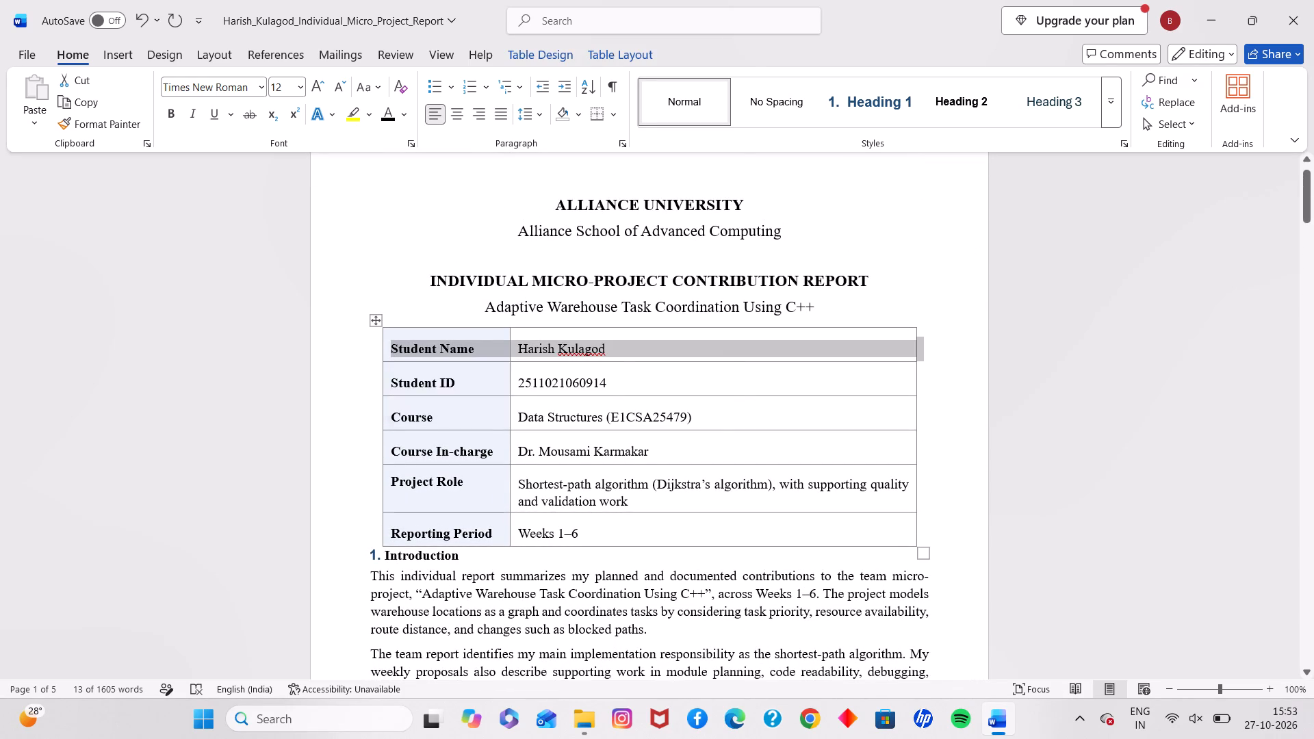
pyautogui.click(389, 349)
pyautogui.click(397, 313)
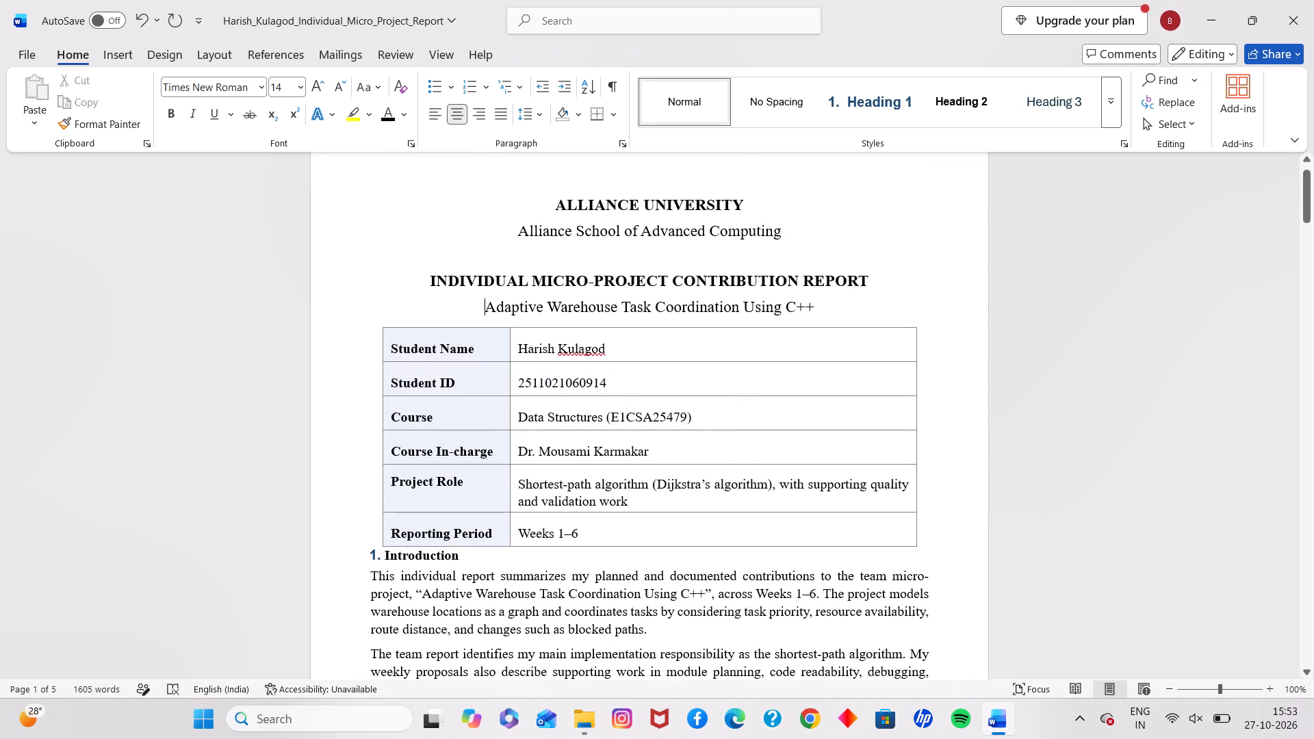
# Switch to Google Chrome and open it with the Harish profile.
pyautogui.hotkey('alt', 'Tab')
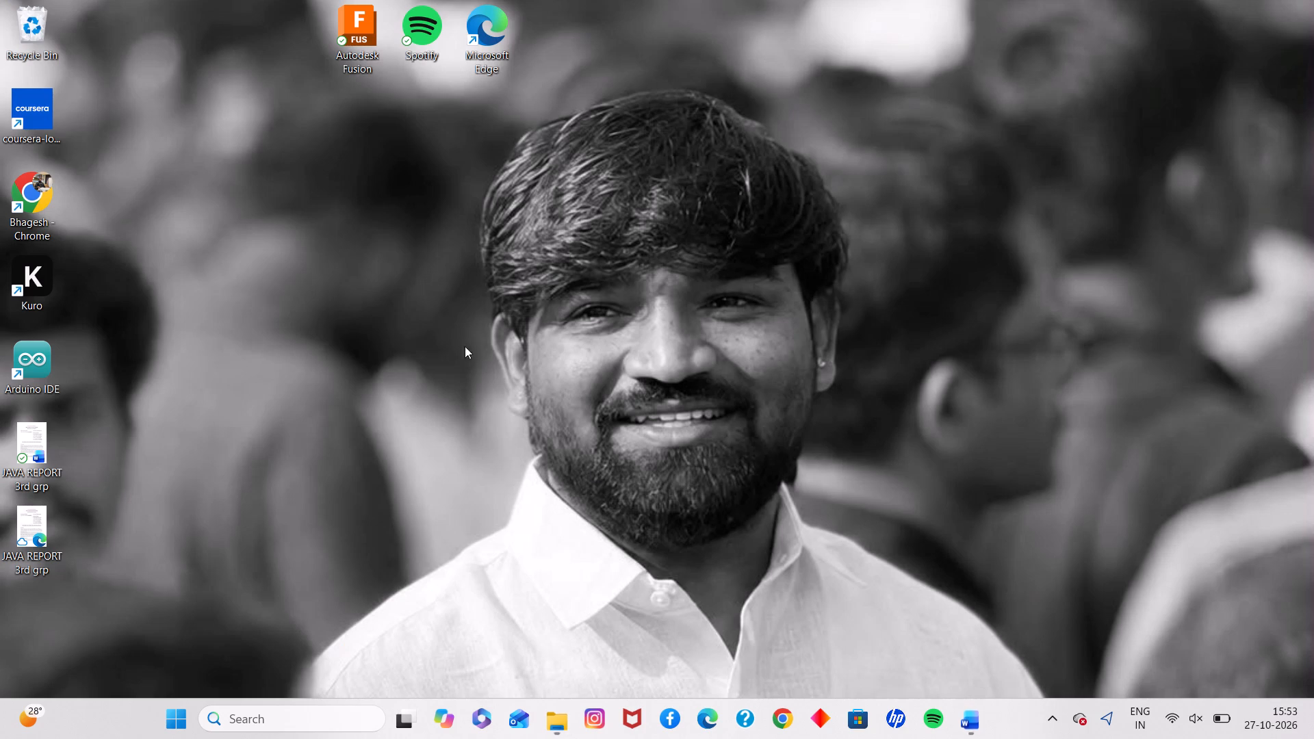
pyautogui.click(775, 716)
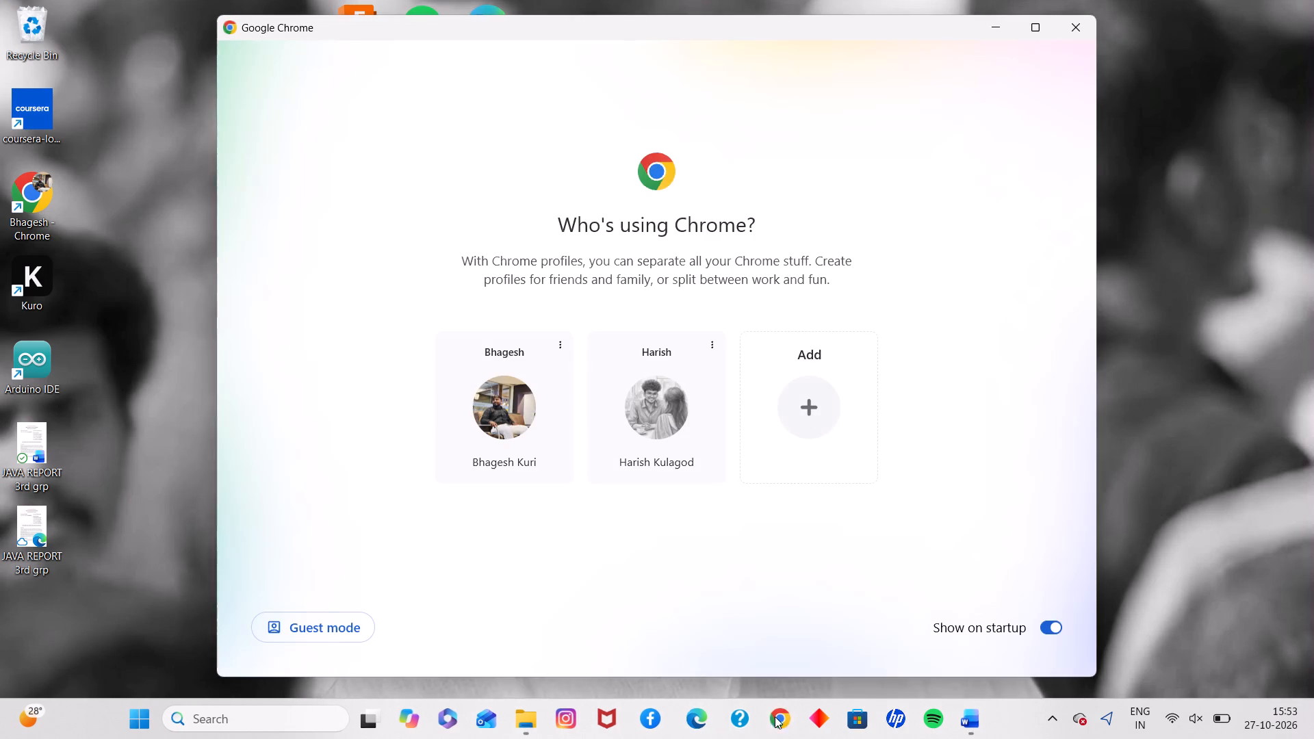
pyautogui.click(661, 435)
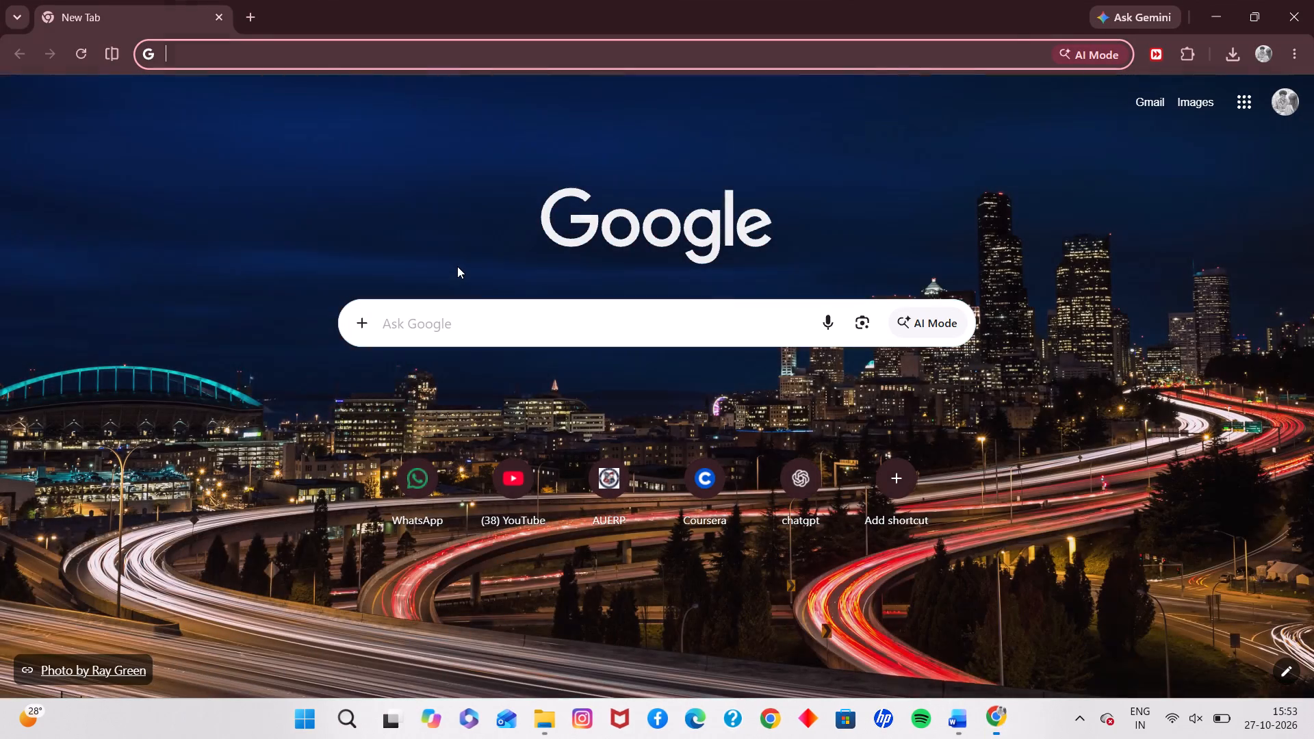
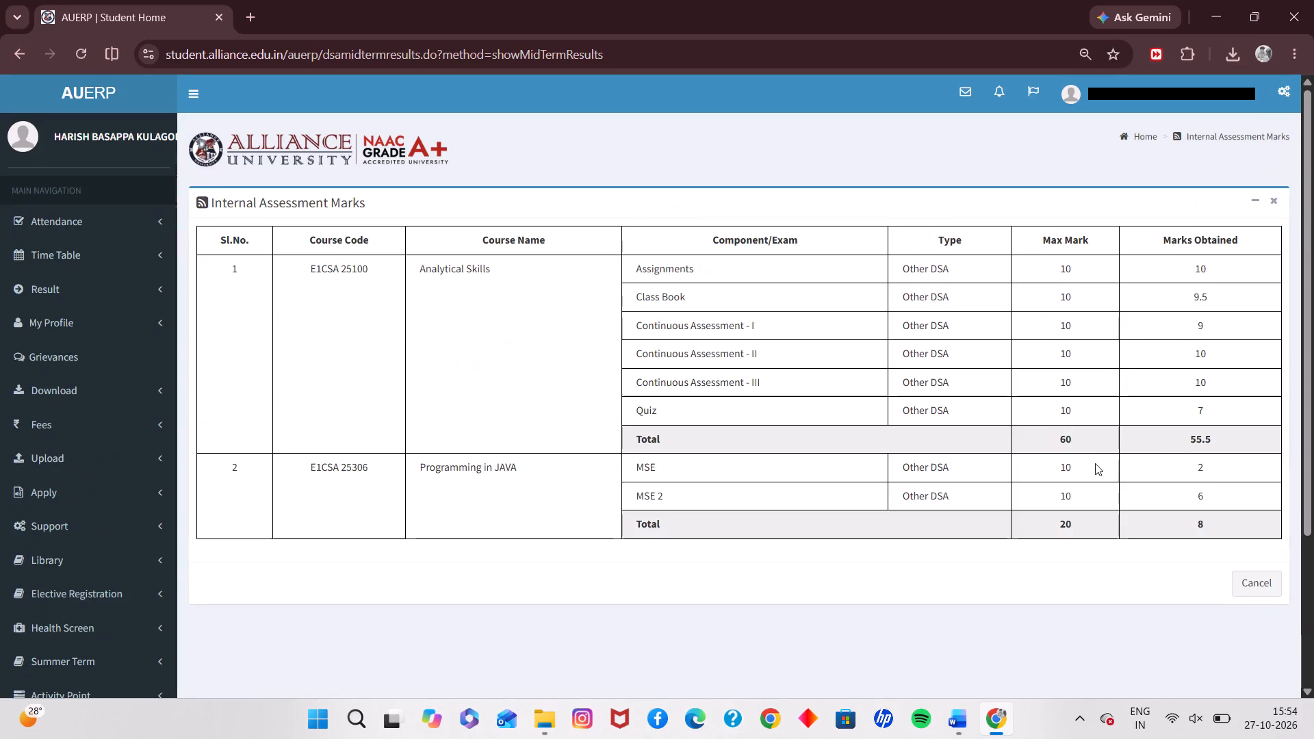
# Open a new browser tab and switch back to the individual micro-project report in Word.
pyautogui.hscroll(-2, 1095, 463)
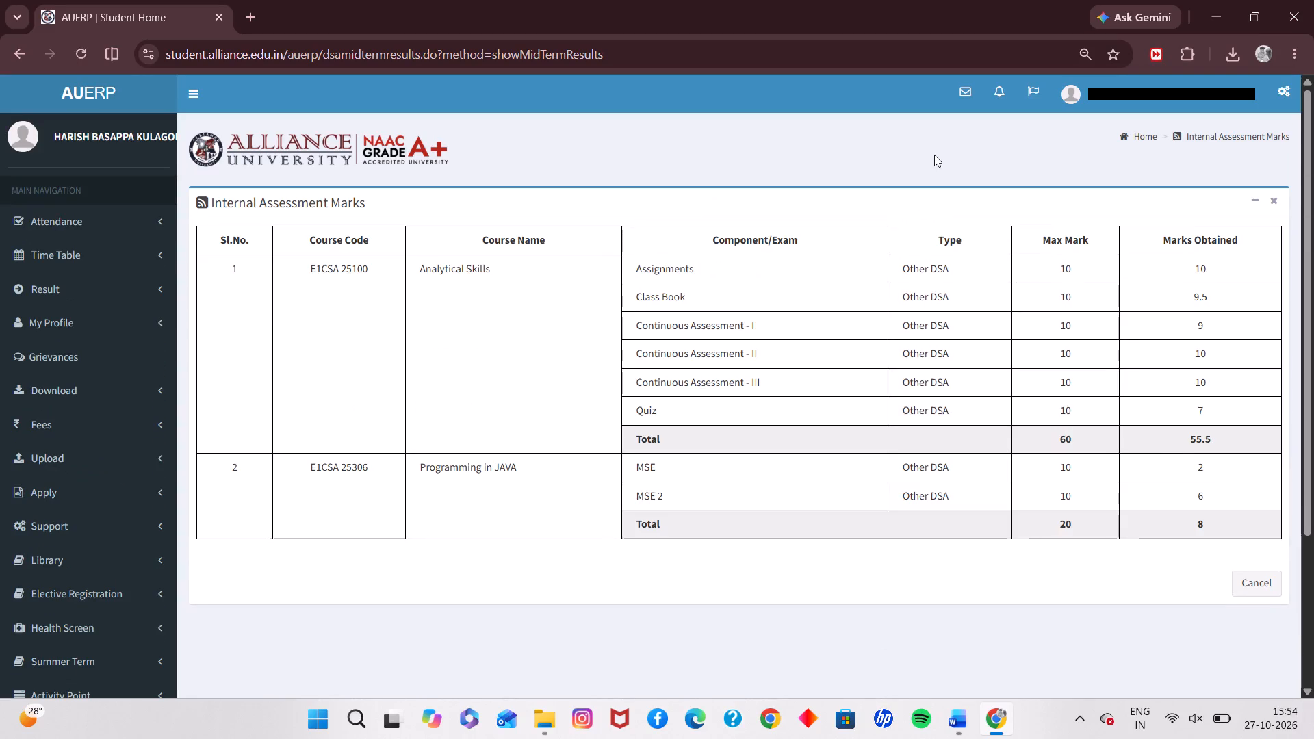
pyautogui.hotkey('ctrl', 'Tab')
pyautogui.hotkey('ctrl', 't')
pyautogui.hotkey('alt', 'Tab')
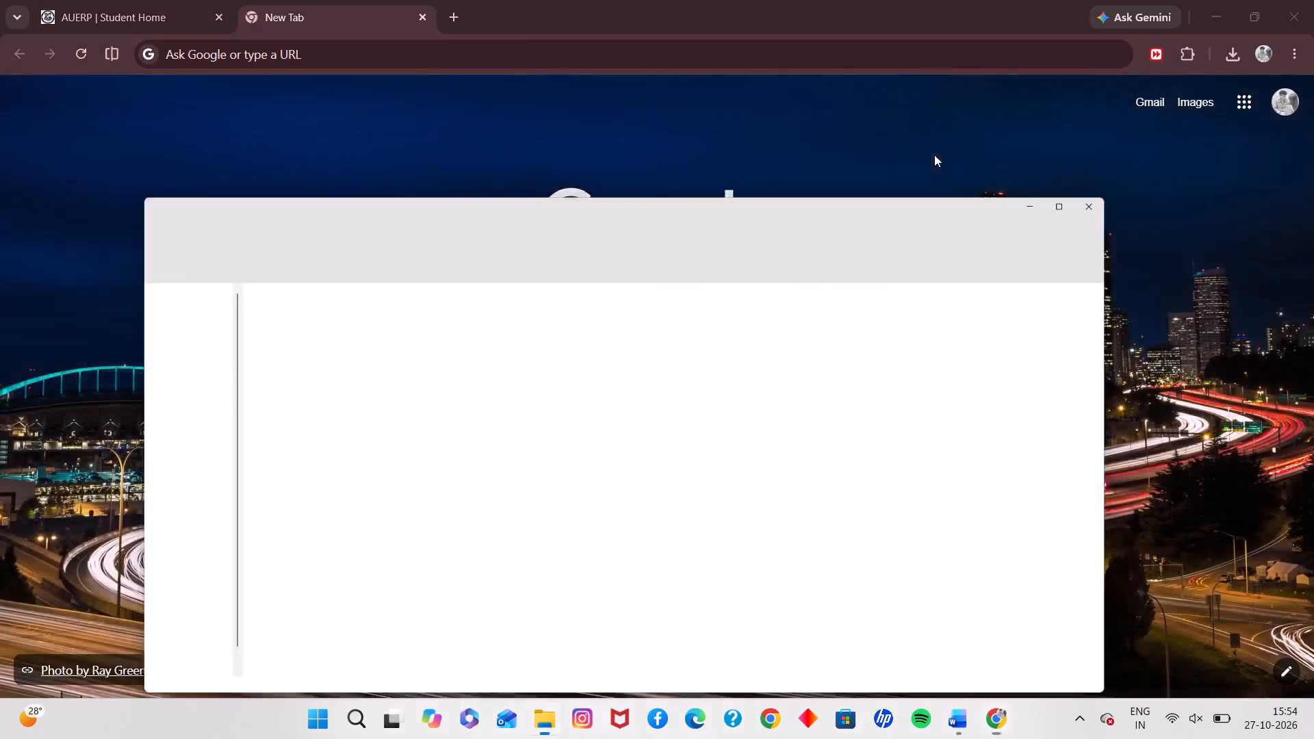
pyautogui.hotkey('alt', 'Tab')
pyautogui.hotkey('alt', 'Tab')
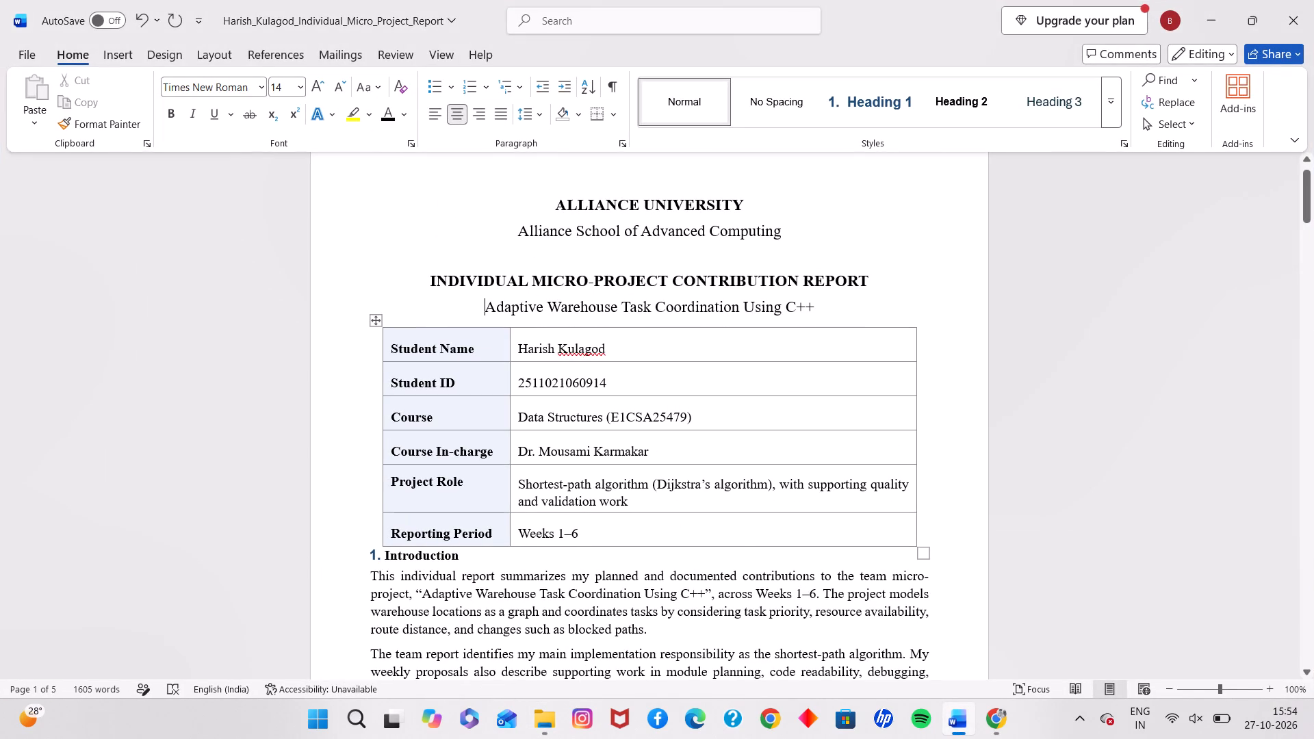
pyautogui.scroll(-6, 519, 372)
pyautogui.scroll(7, 519, 372)
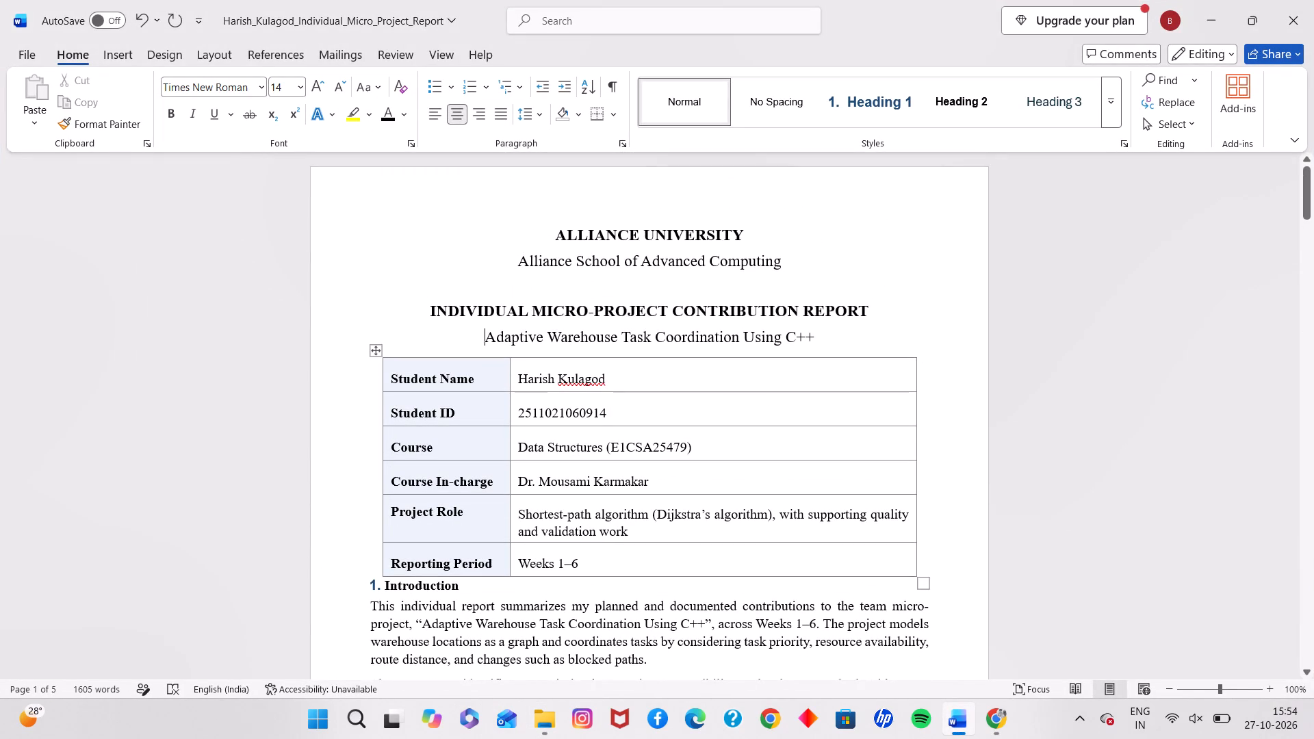
# Copy the contents of the student details table, clear its cells and delete the whole table.
pyautogui.click(390, 378)
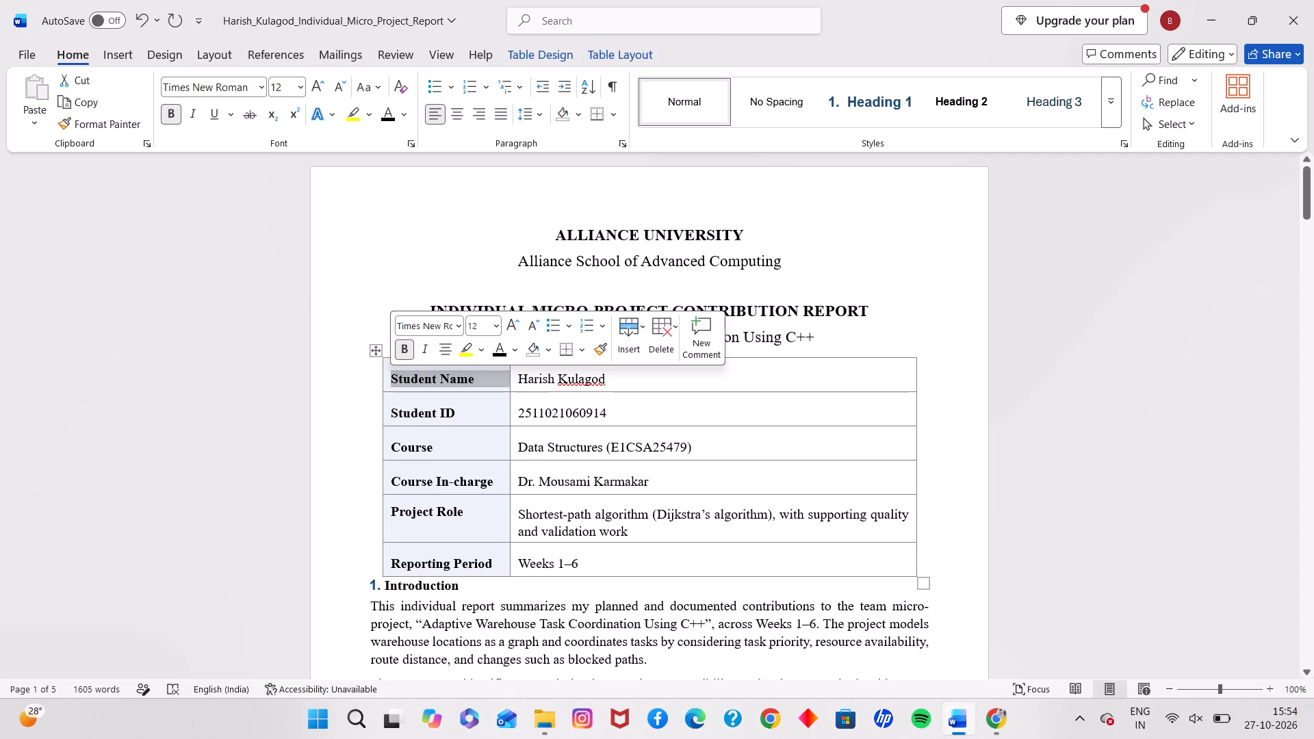
pyautogui.click(392, 380)
pyautogui.moveTo(392, 380); pyautogui.dragTo(543, 441)
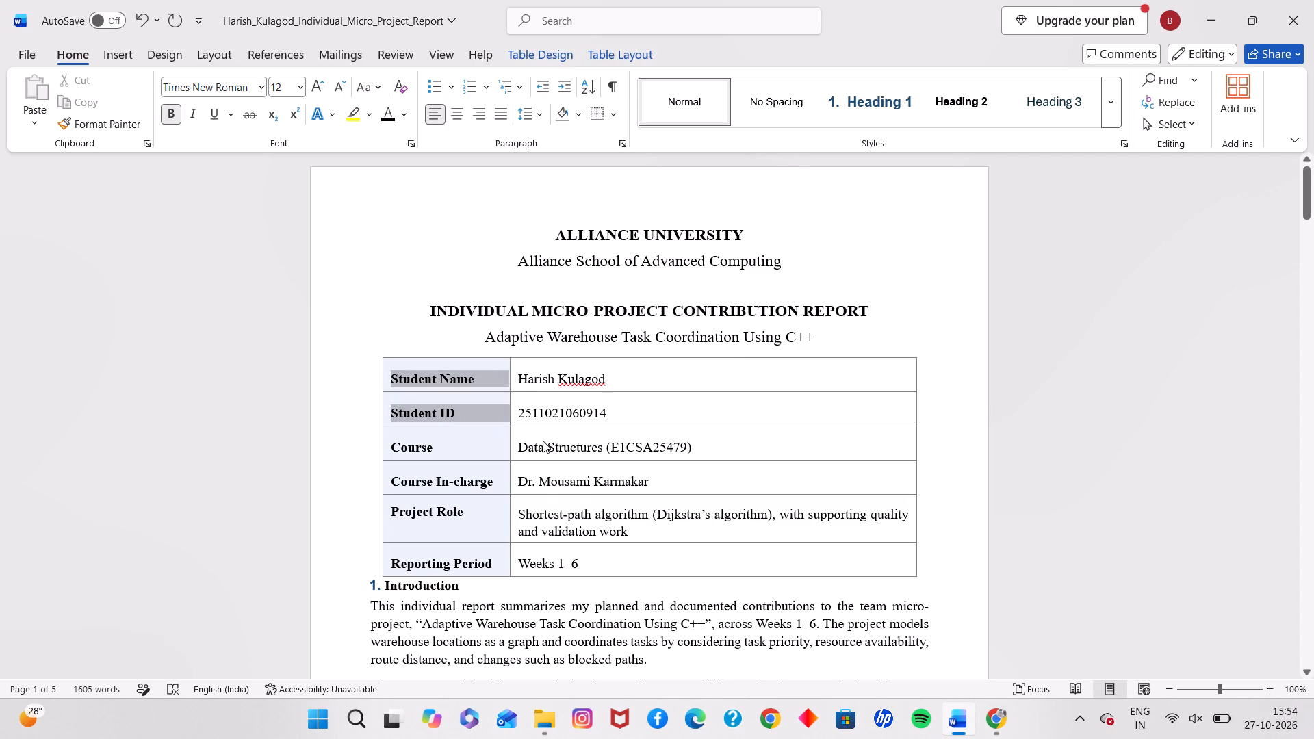
pyautogui.moveTo(543, 441); pyautogui.dragTo(660, 545)
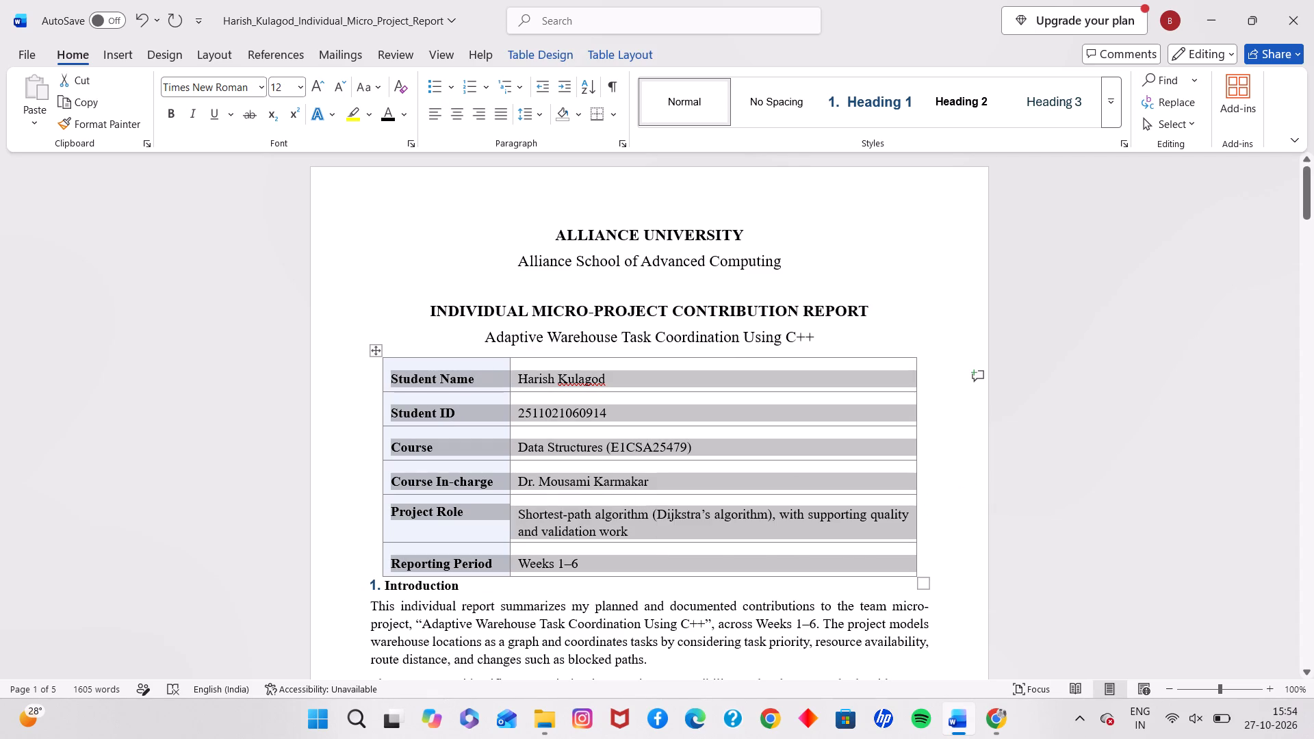
pyautogui.hotkey('ctrl', 'c')
pyautogui.press('Delete')
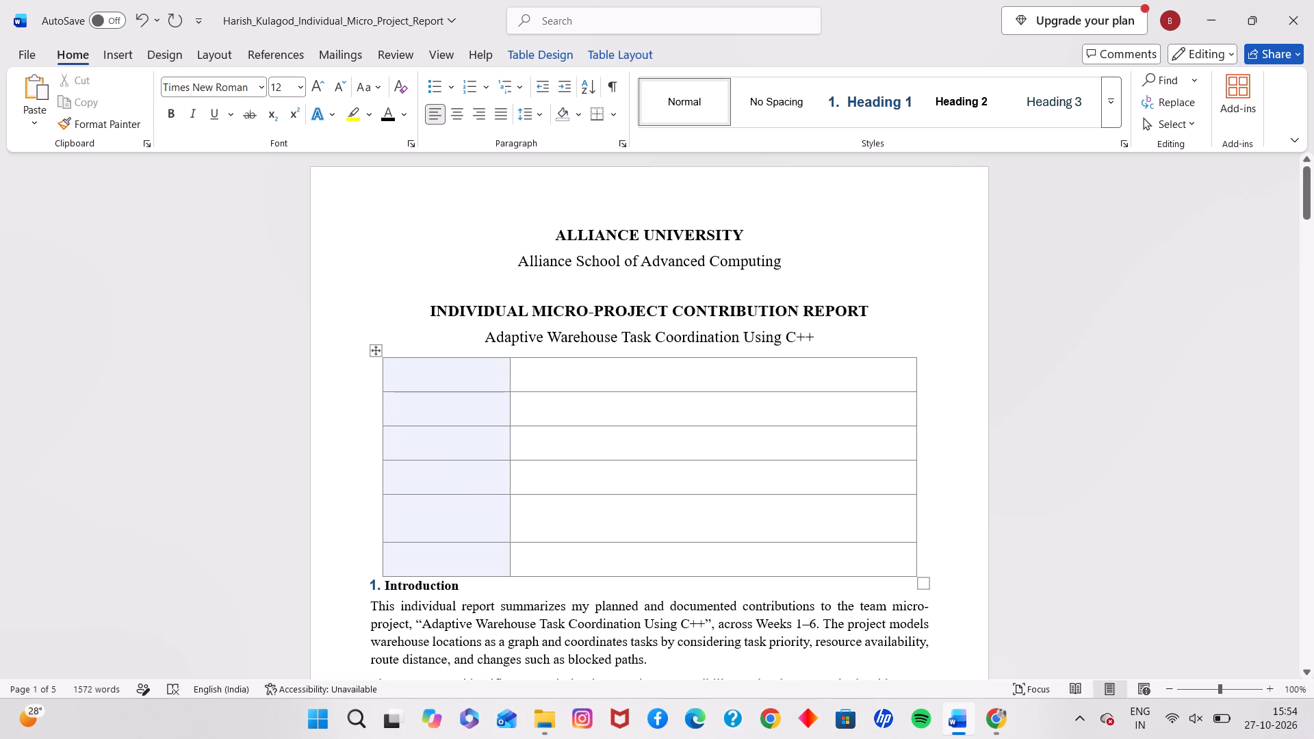
pyautogui.click(379, 352)
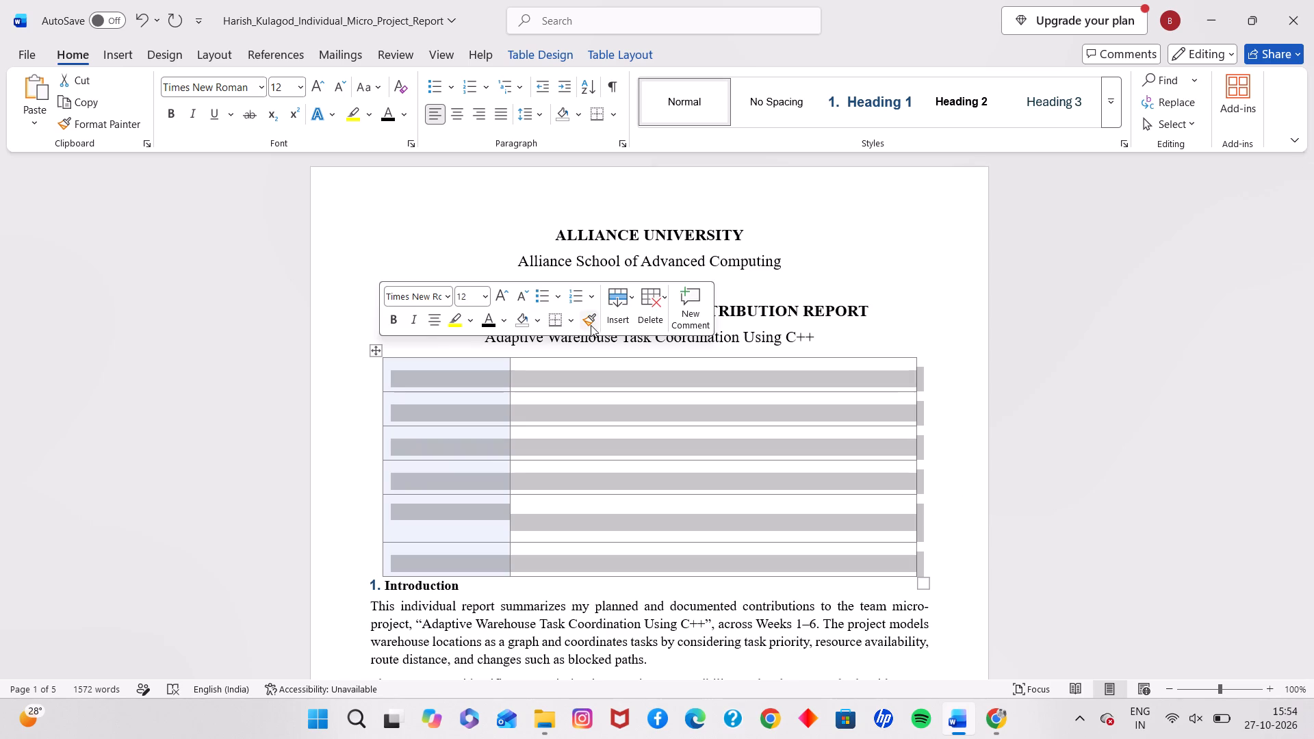
pyautogui.click(652, 313)
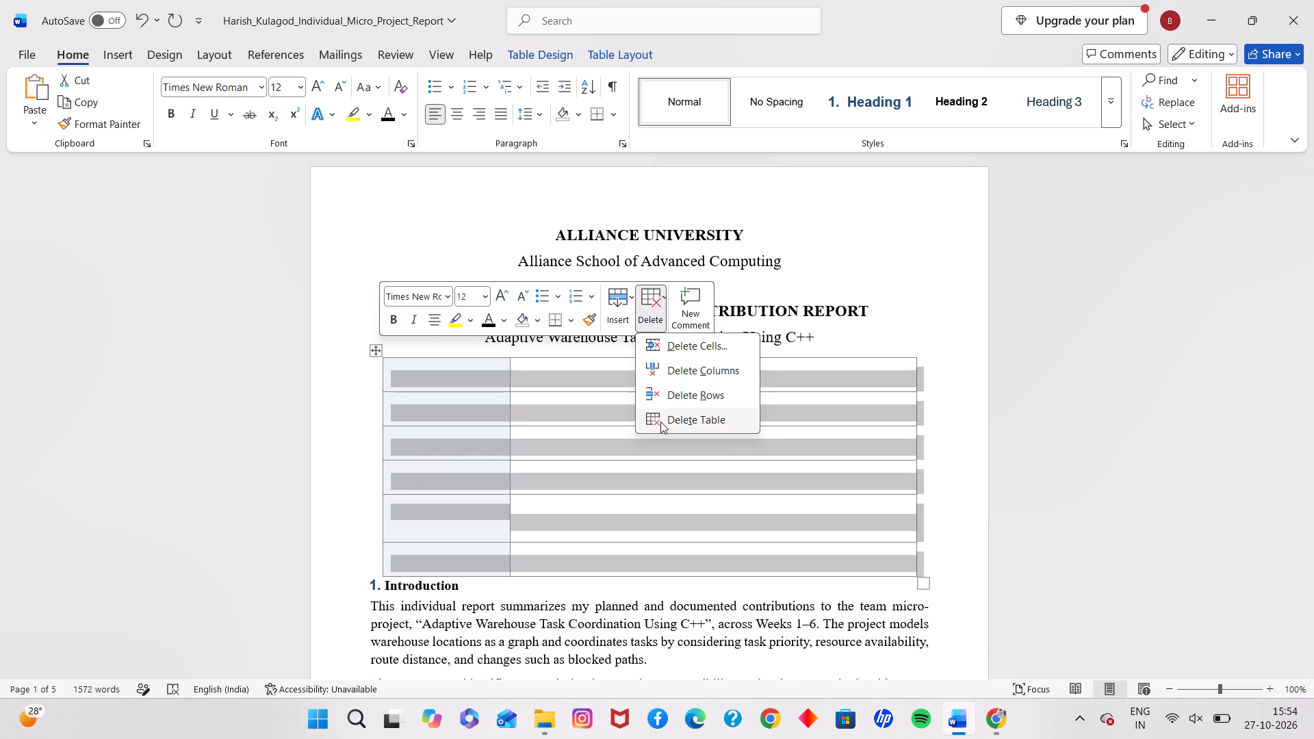
pyautogui.click(660, 422)
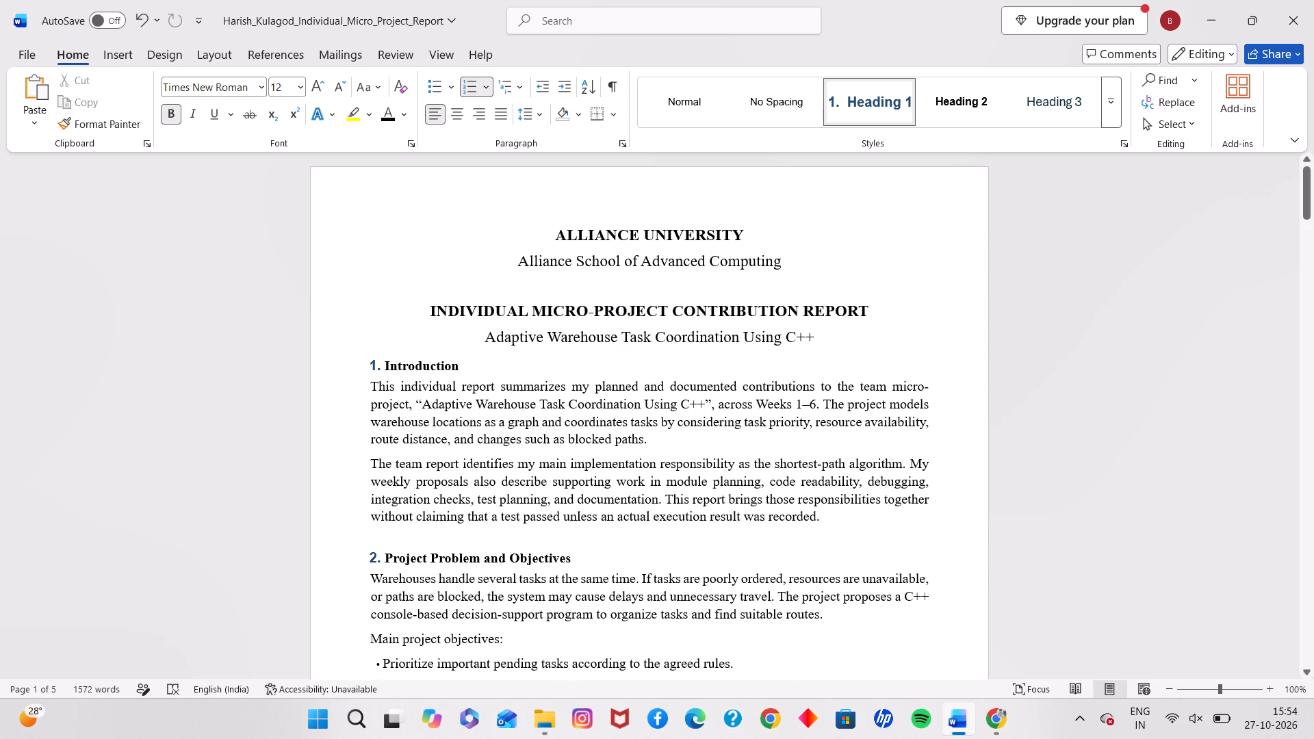
# Insert an empty line below the project name, and try pasting the copied table contents there before undoing the paste.
pyautogui.click(826, 339)
pyautogui.press('Return')
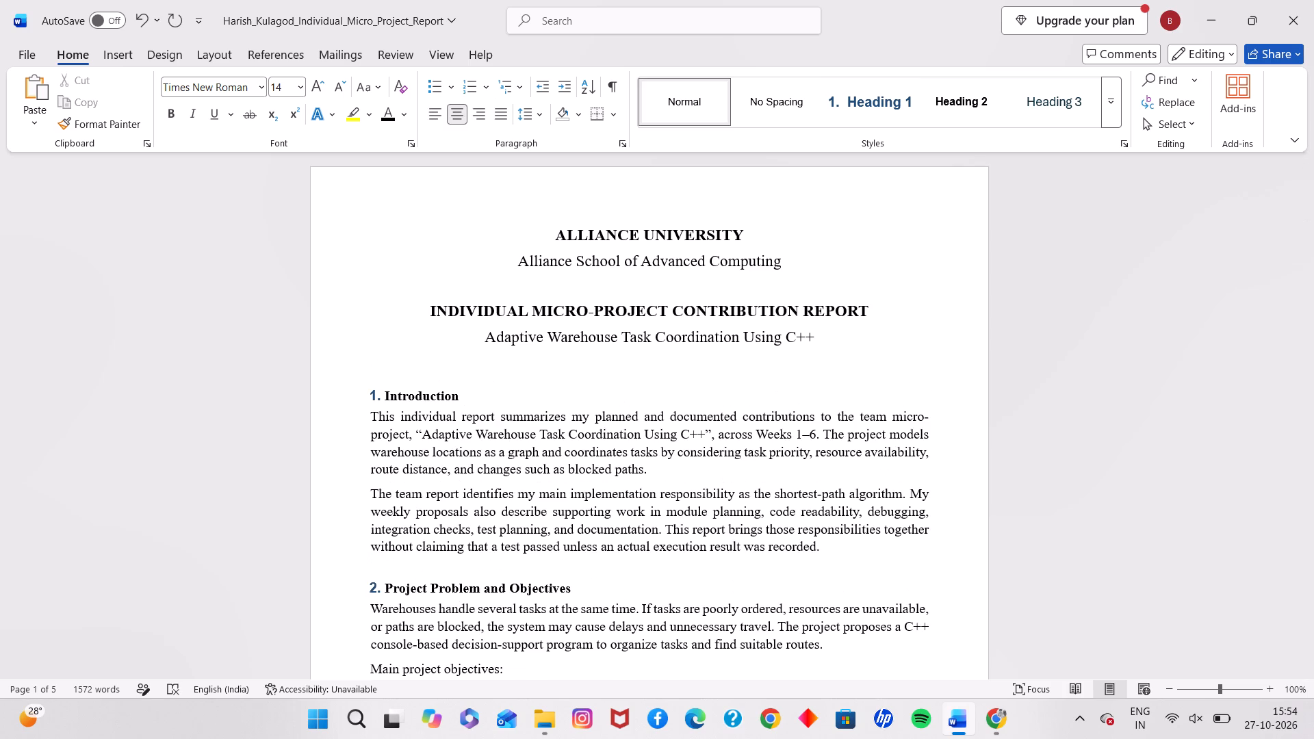
pyautogui.hotkey('ctrl', 'v')
pyautogui.hotkey('ctrl', 'z')
pyautogui.click(671, 379)
pyautogui.scroll(1, 671, 379)
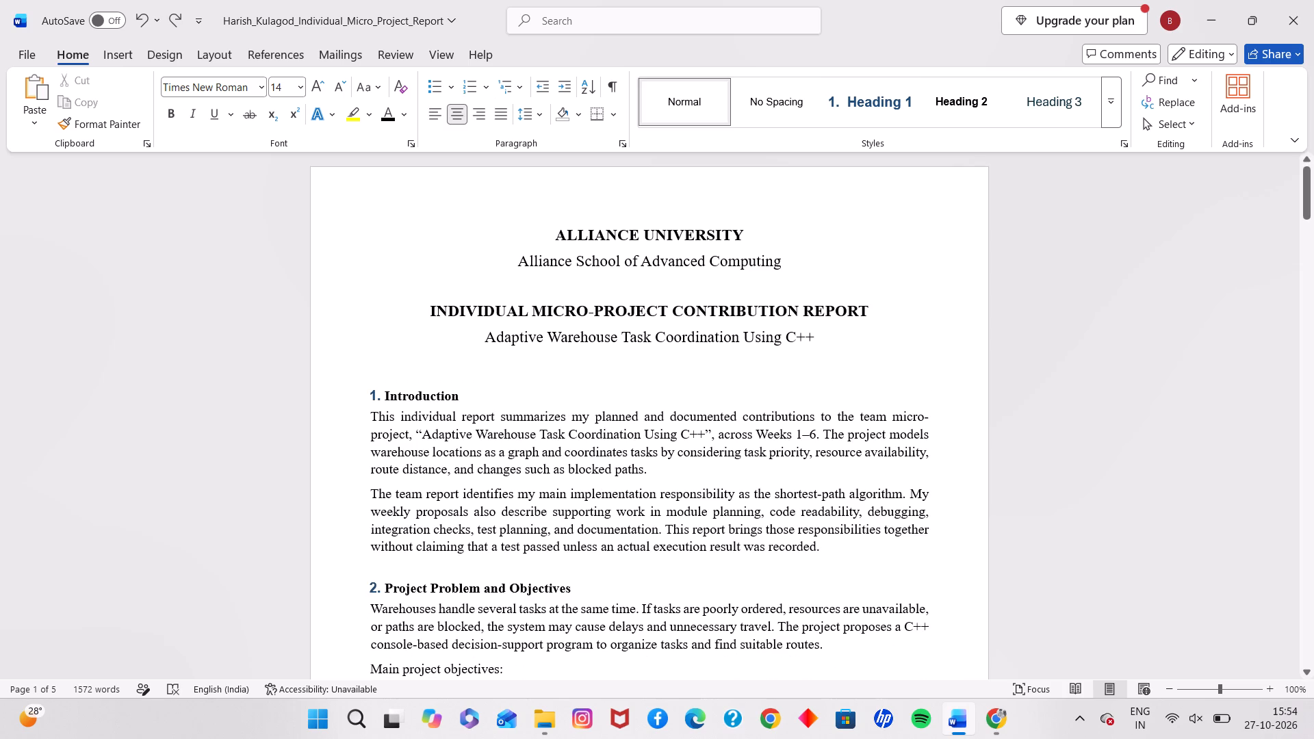
# Open ds_report_finalised harish (1) from Downloads and copy its block from Course Code through the student team member line.
pyautogui.hotkey('alt', 'Tab')
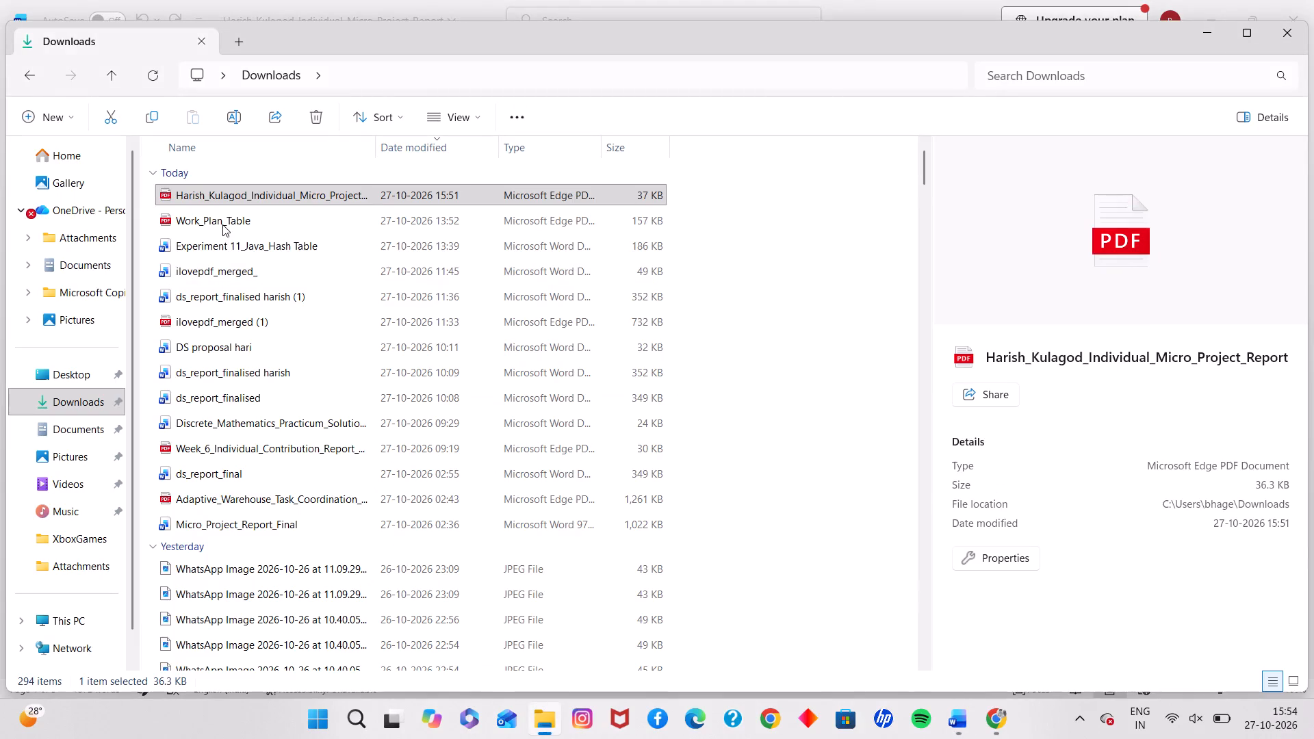
pyautogui.doubleClick(215, 298)
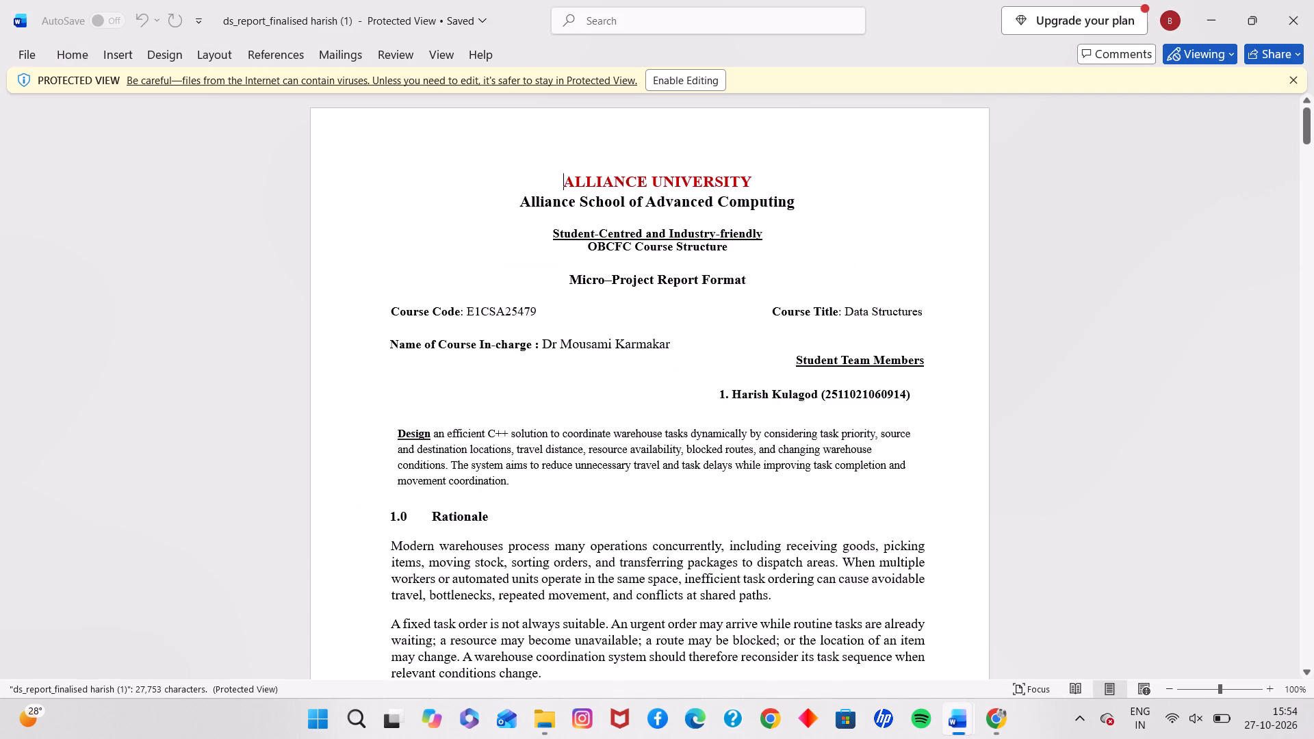
pyautogui.click(806, 265)
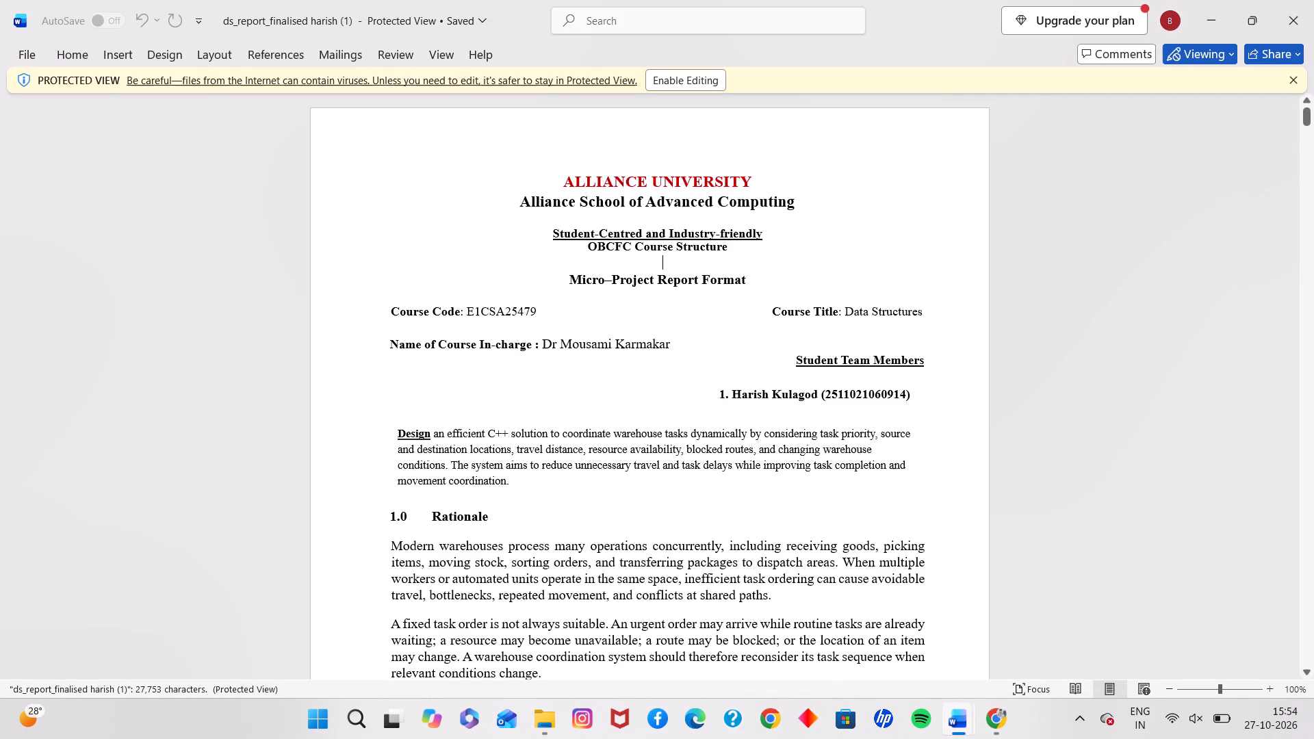
pyautogui.moveTo(363, 297); pyautogui.dragTo(887, 393)
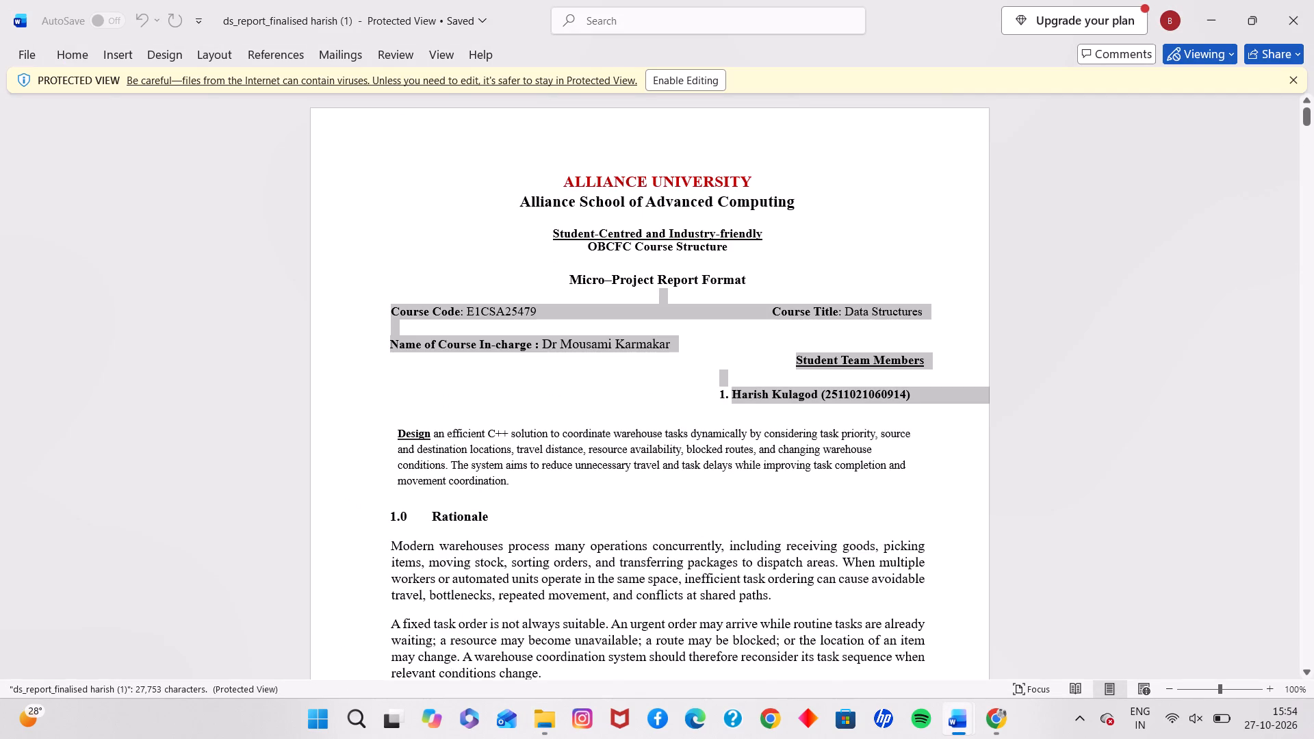
pyautogui.moveTo(887, 393); pyautogui.dragTo(936, 395)
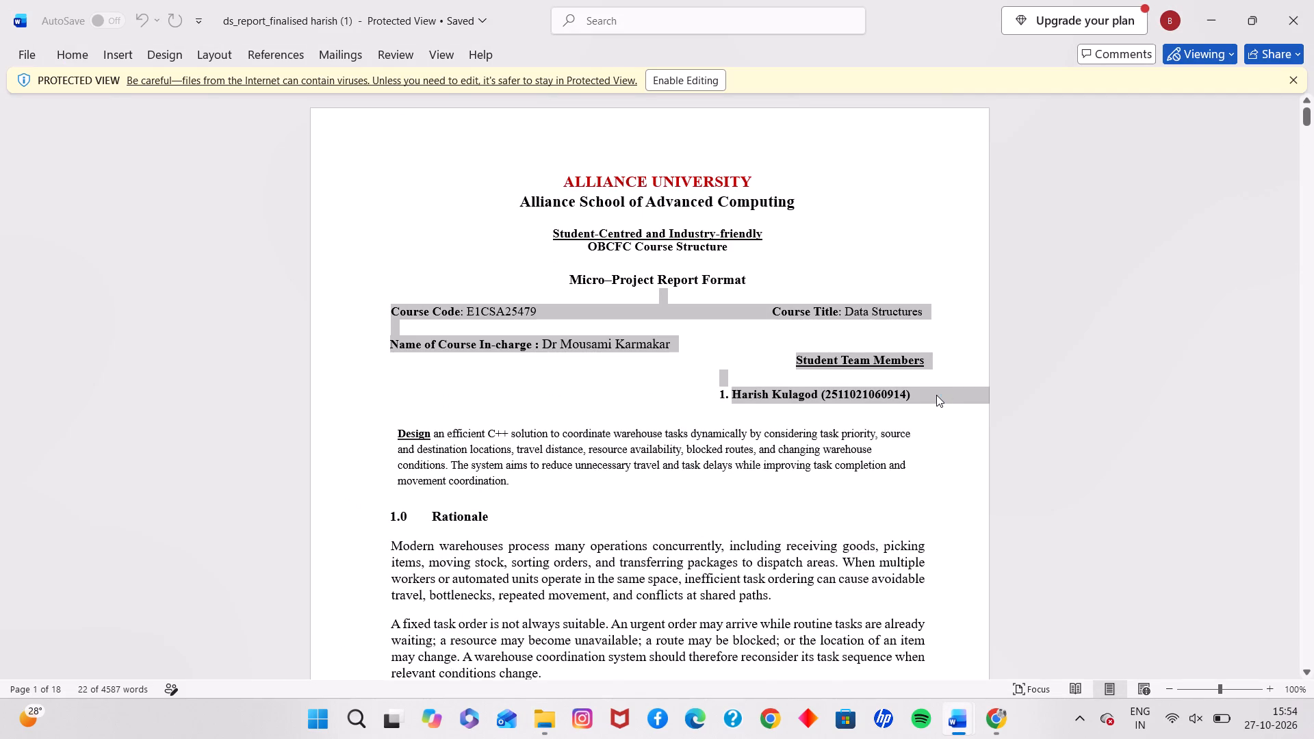
pyautogui.hotkey('ctrl', 'c')
# Switch back to the individual report and paste the copied course and team member details below the project name.
pyautogui.hotkey('alt', 'Tab')
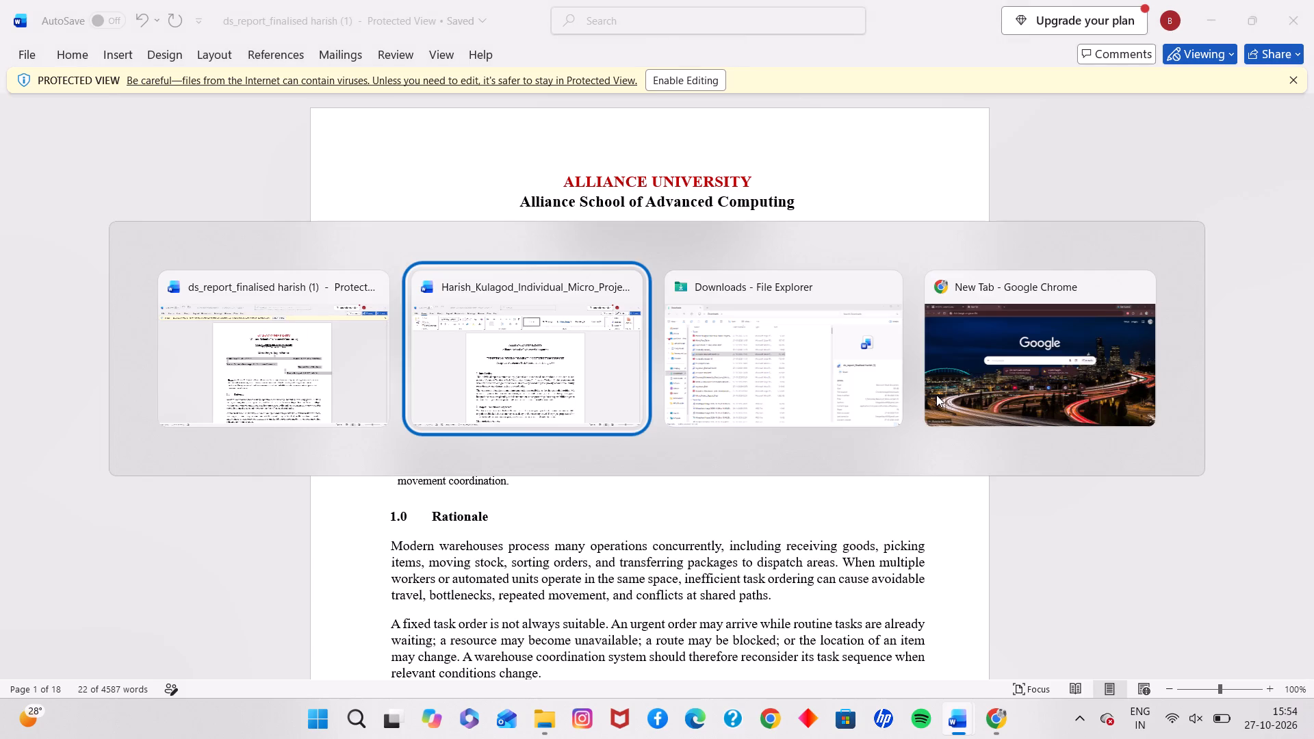
pyautogui.hotkey('alt', 'Tab')
pyautogui.hotkey('alt', 'Tab')
pyautogui.hotkey('alt', 'Tab')
pyautogui.hotkey('alt', 'Tab')
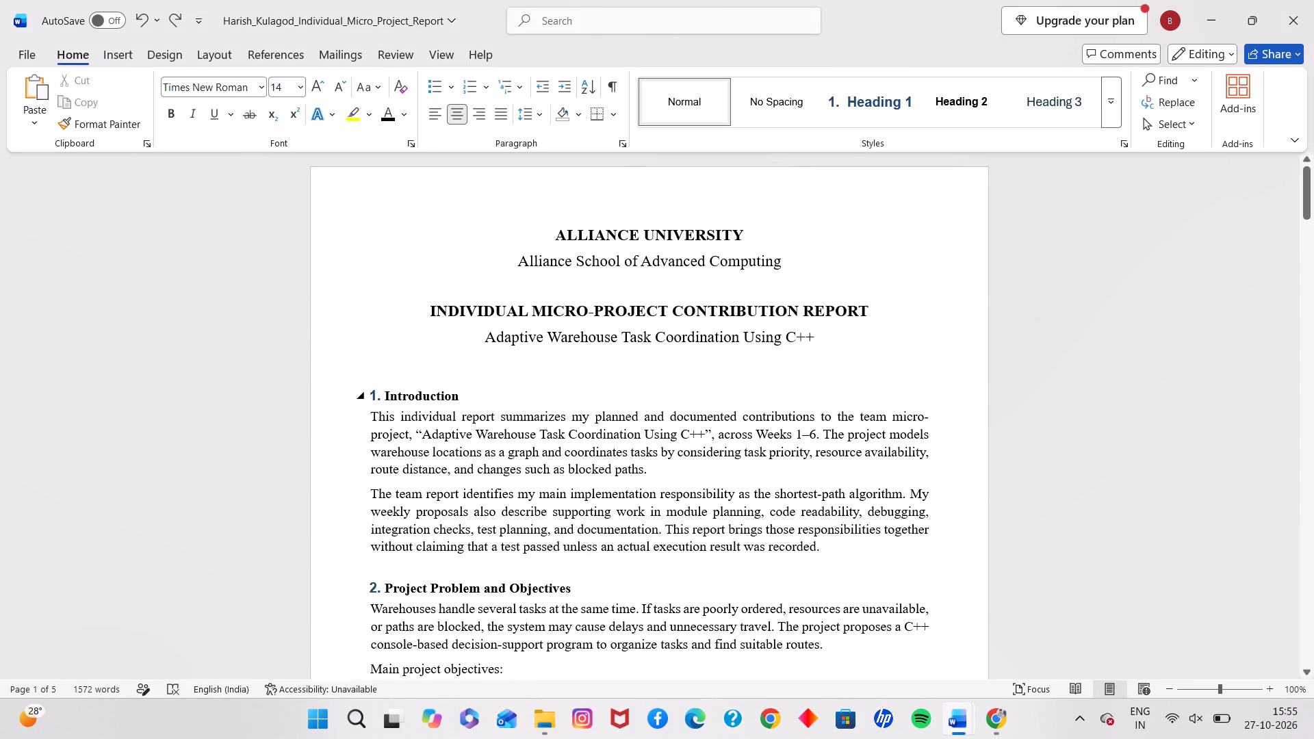
pyautogui.hotkey('ctrl', 'v')
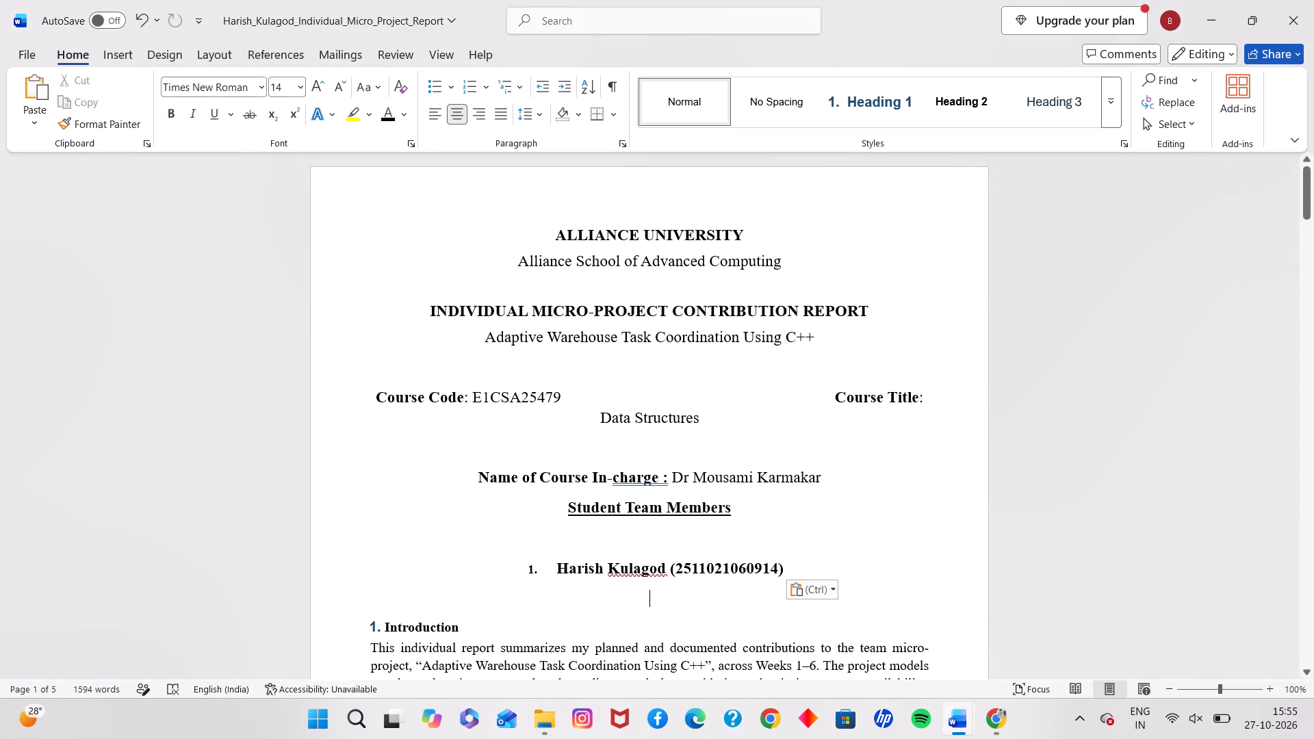
# Set the pasted course and team member details to font size 12.
pyautogui.moveTo(371, 400); pyautogui.dragTo(769, 569)
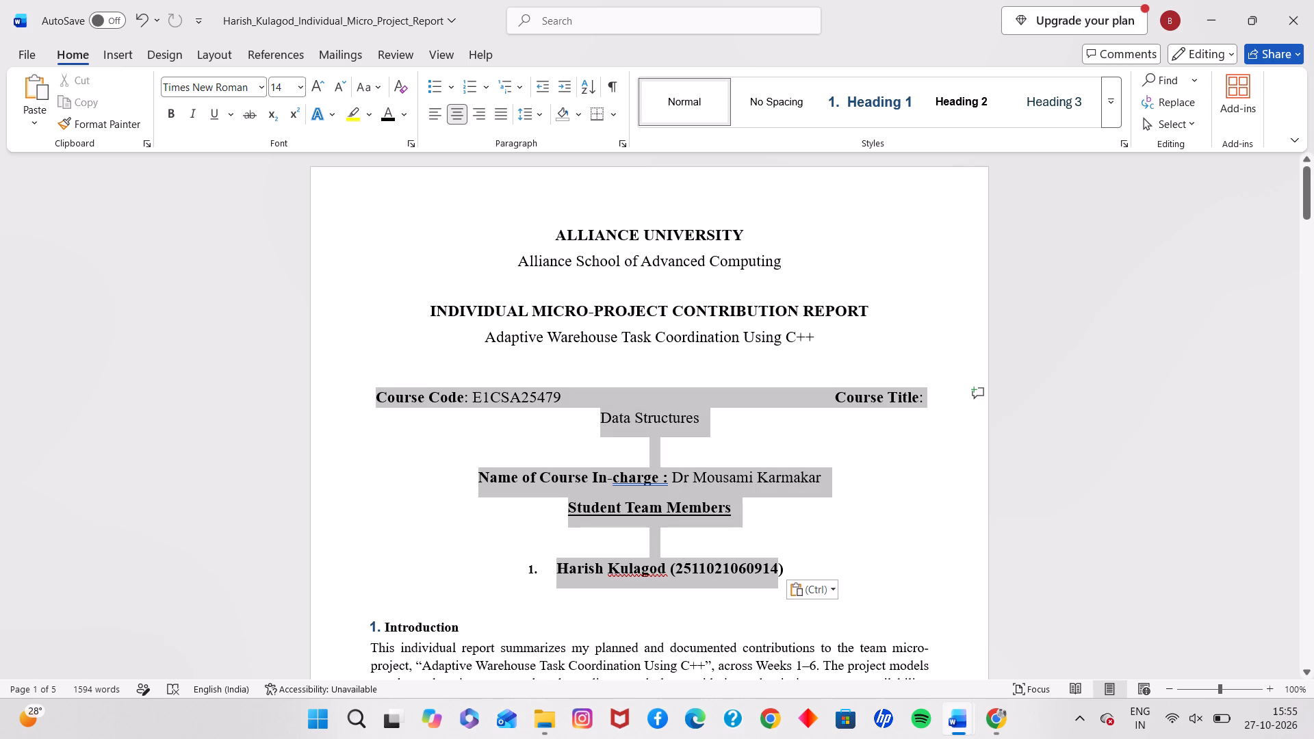
pyautogui.moveTo(769, 569); pyautogui.dragTo(785, 569)
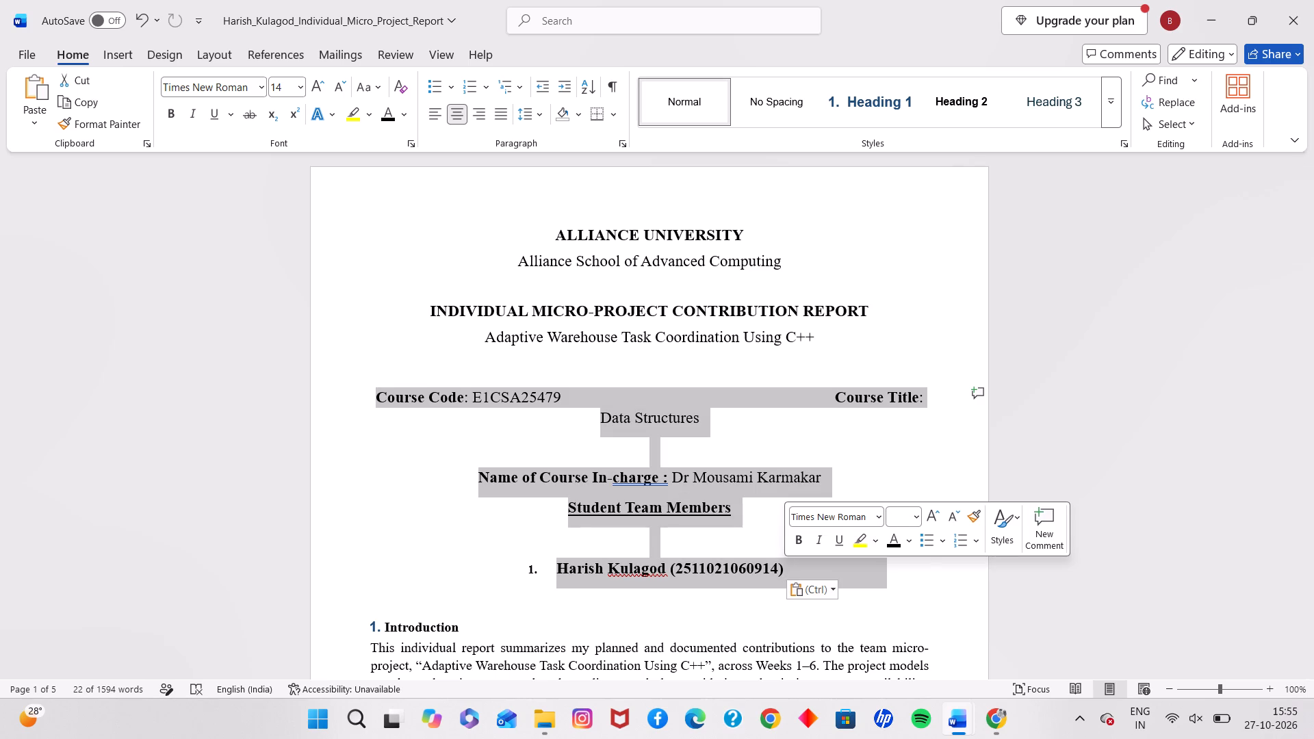
pyautogui.click(904, 515)
pyautogui.write('12')
pyautogui.press('Return')
pyautogui.click(742, 391)
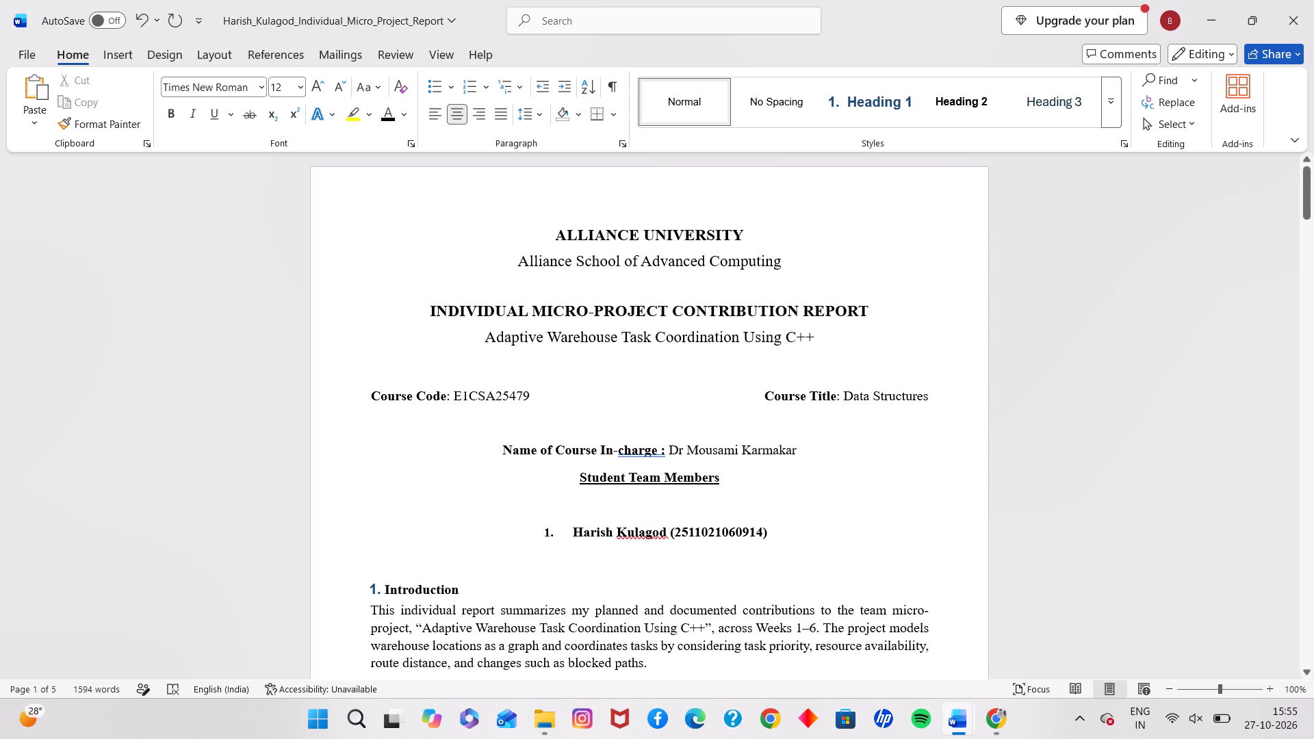
# Remove the empty line above the Name of Course In-charge line and move that line to the left margin.
pyautogui.click(501, 426)
pyautogui.press('BackSpace')
pyautogui.press('BackSpace')
pyautogui.press('BackSpace')
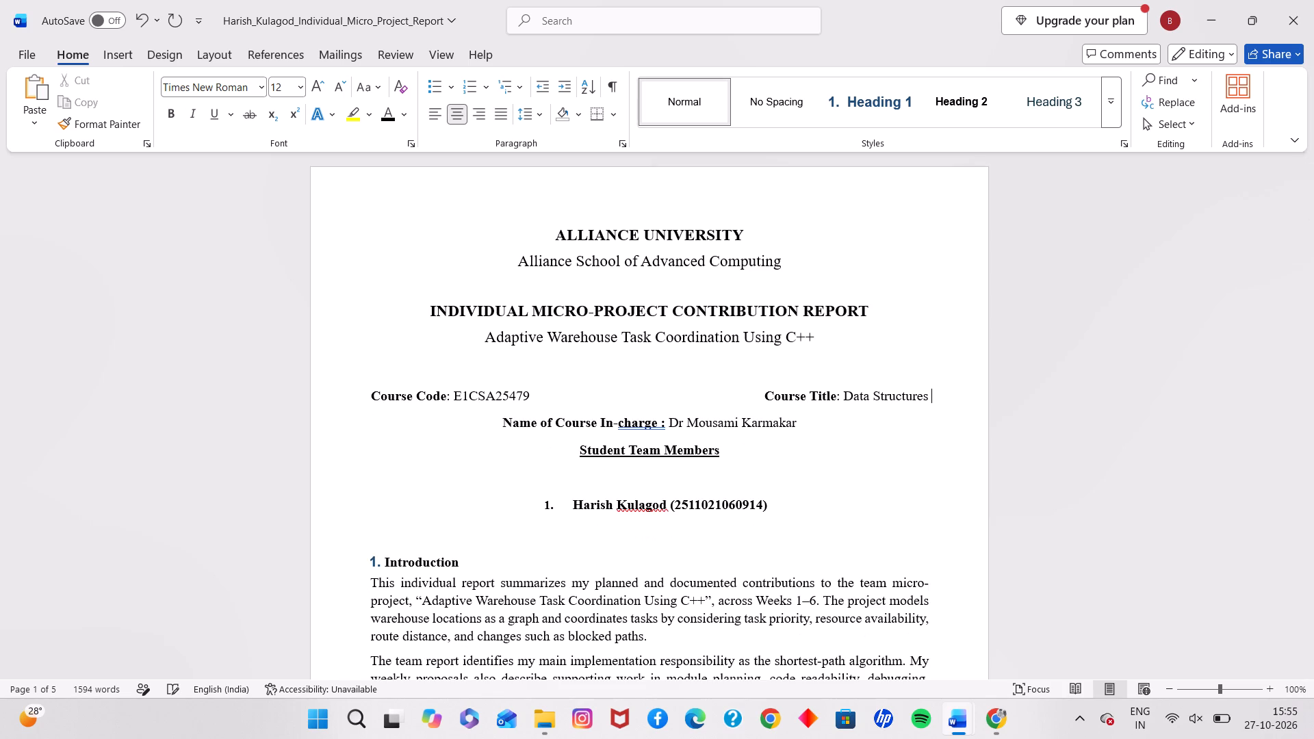
pyautogui.click(496, 424)
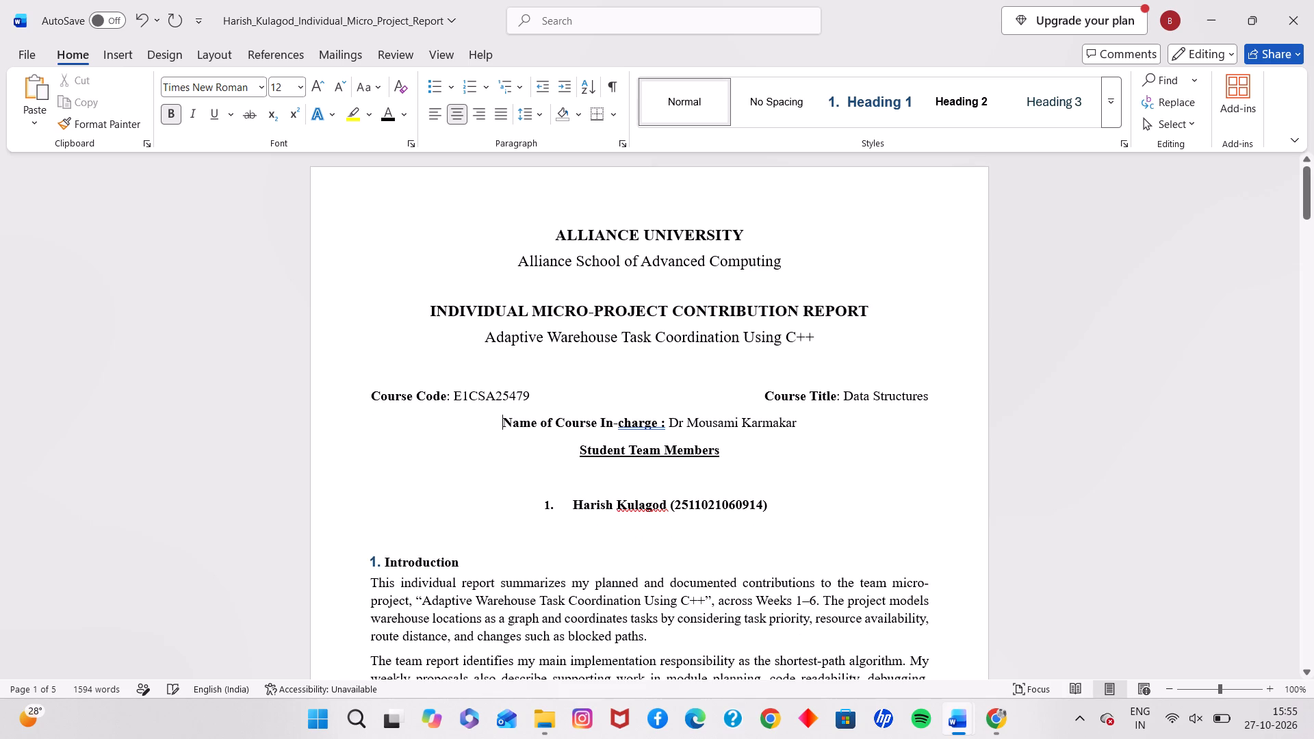
pyautogui.press('BackSpace')
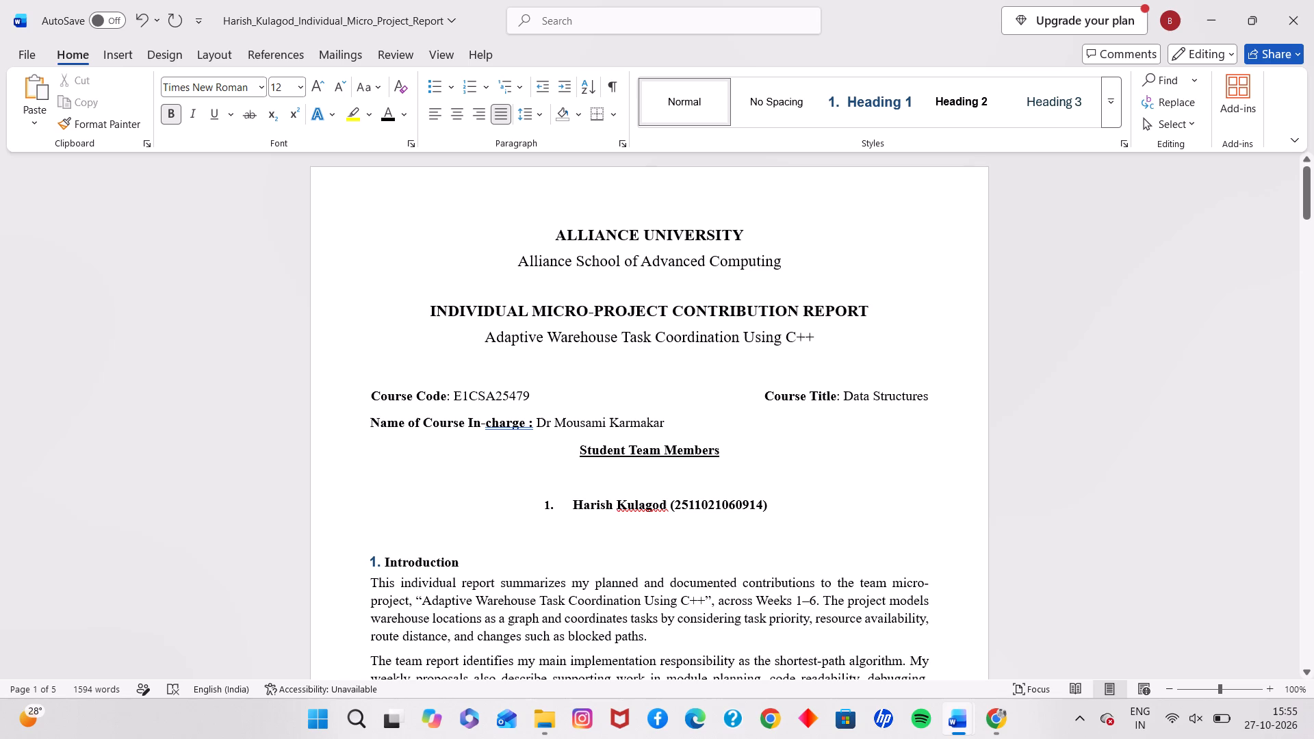
# Indent the Student Team Members heading with tab spacing until it reaches the right margin under Course Title.
pyautogui.click(579, 456)
pyautogui.press('Tab')
pyautogui.press('Tab')
pyautogui.press('Tab')
pyautogui.press('Tab')
pyautogui.press('Tab')
pyautogui.press('Tab')
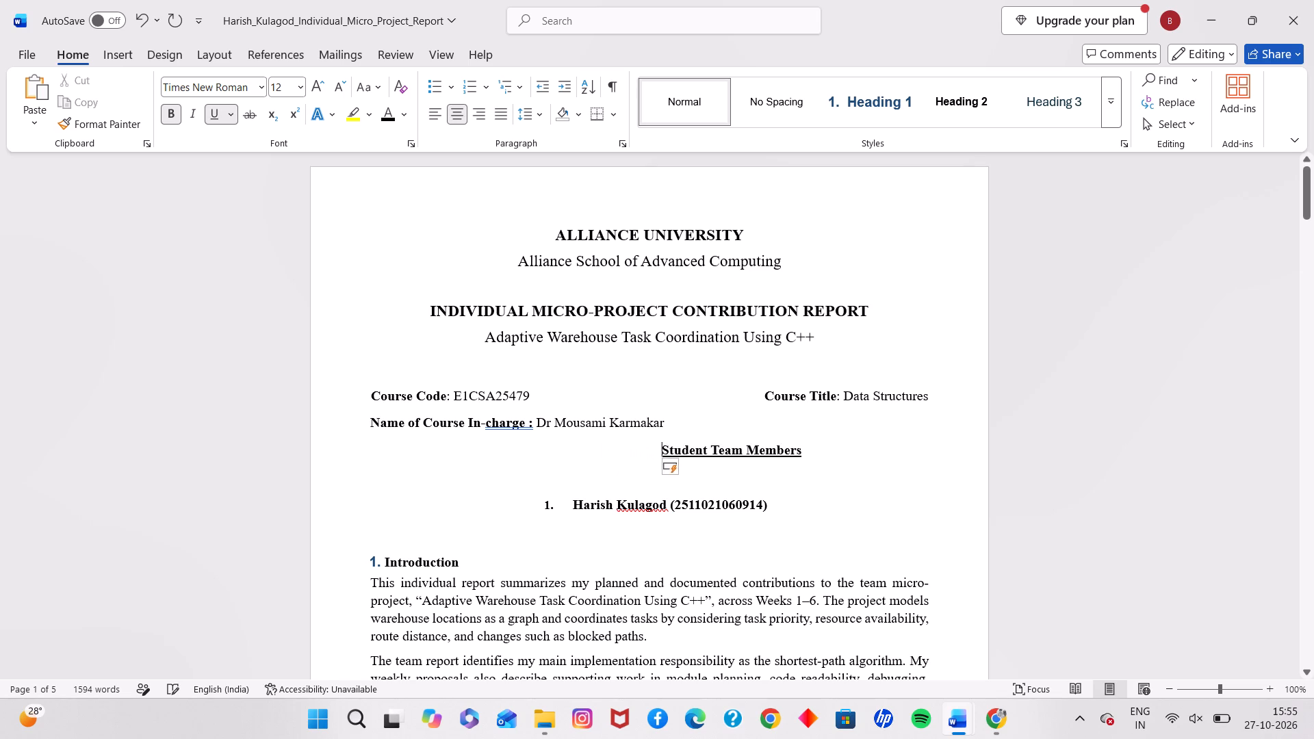
pyautogui.press('Tab')
pyautogui.press('Tab')
pyautogui.press('Tab')
pyautogui.press('Tab')
pyautogui.press('Tab')
pyautogui.press('Tab')
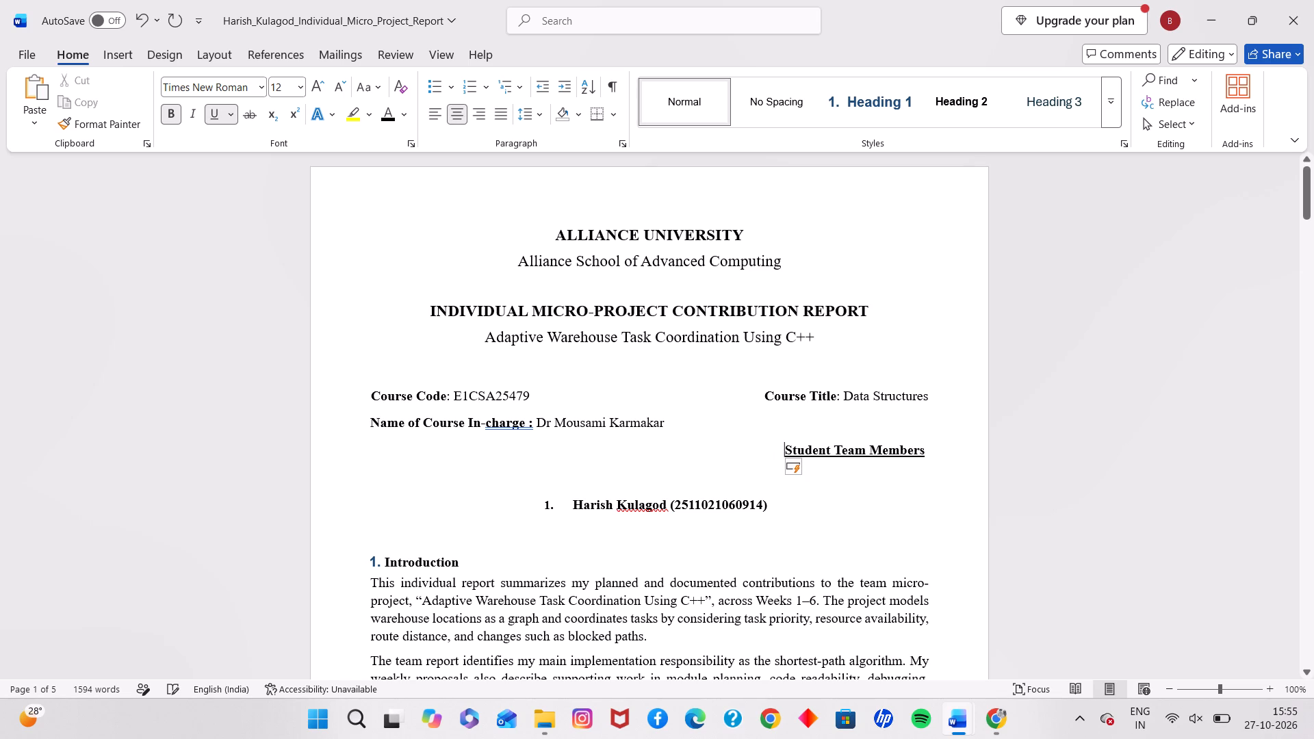
# Remove the automatic numbering from the student name line and indent it with tab spacing towards the right margin.
pyautogui.click(566, 507)
pyautogui.press('BackSpace')
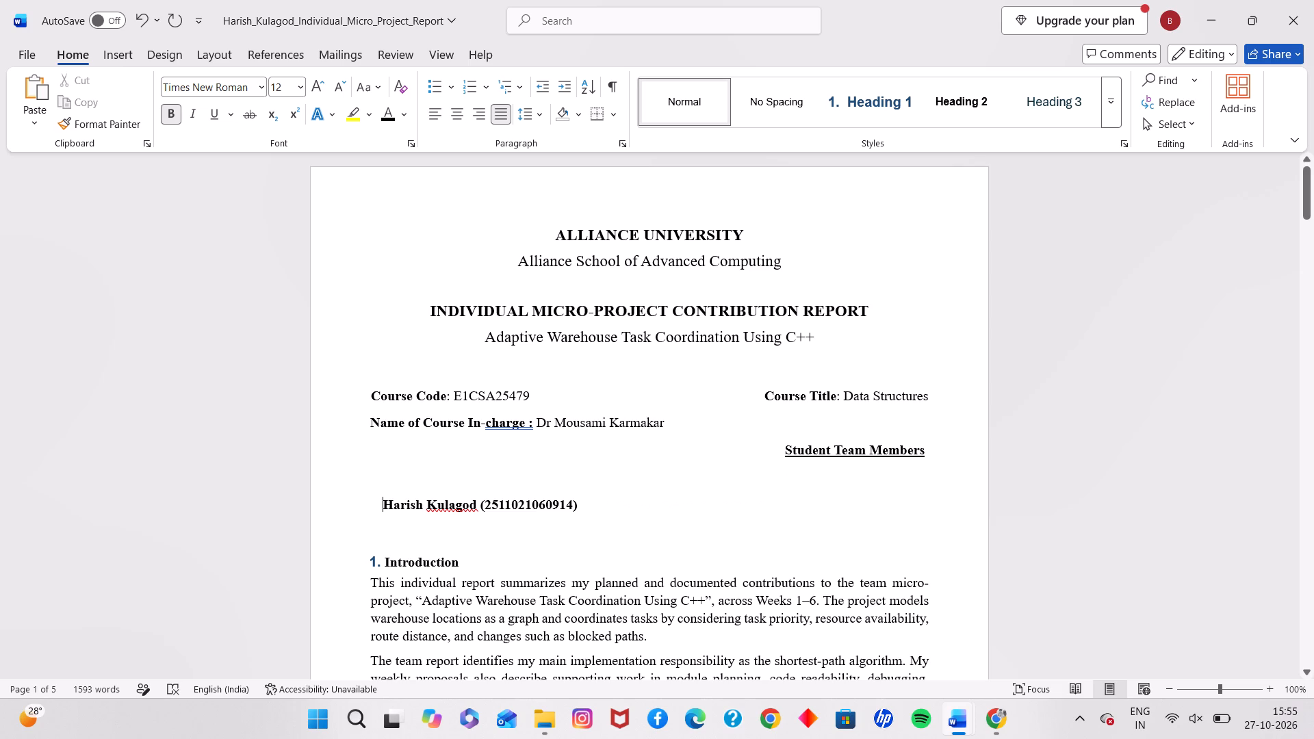
pyautogui.press('Tab')
pyautogui.press('Tab')
pyautogui.press('Tab')
pyautogui.press('Tab')
pyautogui.press('Tab')
pyautogui.press('Tab')
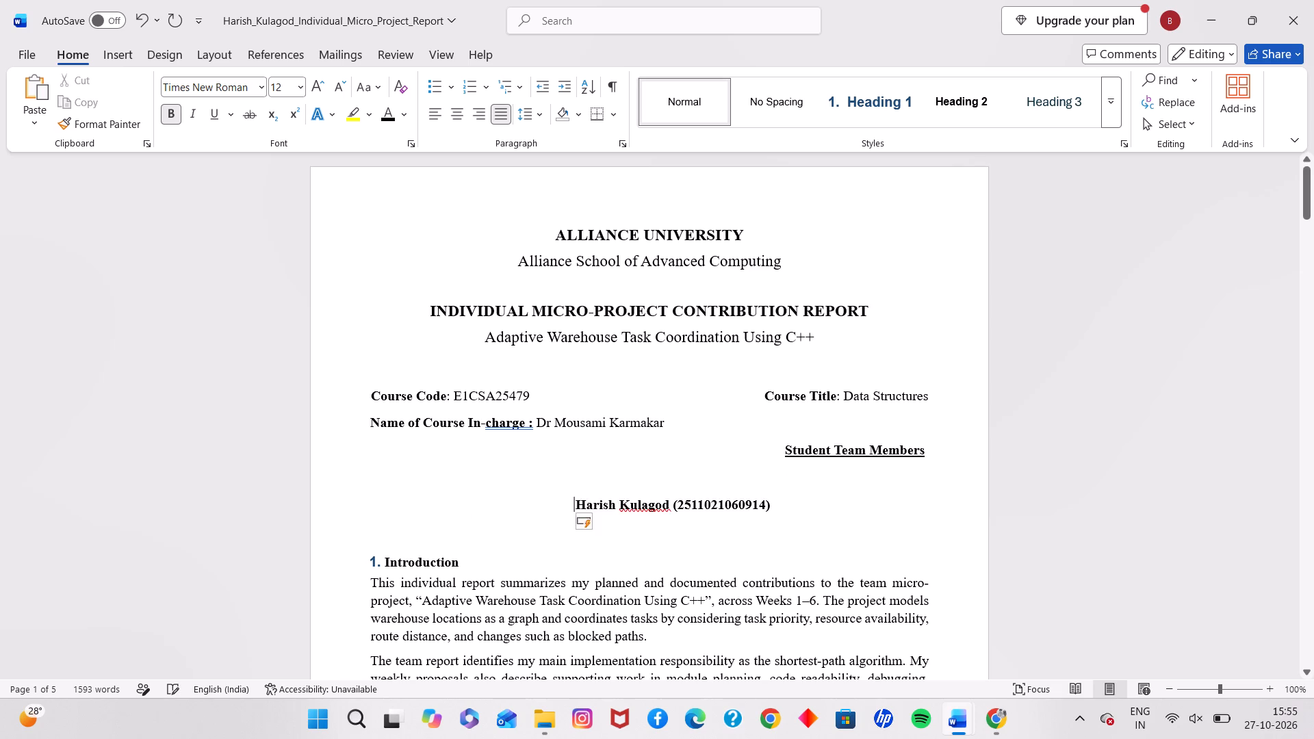
pyautogui.press('Tab')
pyautogui.press('Tab')
pyautogui.press('Tab')
pyautogui.press('Tab')
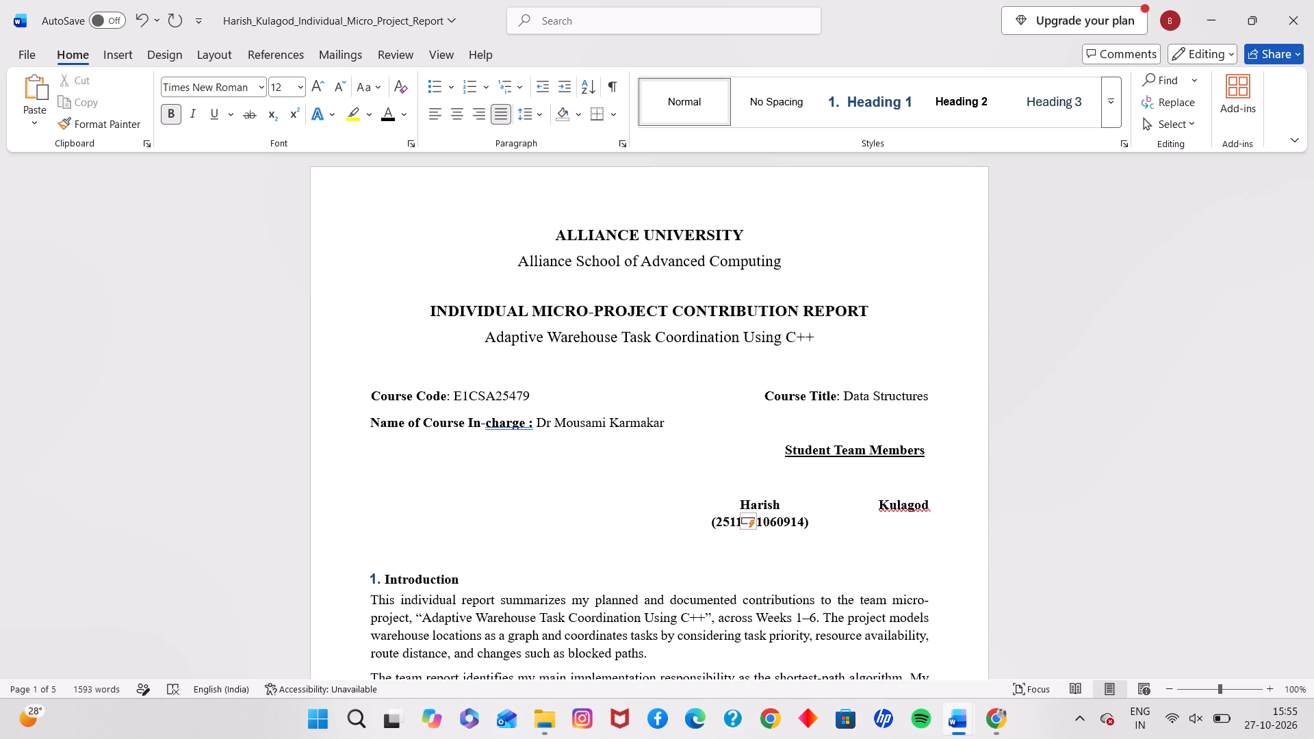
pyautogui.hotkey('ctrl', 'z')
# Remove the empty line between the Student Team Members heading and the student name line.
pyautogui.click(759, 461)
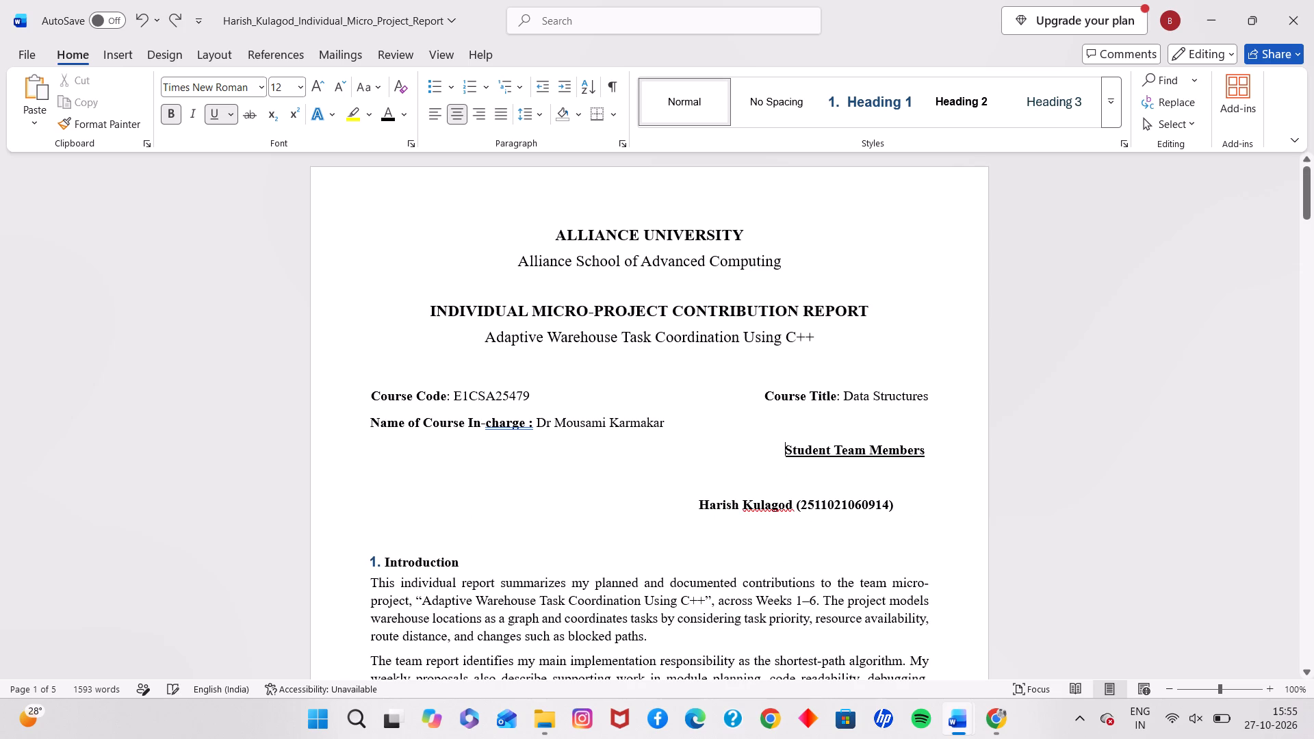
pyautogui.click(756, 478)
pyautogui.press('BackSpace')
pyautogui.press('BackSpace')
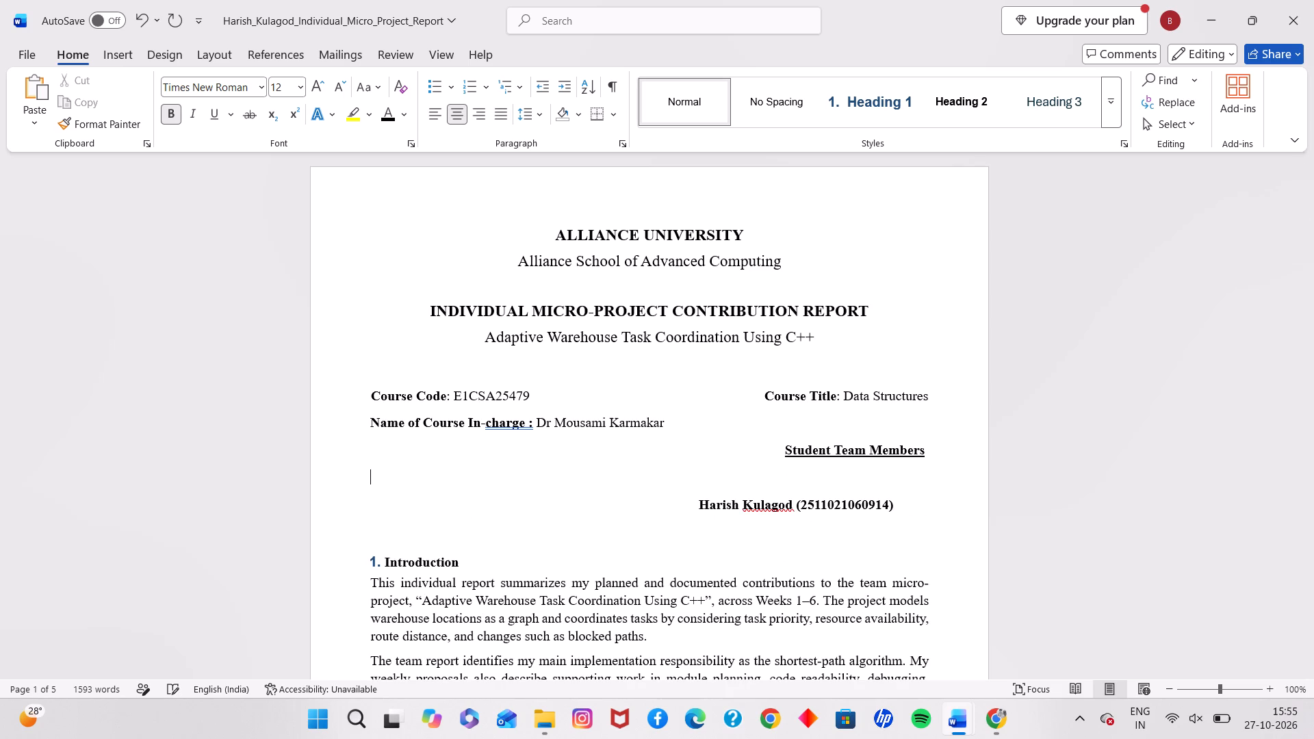
pyautogui.press('BackSpace')
pyautogui.press('BackSpace')
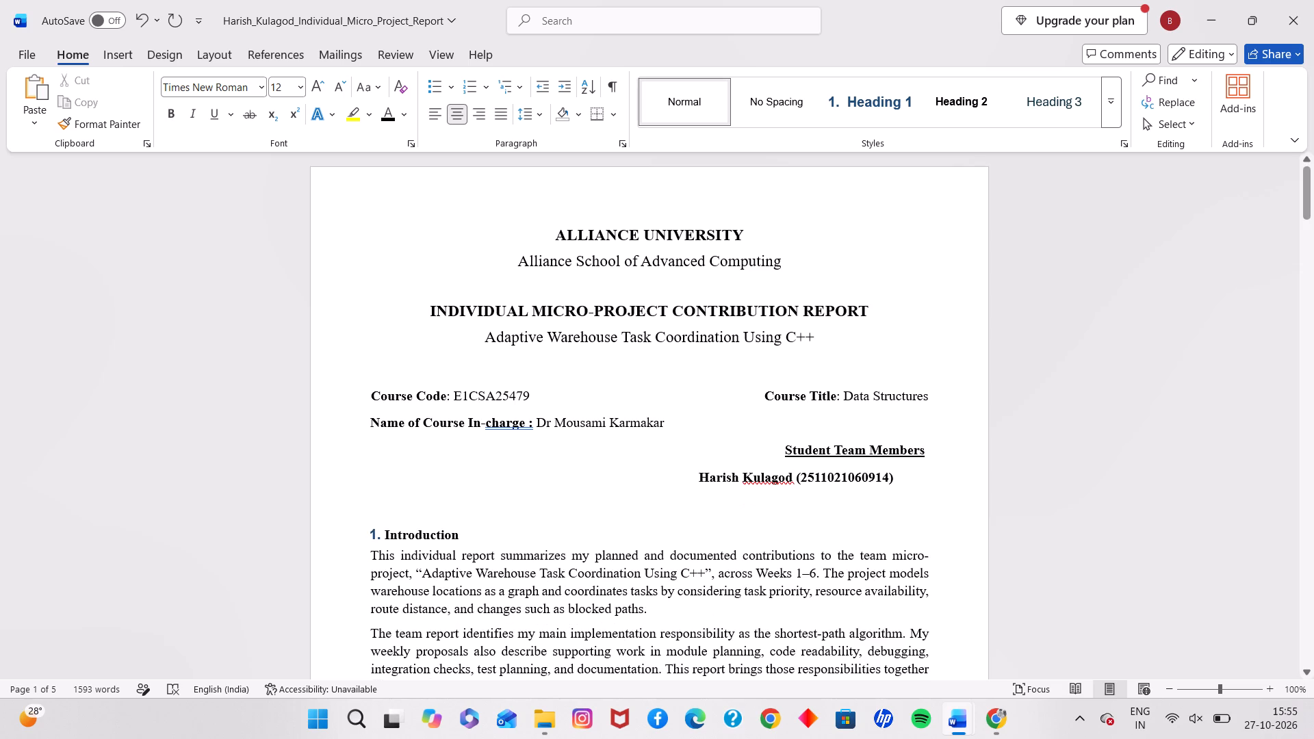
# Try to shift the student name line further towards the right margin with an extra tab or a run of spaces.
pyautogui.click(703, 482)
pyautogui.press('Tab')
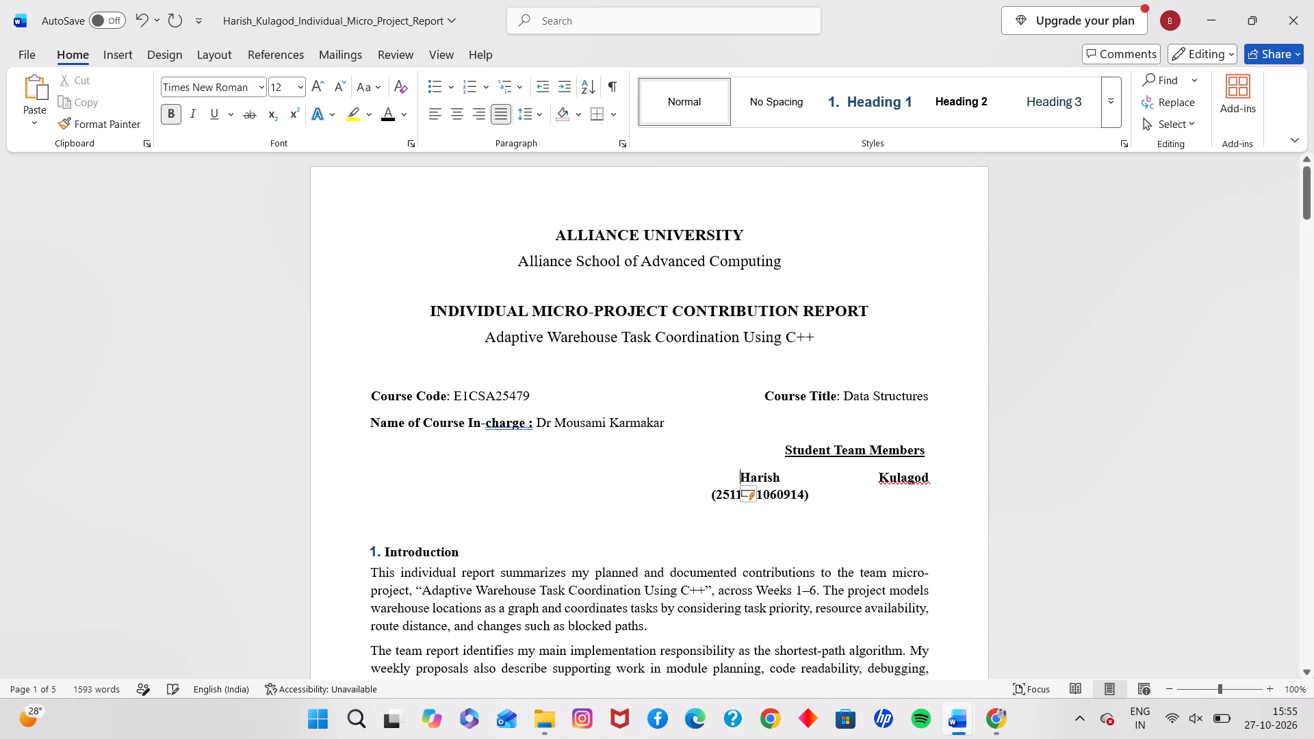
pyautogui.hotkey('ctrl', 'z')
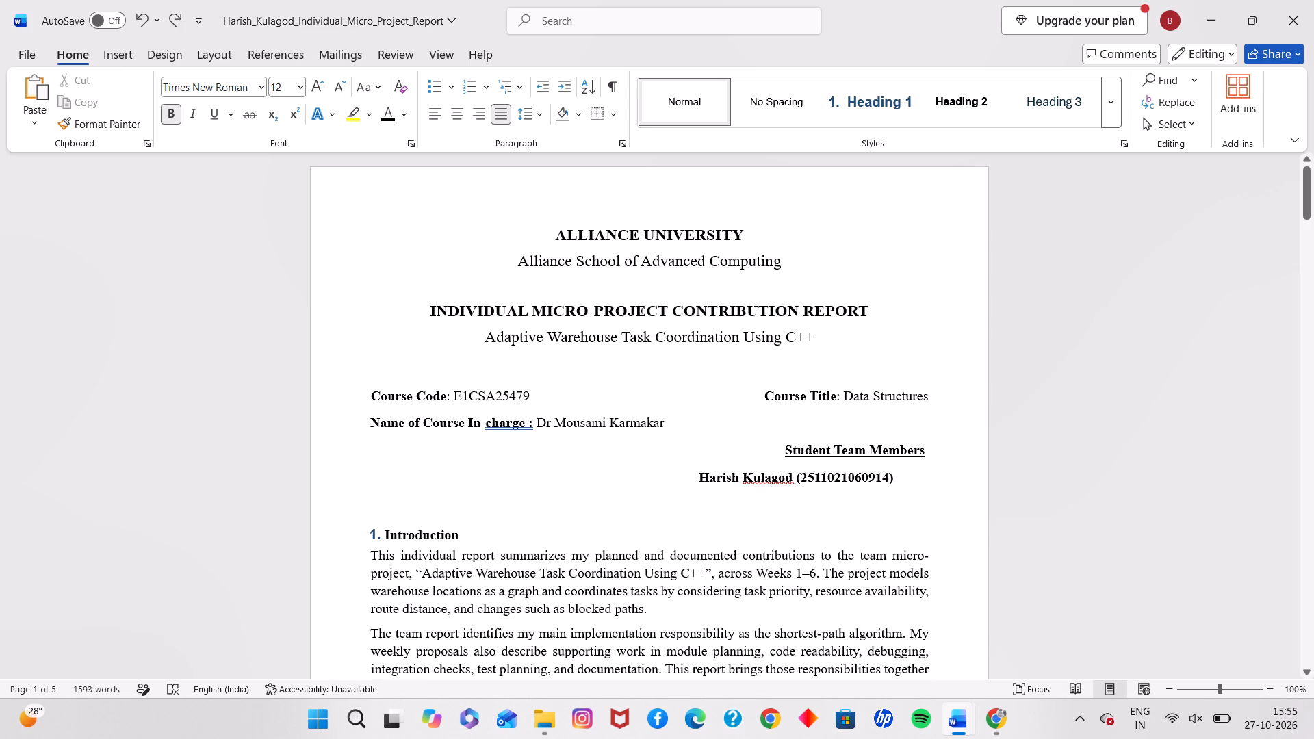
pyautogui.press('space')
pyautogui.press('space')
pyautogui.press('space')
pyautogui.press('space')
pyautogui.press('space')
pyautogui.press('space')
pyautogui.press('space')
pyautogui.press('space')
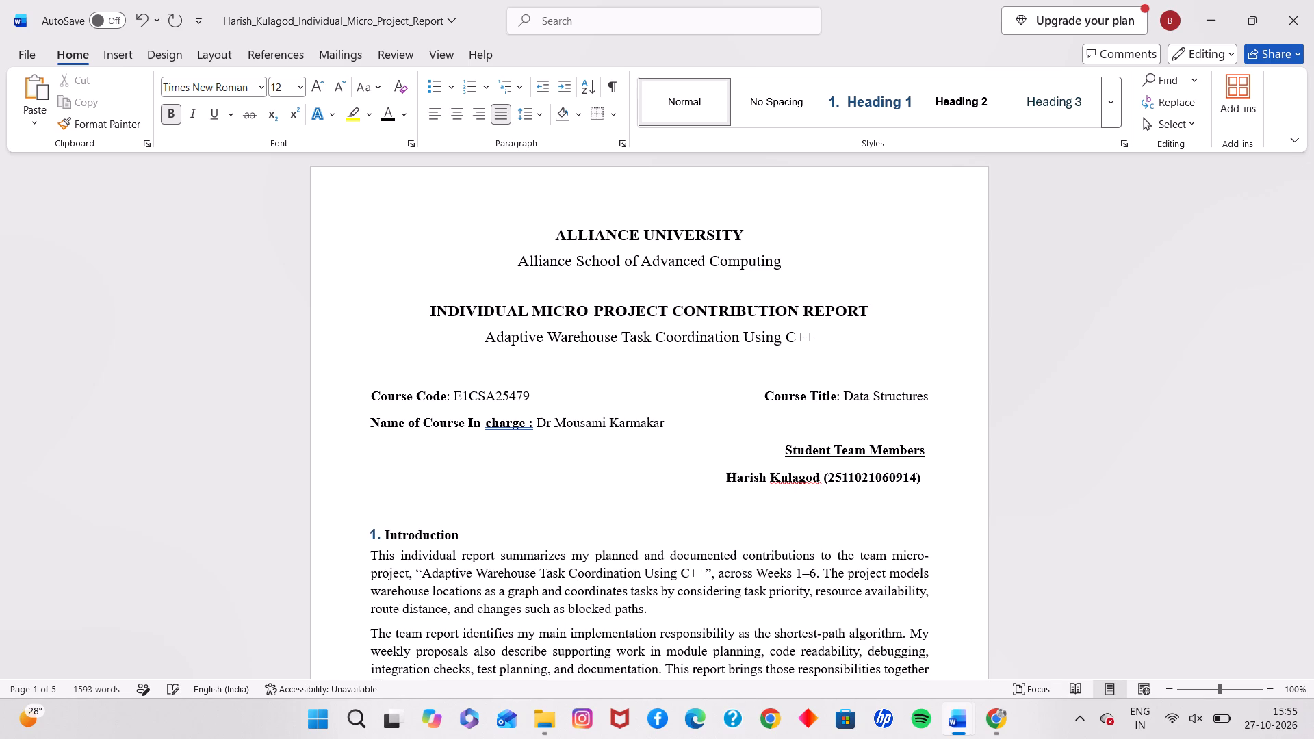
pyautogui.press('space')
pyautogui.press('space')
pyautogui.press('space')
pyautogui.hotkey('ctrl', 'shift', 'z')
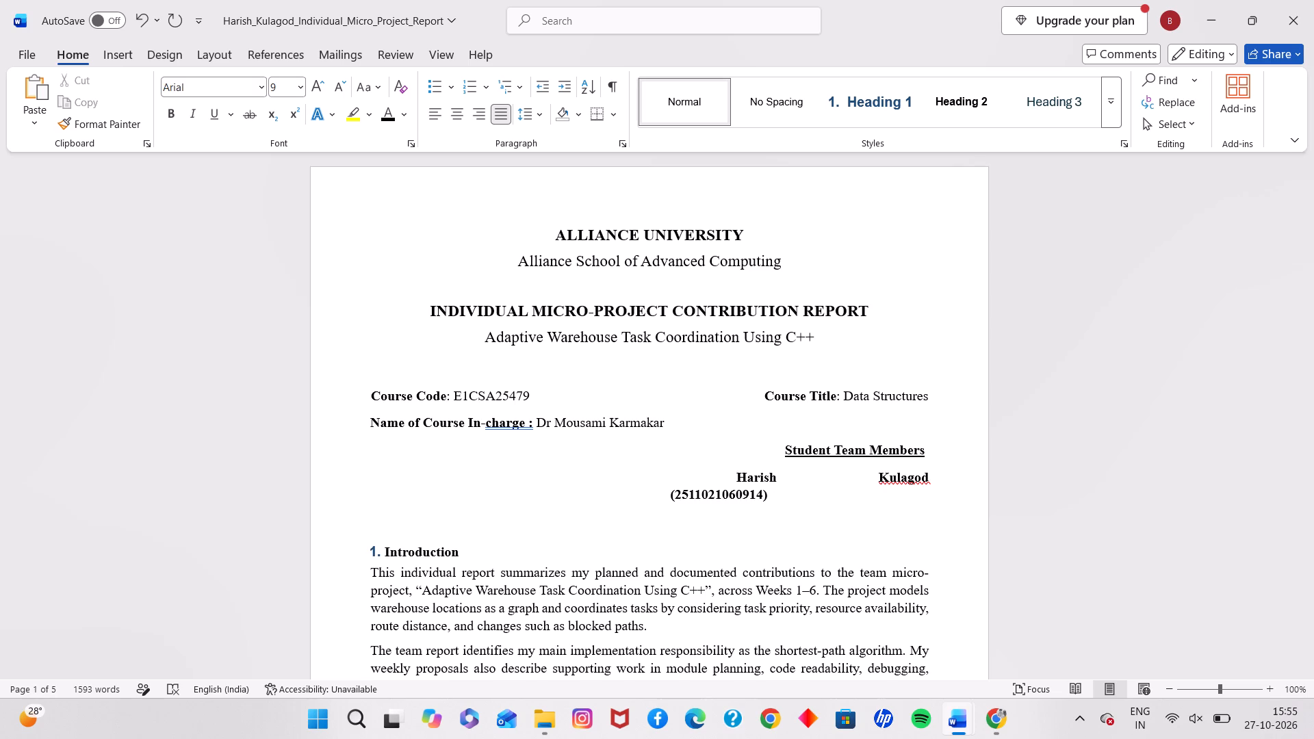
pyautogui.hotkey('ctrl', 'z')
# Pad the student name line with seven spaces and insert the number 1. before the name so it ends at the right margin.
pyautogui.press('space')
pyautogui.press('space')
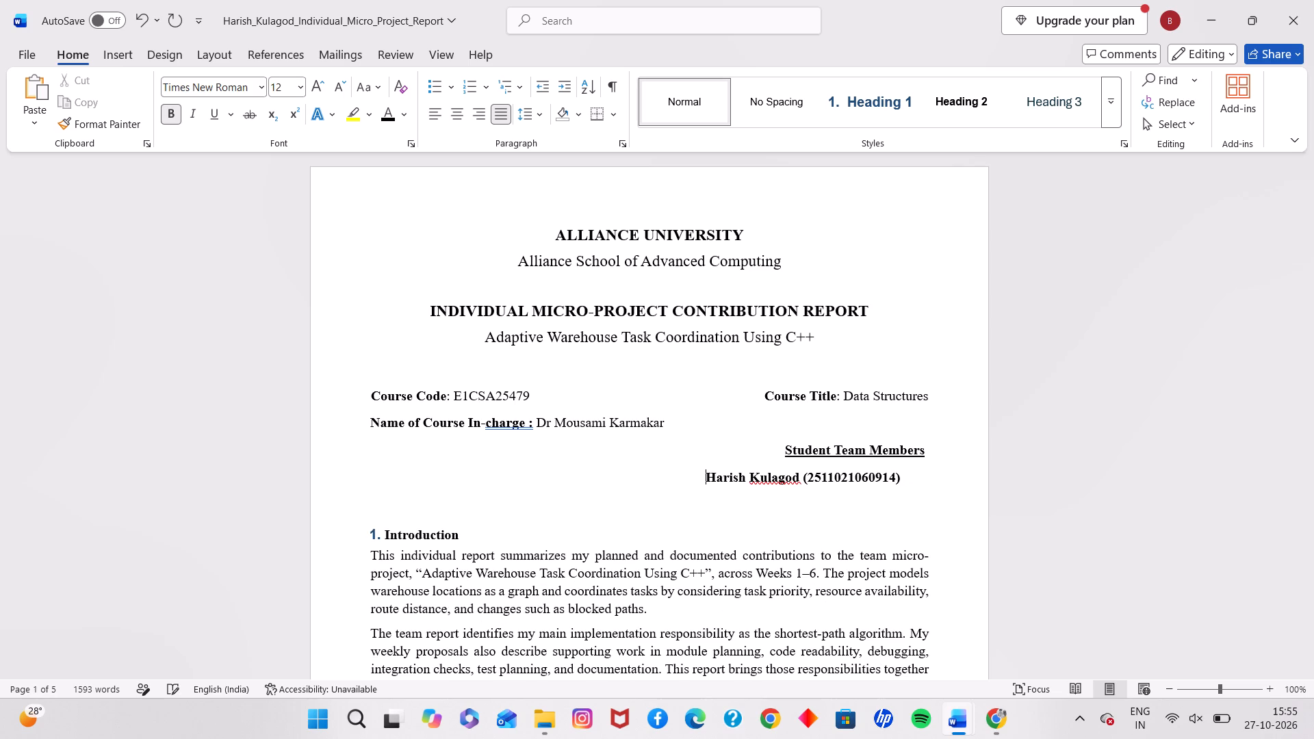
pyautogui.press('space')
pyautogui.press('space')
pyautogui.press('space')
pyautogui.press('space')
pyautogui.press('space')
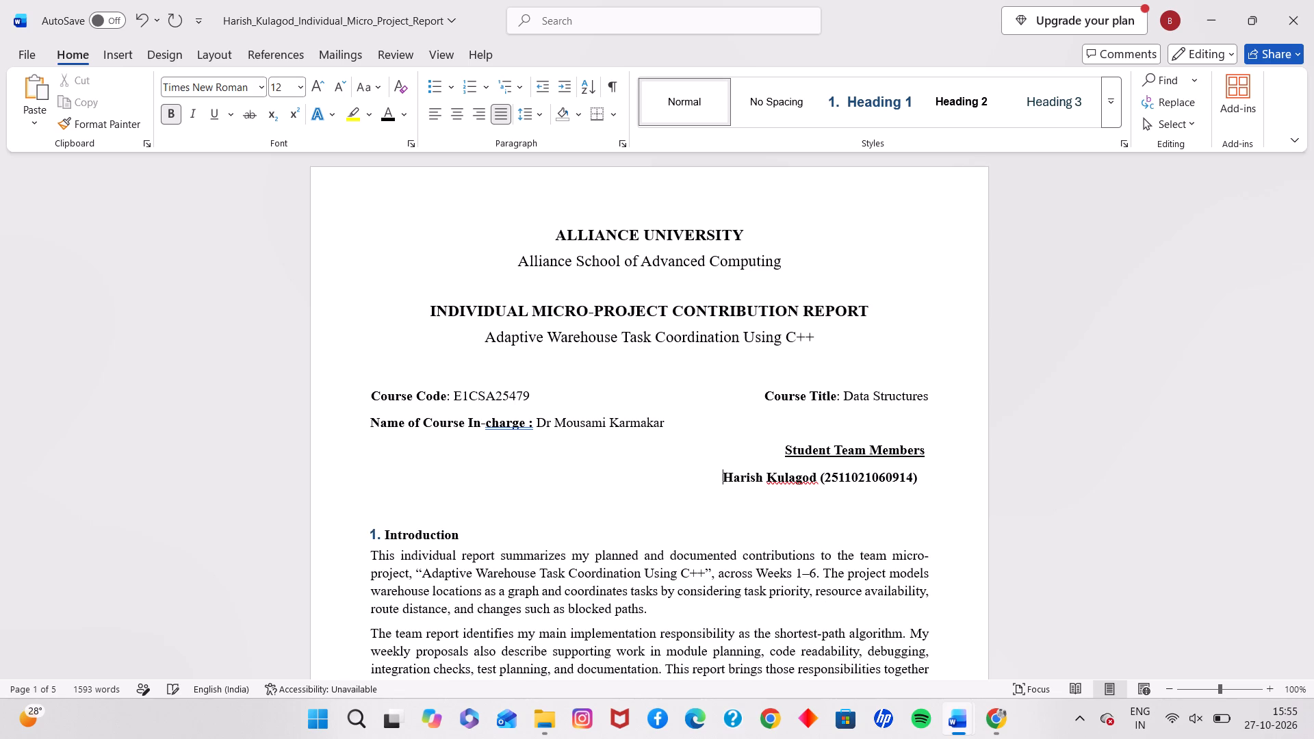
pyautogui.write('1.')
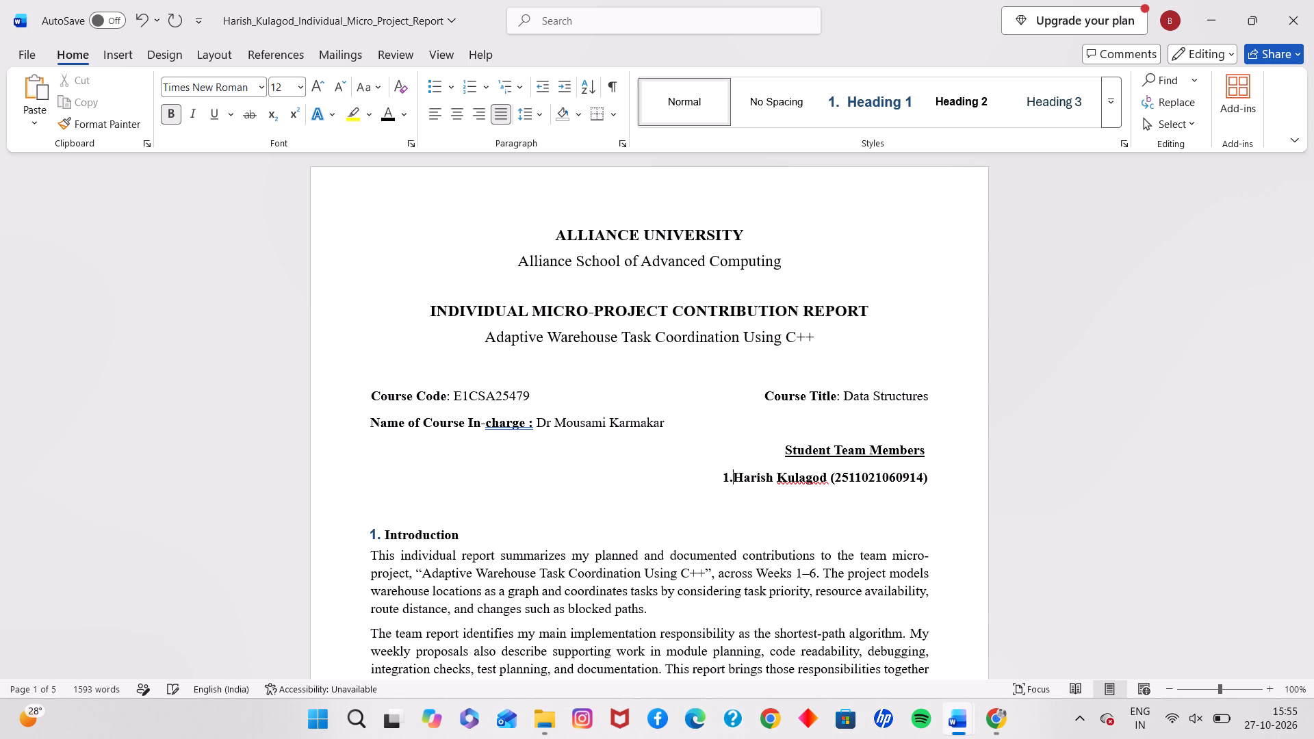
# Delete the whole signature and faculty remarks table below the References at the end of the report.
pyautogui.scroll(-4, 670, 508)
pyautogui.scroll(3, 670, 508)
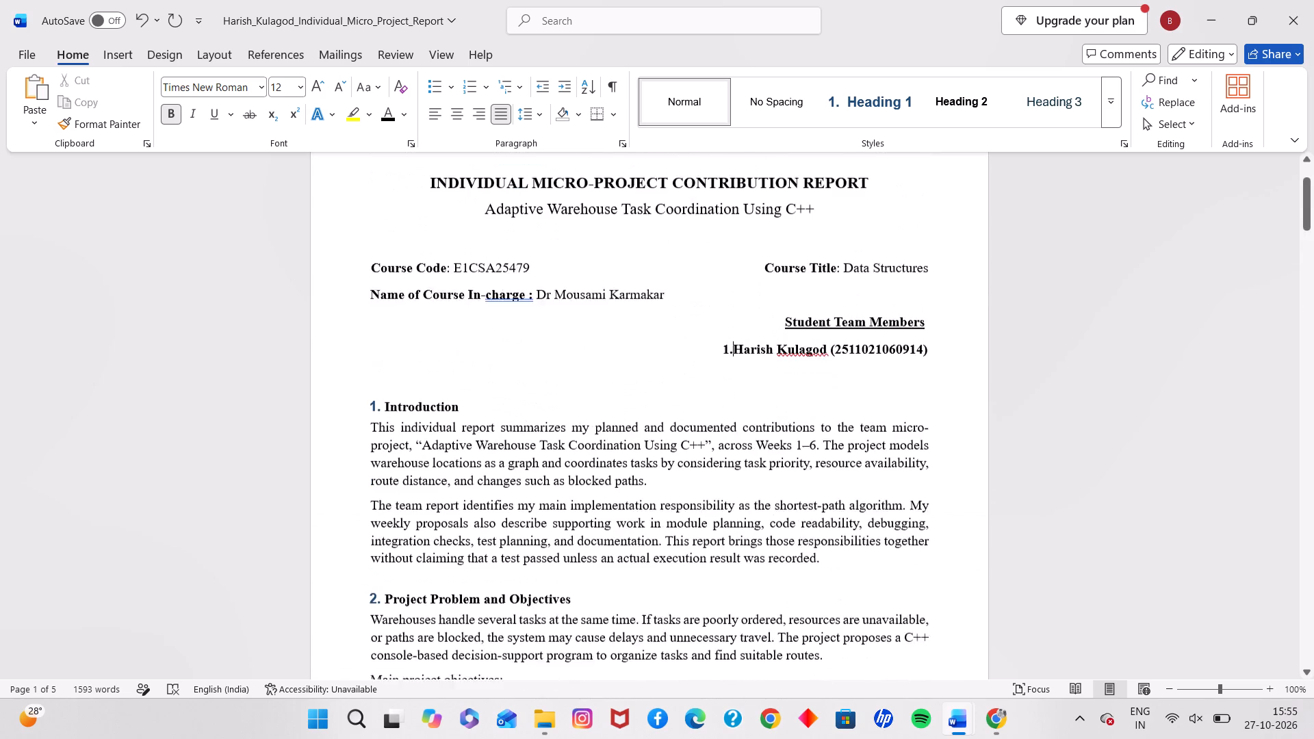
pyautogui.scroll(-10, 670, 508)
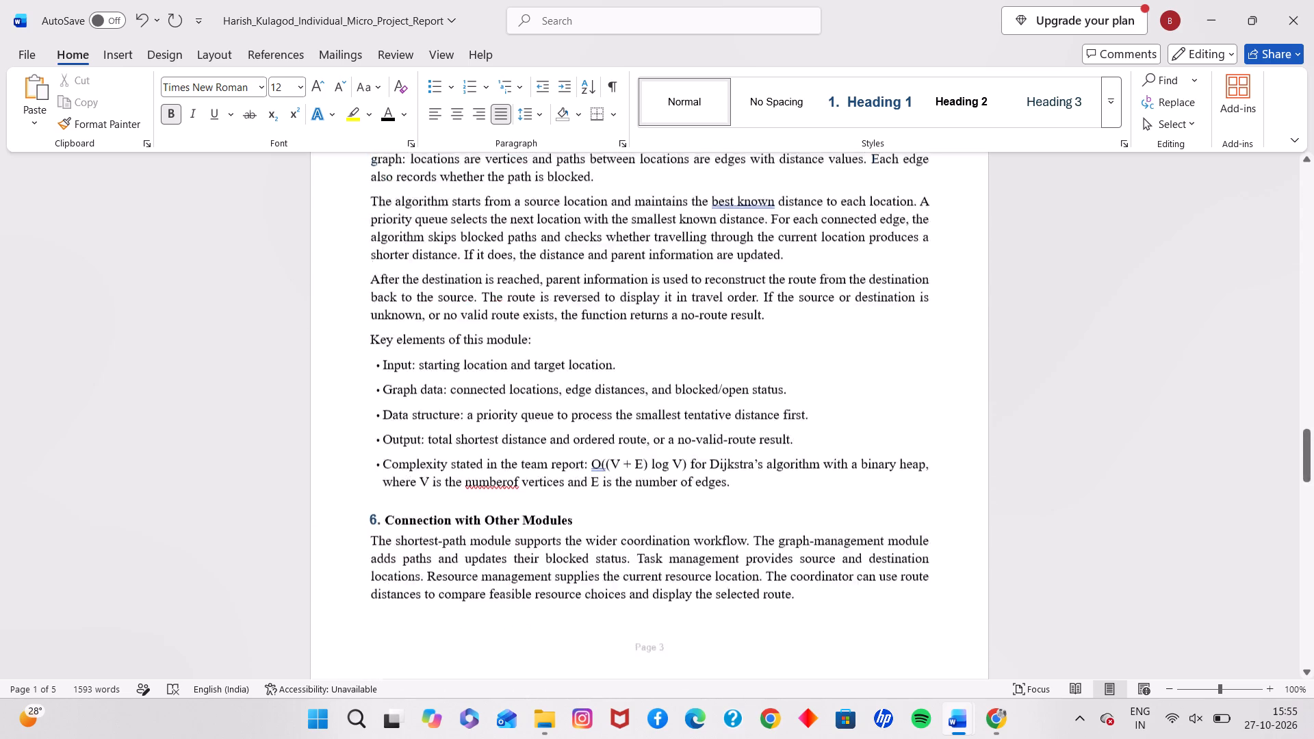
pyautogui.scroll(-2, 670, 508)
pyautogui.scroll(9, 670, 508)
pyautogui.scroll(-12, 670, 508)
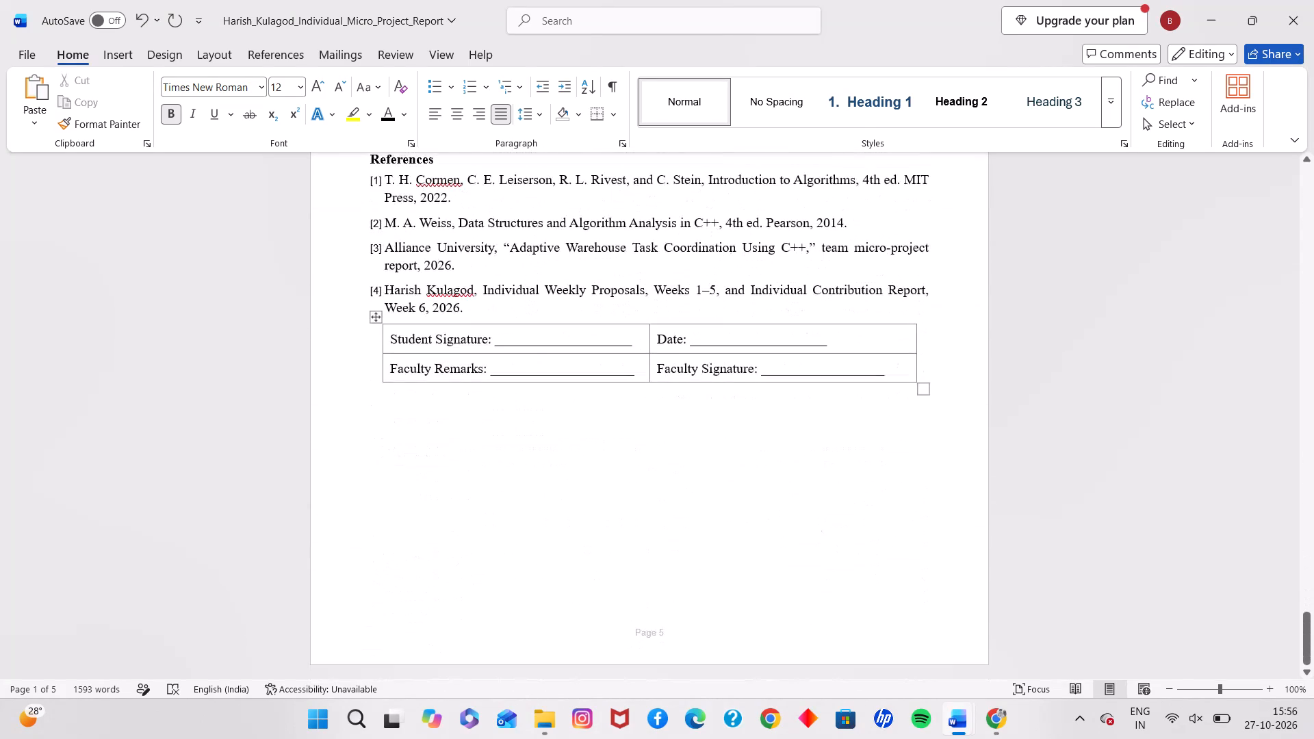
pyautogui.scroll(1, 403, 314)
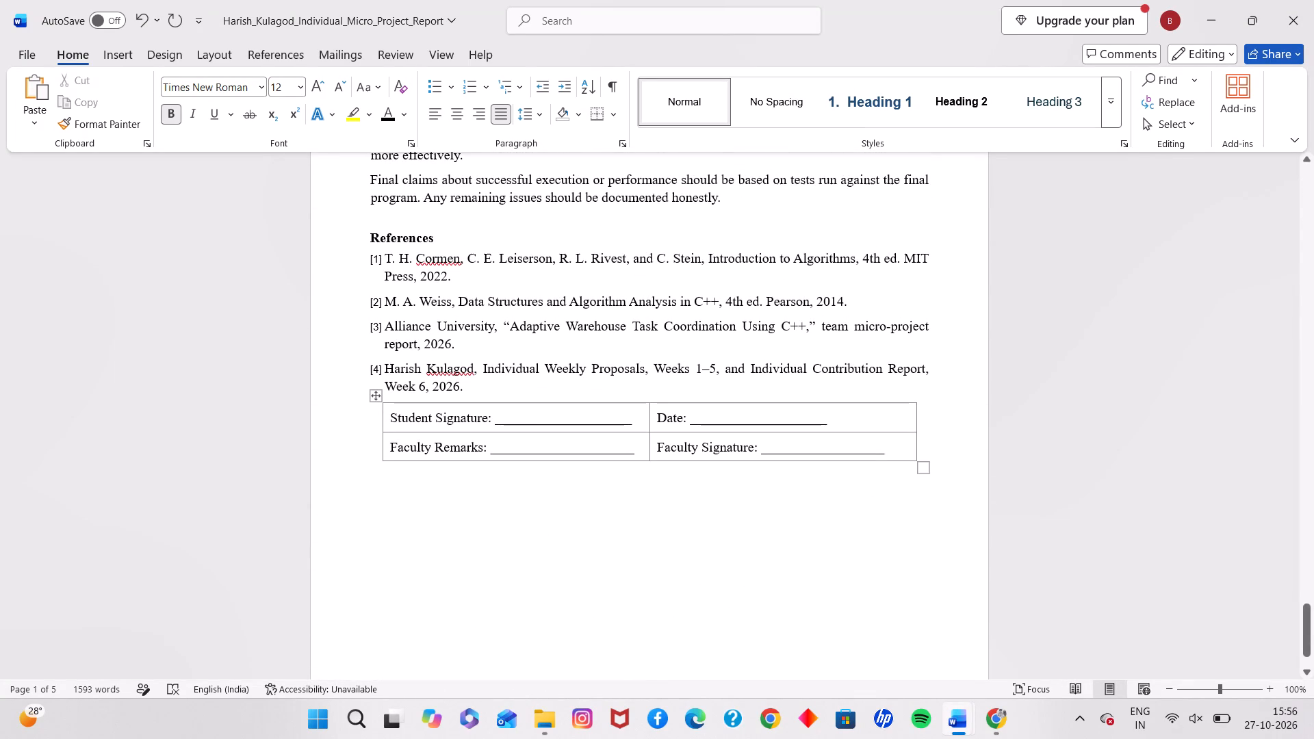
pyautogui.click(373, 401)
pyautogui.press('Delete')
pyautogui.scroll(1, 373, 401)
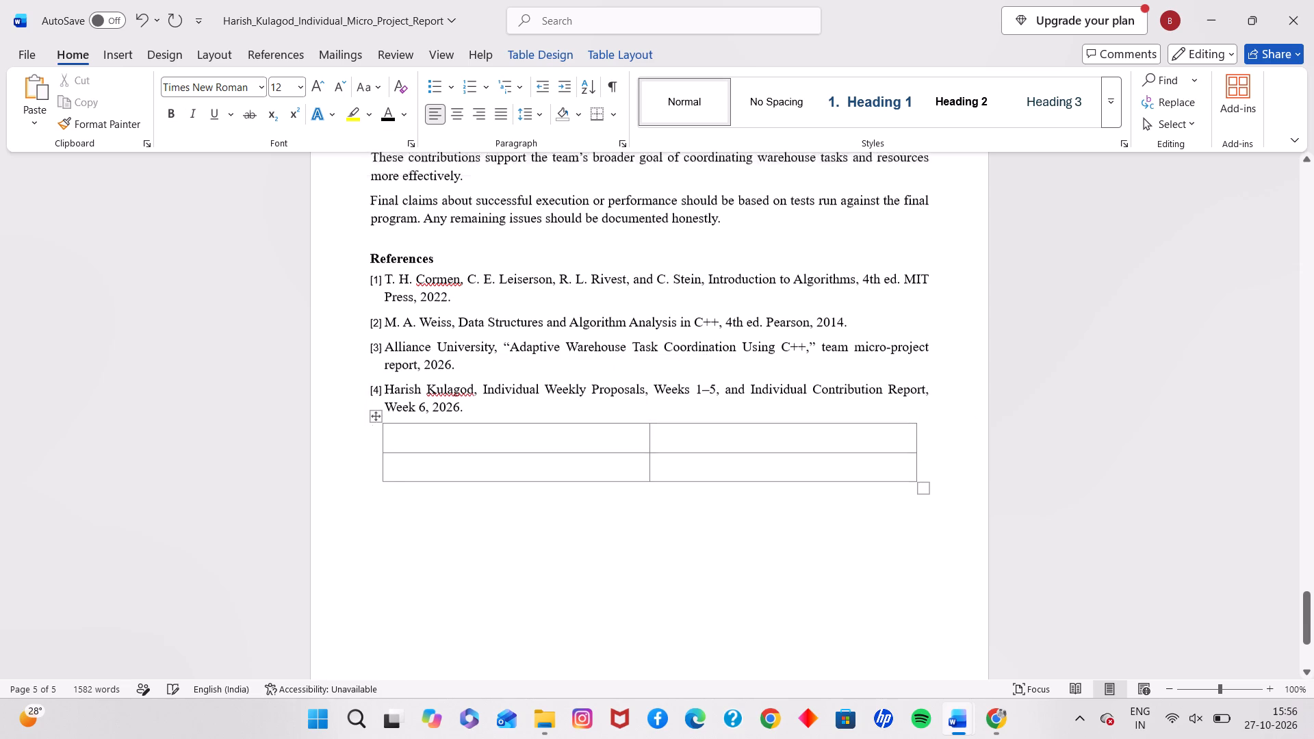
pyautogui.scroll(1, 373, 401)
pyautogui.click(378, 558)
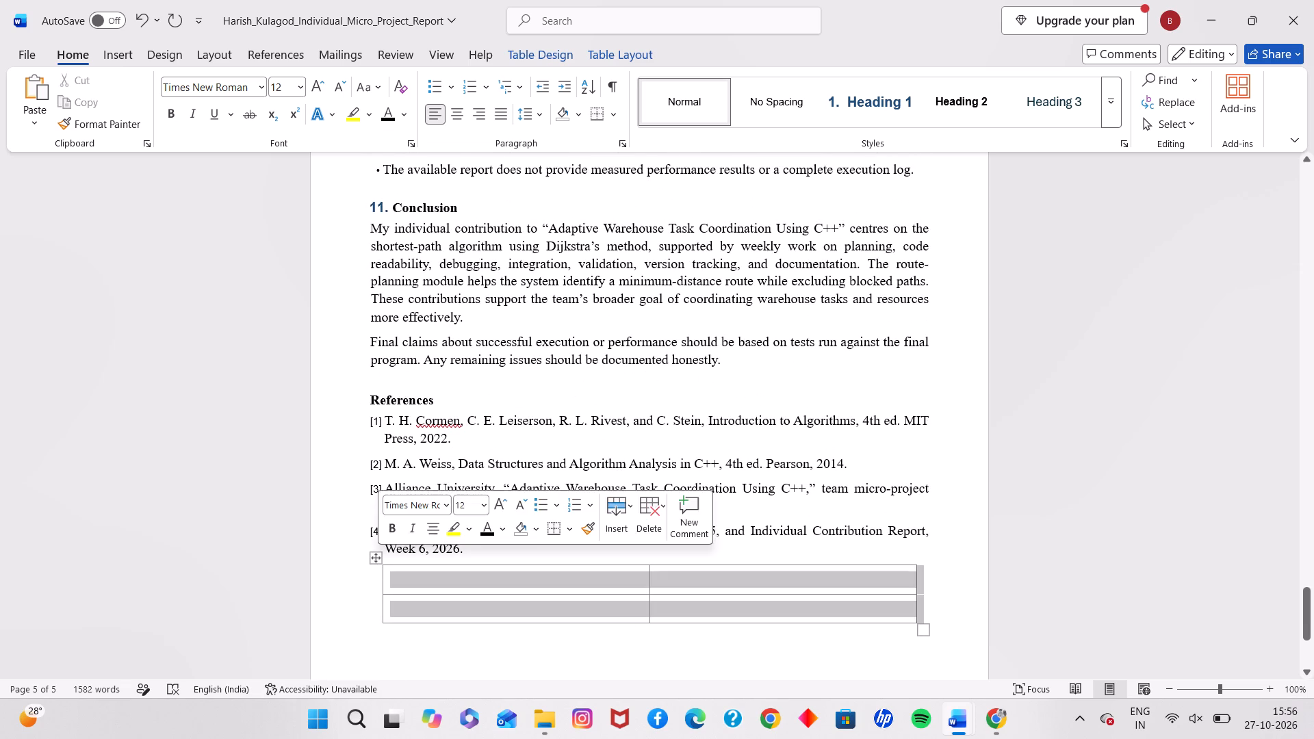
pyautogui.press('Delete')
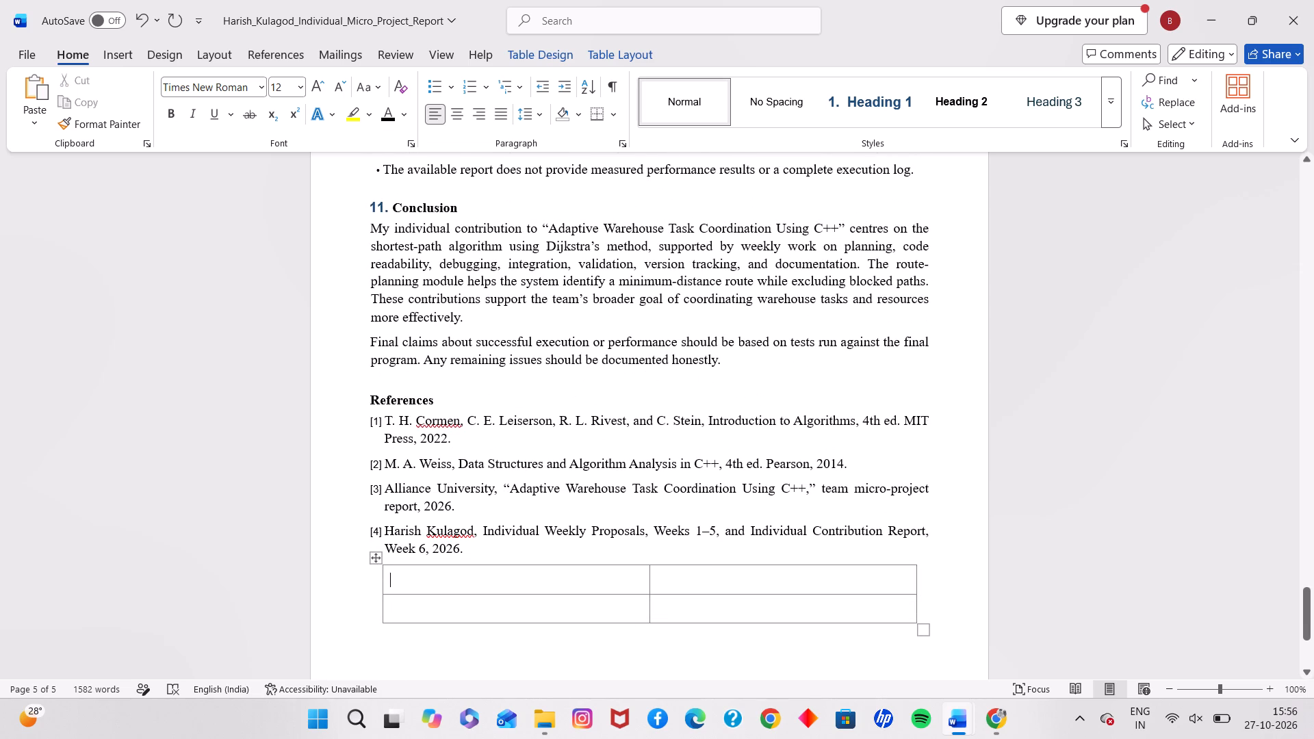
pyautogui.click(380, 562)
pyautogui.click(656, 524)
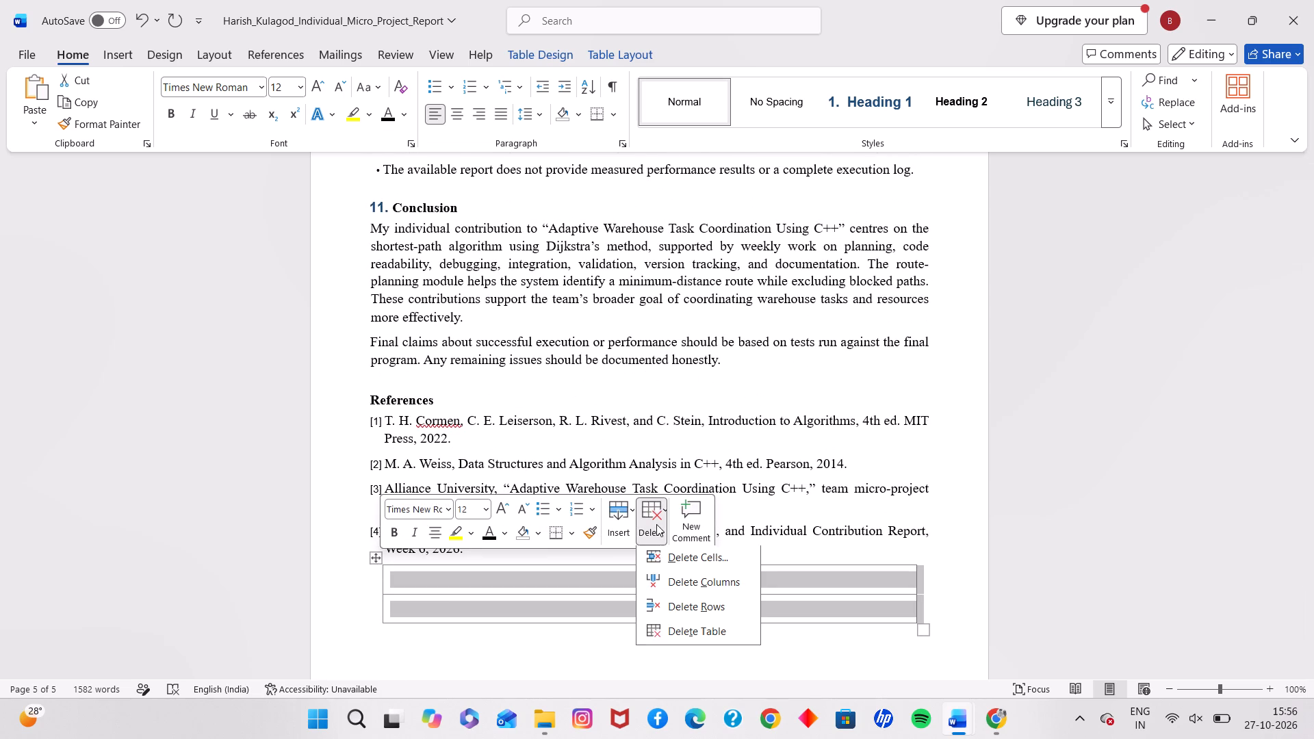
pyautogui.click(671, 630)
# Add two blank lines between the student name line and the Introduction heading on the first page.
pyautogui.scroll(3, 671, 630)
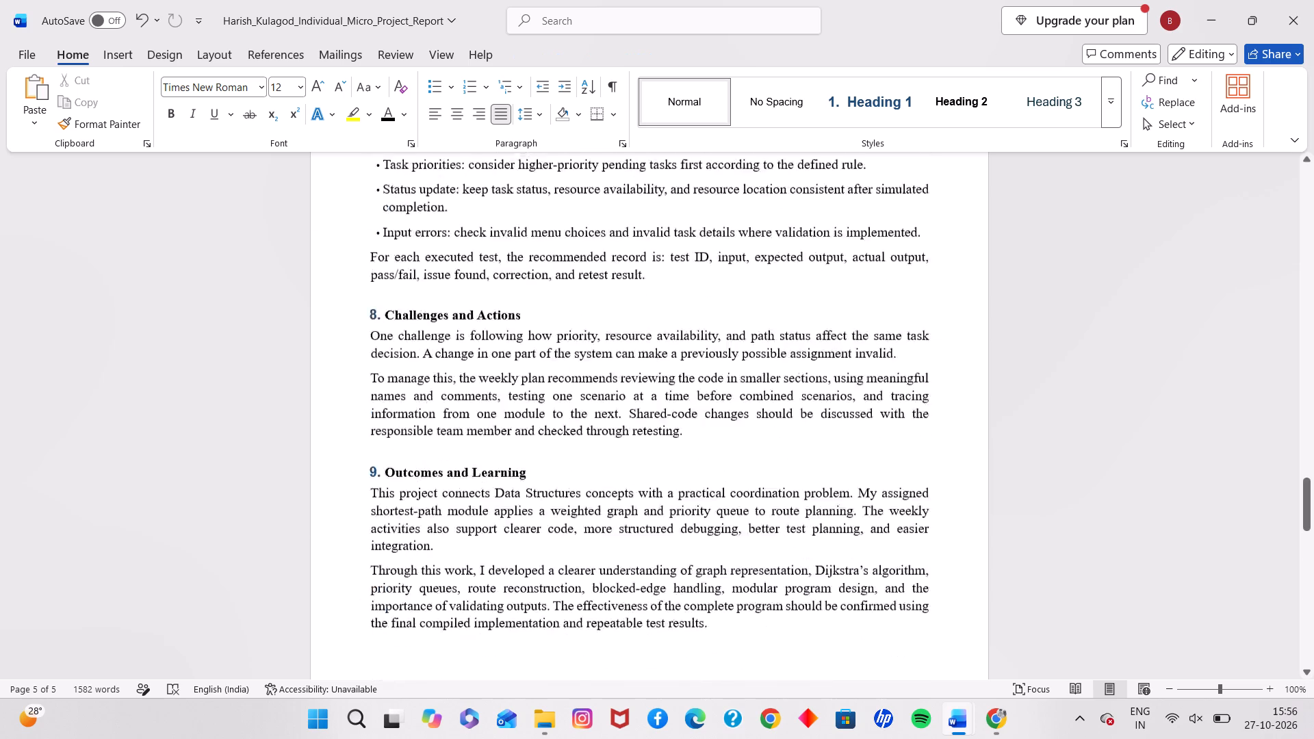
pyautogui.scroll(7, 671, 630)
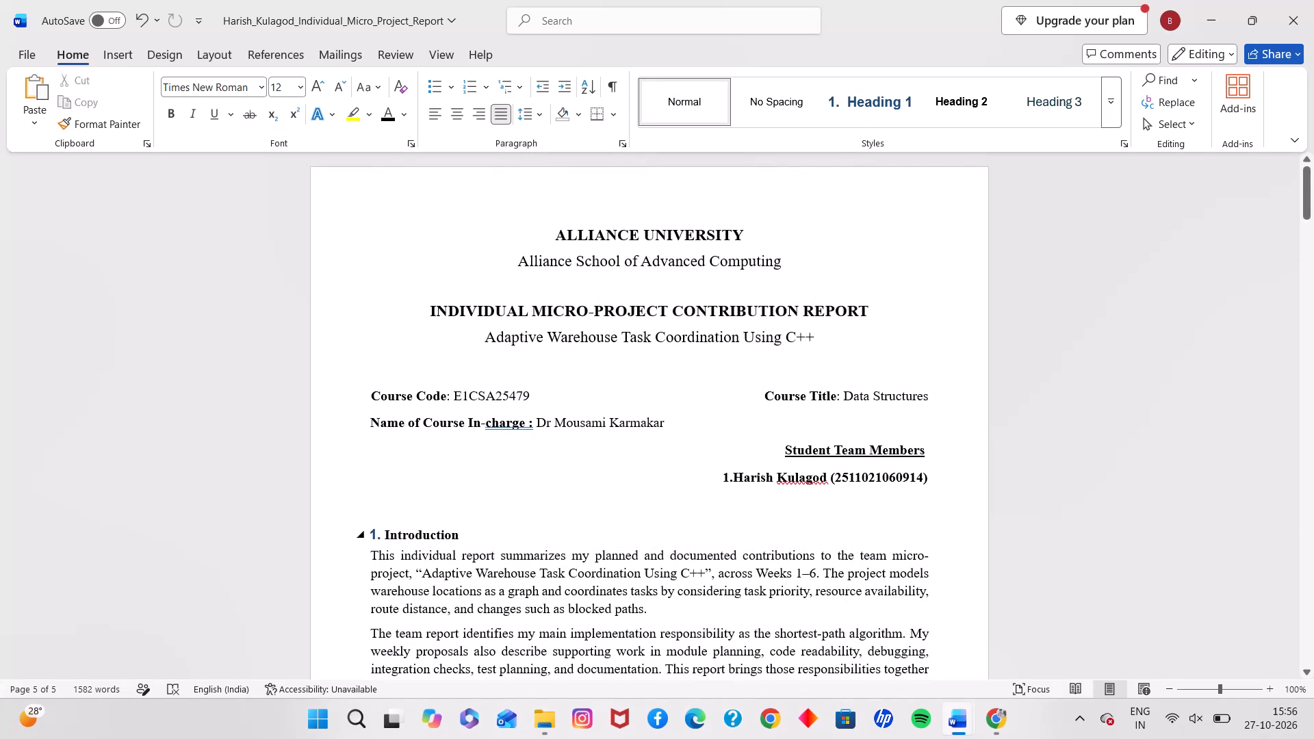
pyautogui.click(532, 474)
pyautogui.click(728, 506)
pyautogui.press('Return')
pyautogui.press('Return')
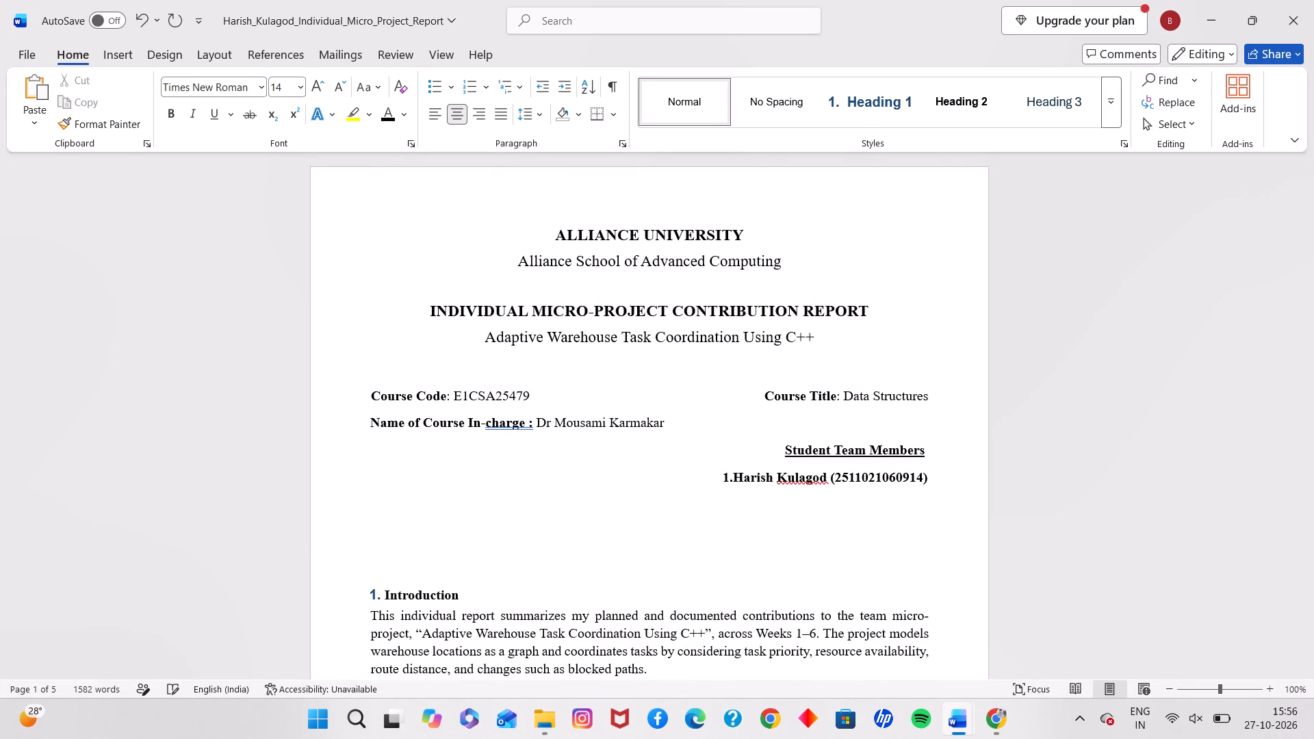
# Switch to the ds_report_finalised team report and close its window.
pyautogui.hotkey('alt', 'Tab')
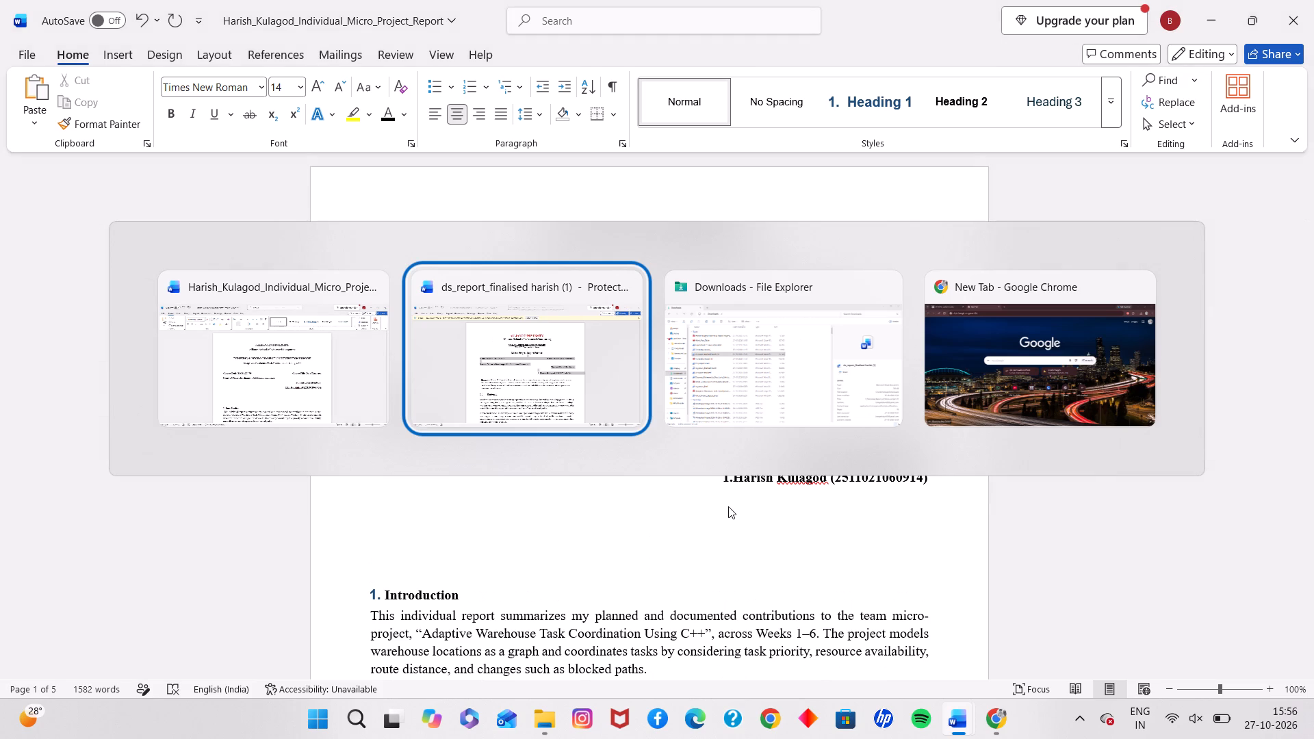
pyautogui.hotkey('alt', 'Tab')
pyautogui.hotkey('alt', 'Tab')
pyautogui.hotkey('alt', 'Tab')
pyautogui.hotkey('alt', 'Tab')
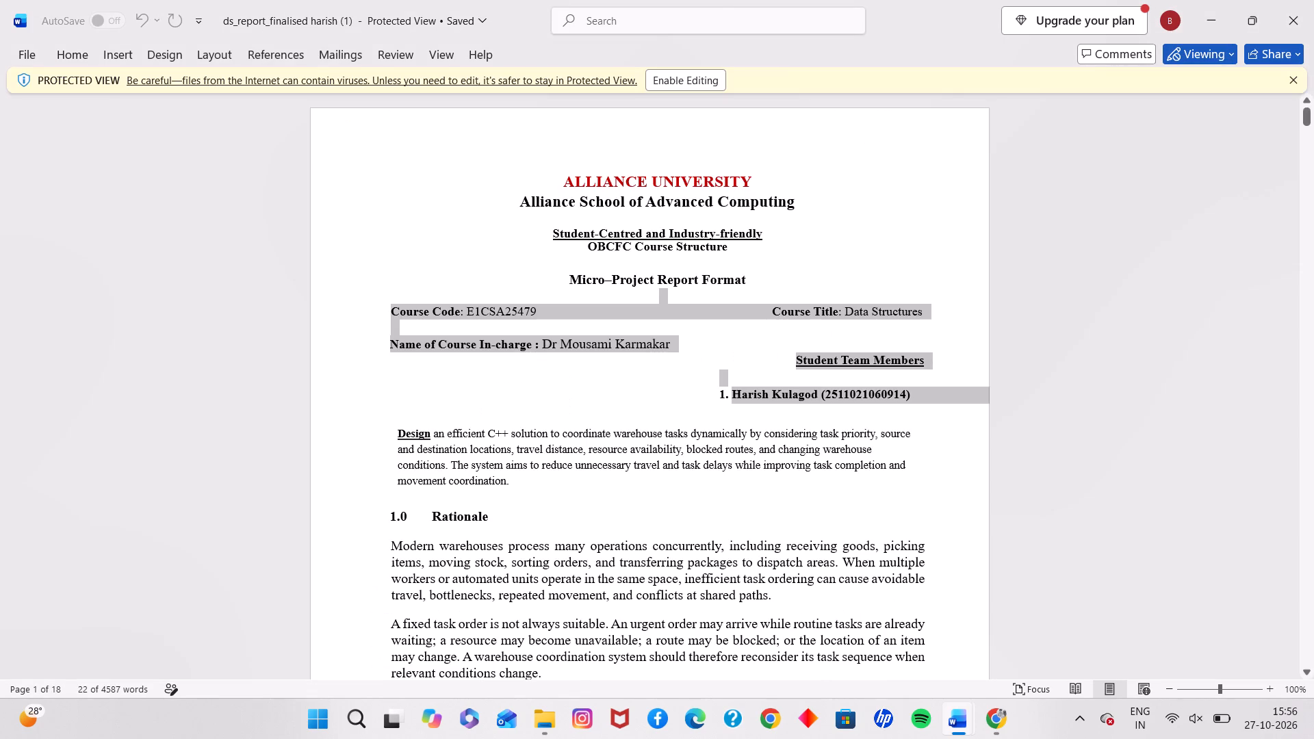
pyautogui.click(1313, 0)
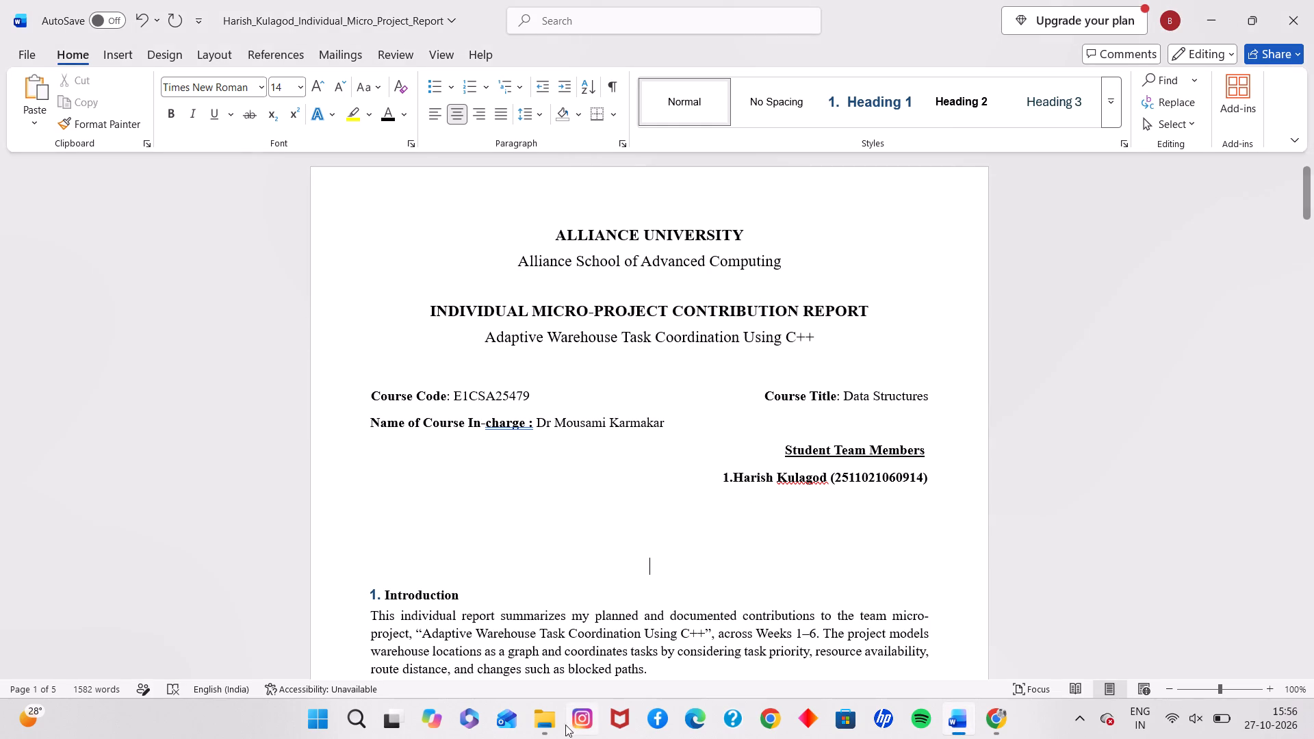
# Switch to Chrome, close the current tab and open a new tab alongside the AUERP student page.
pyautogui.click(546, 721)
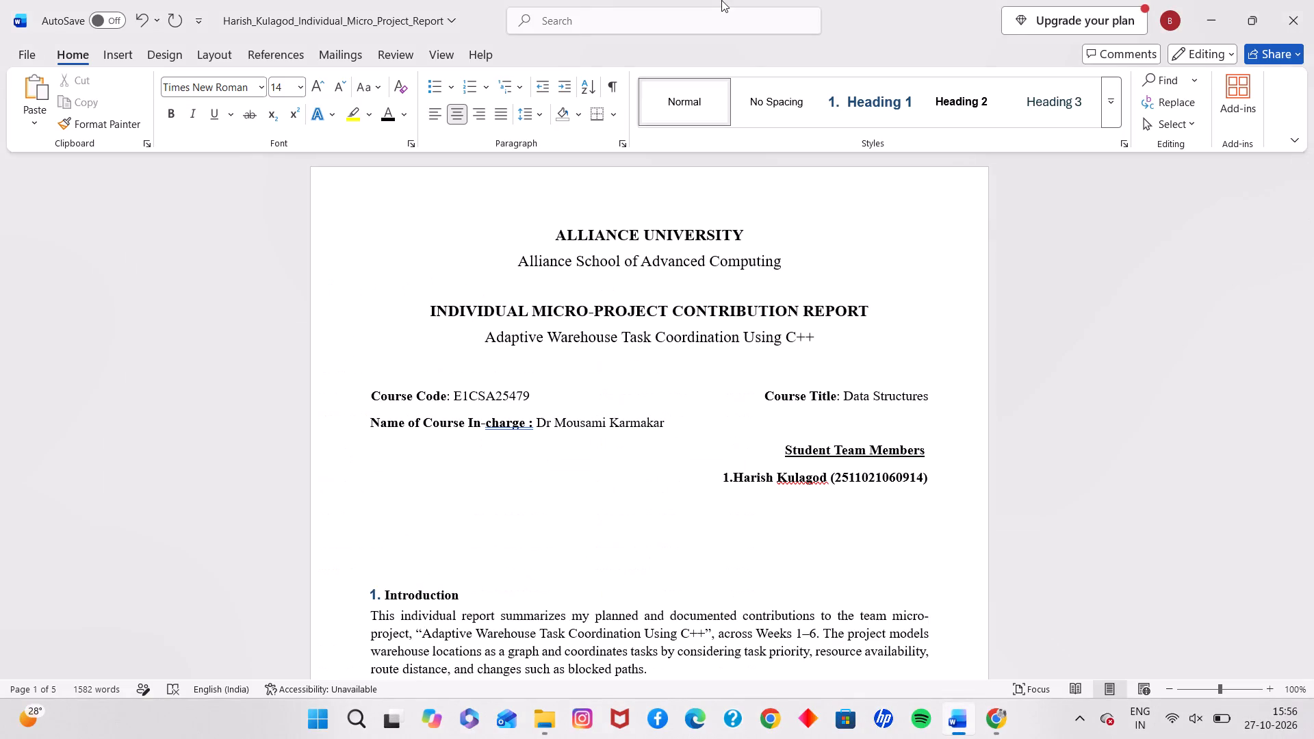
pyautogui.hotkey('ctrl', 'w')
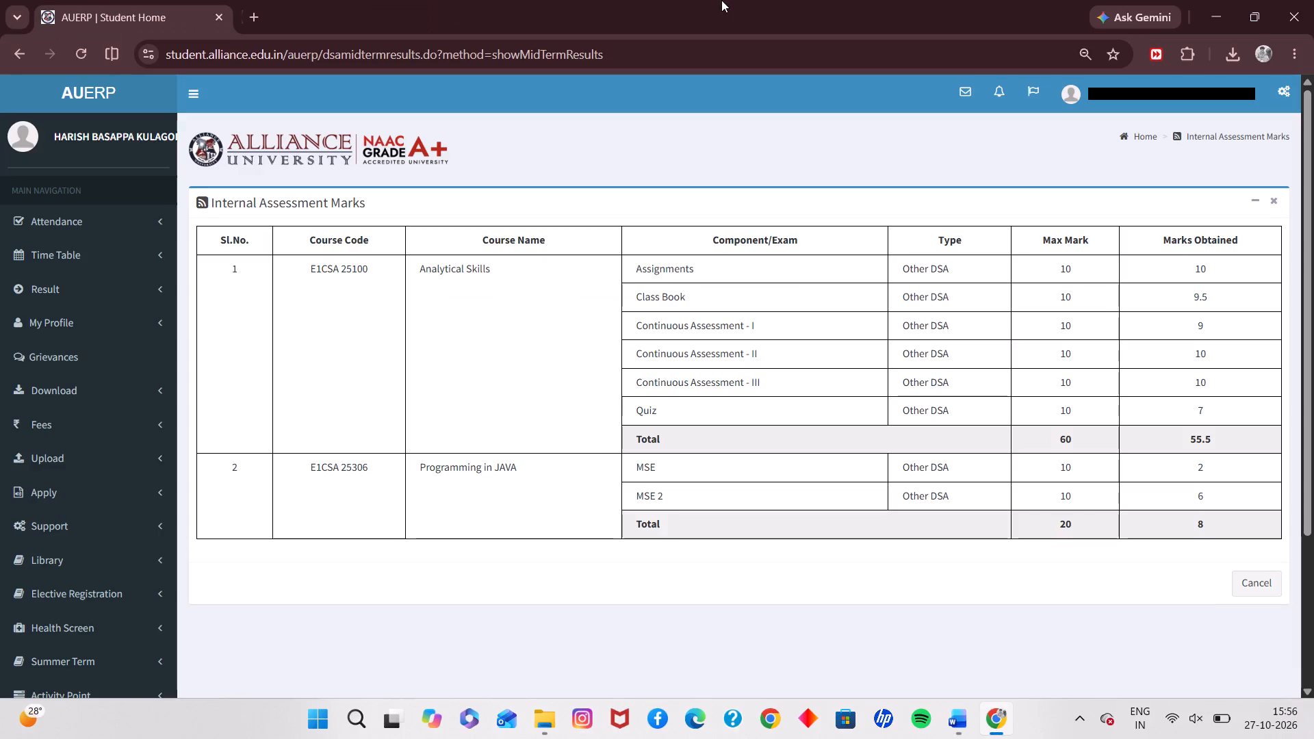
pyautogui.click(255, 14)
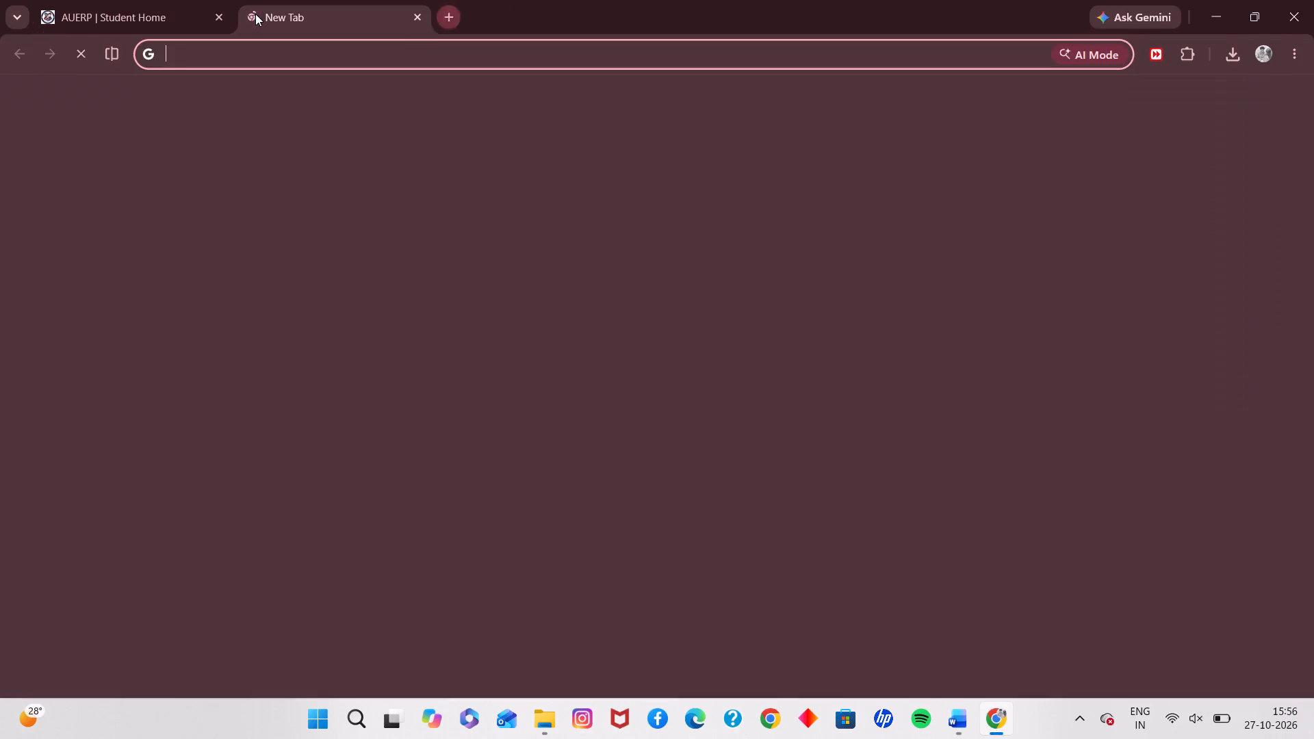
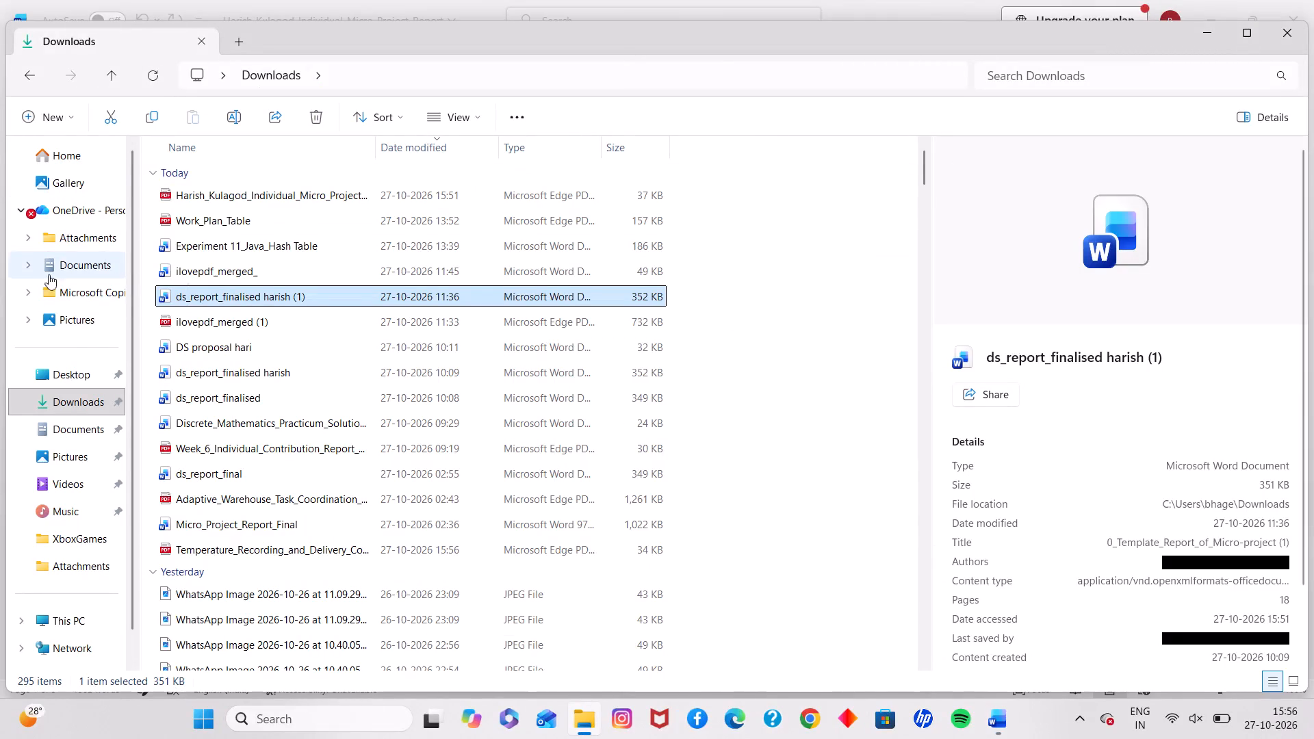
# Find the newest Temperature_Recording_and_Delivery PDF in the Downloads folder and choose to open it with another app outside the suggested ones.
pyautogui.click(75, 424)
pyautogui.click(75, 402)
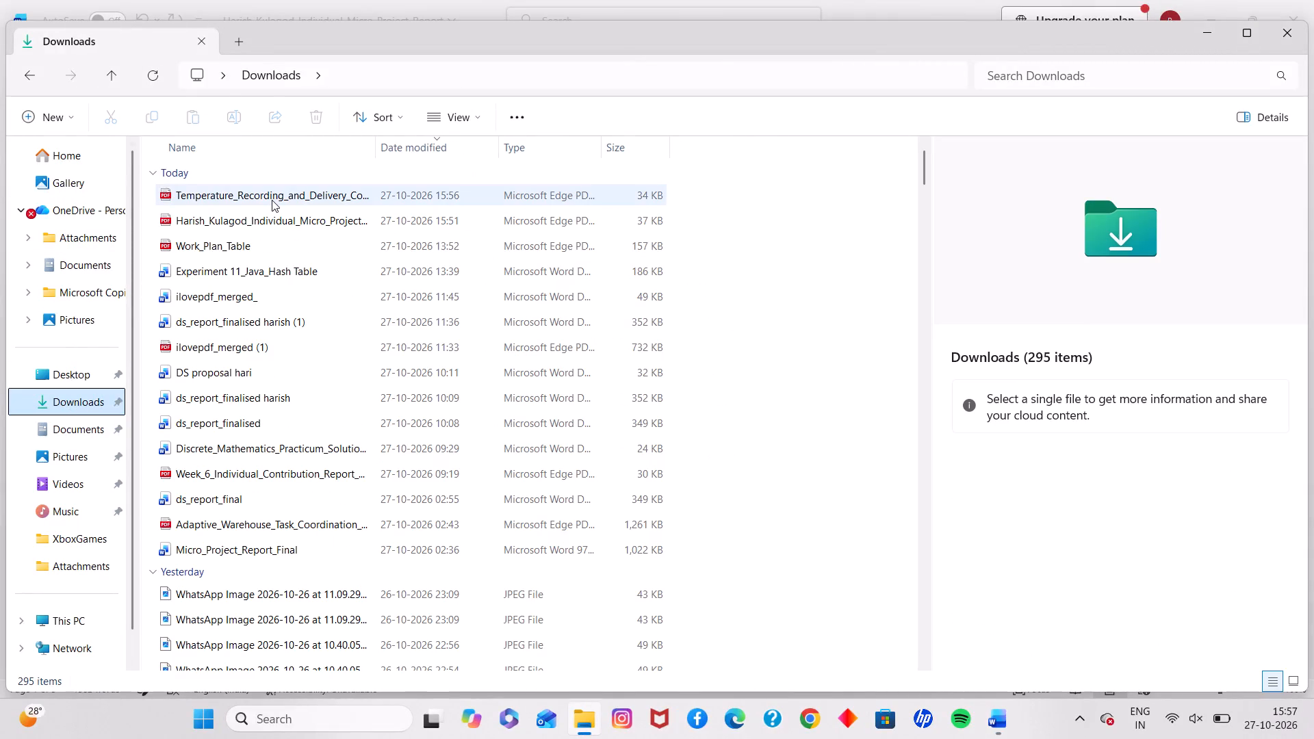
pyautogui.rightClick(272, 200)
pyautogui.click(324, 290)
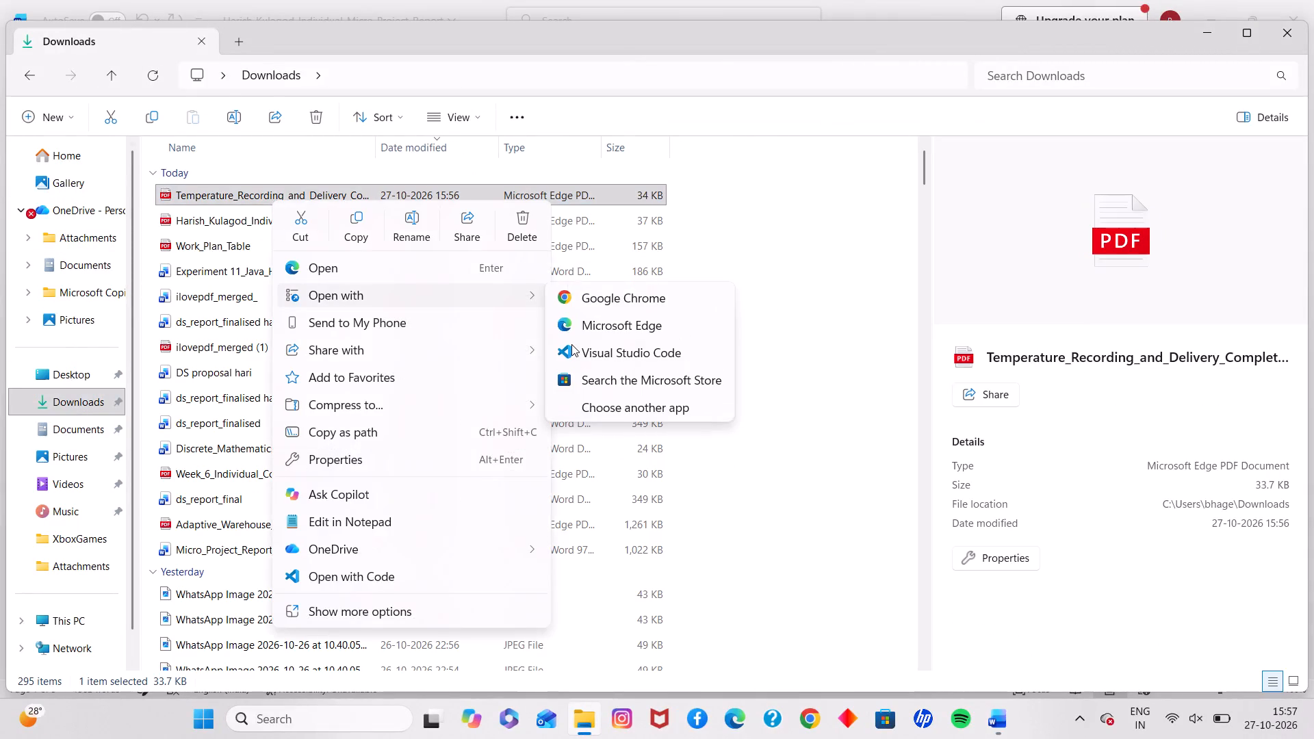
pyautogui.click(590, 411)
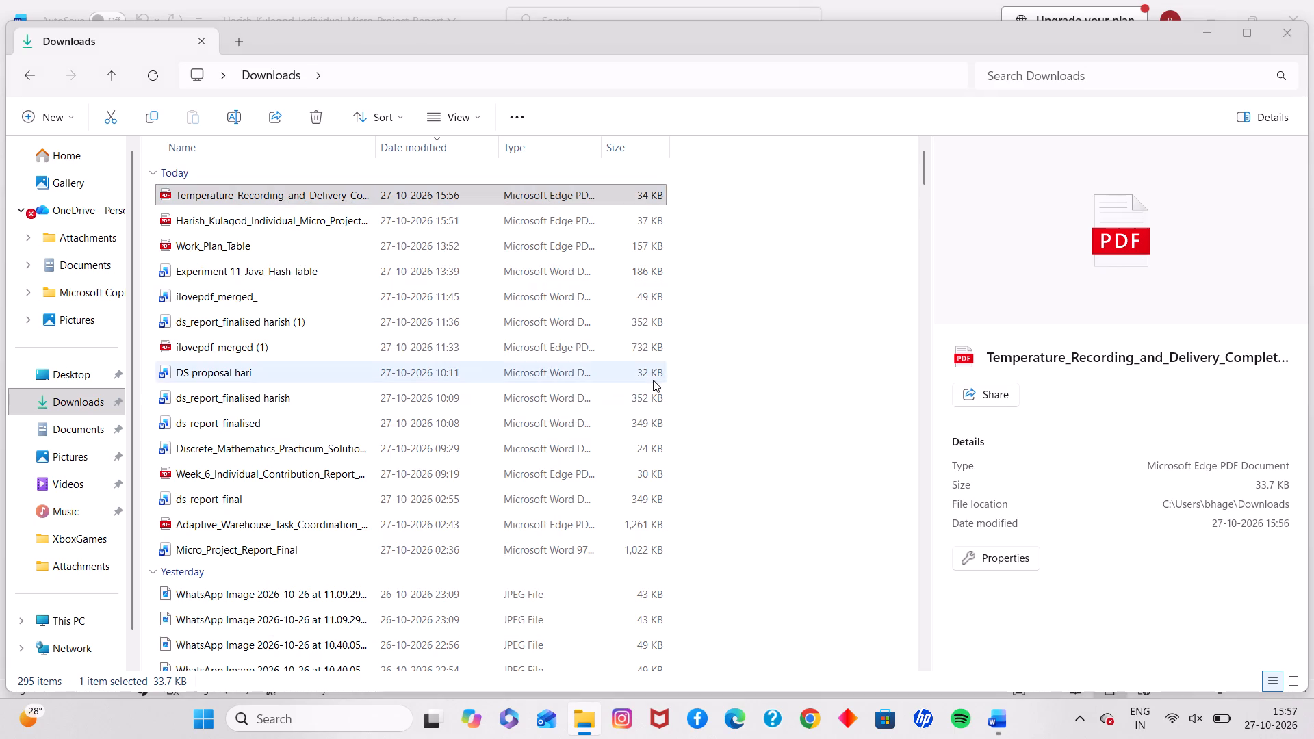
# Open the Temperature_Recording_and_Delivery_Completion PDF from Downloads in Word, using that app just once, and enable editing.
pyautogui.click(543, 526)
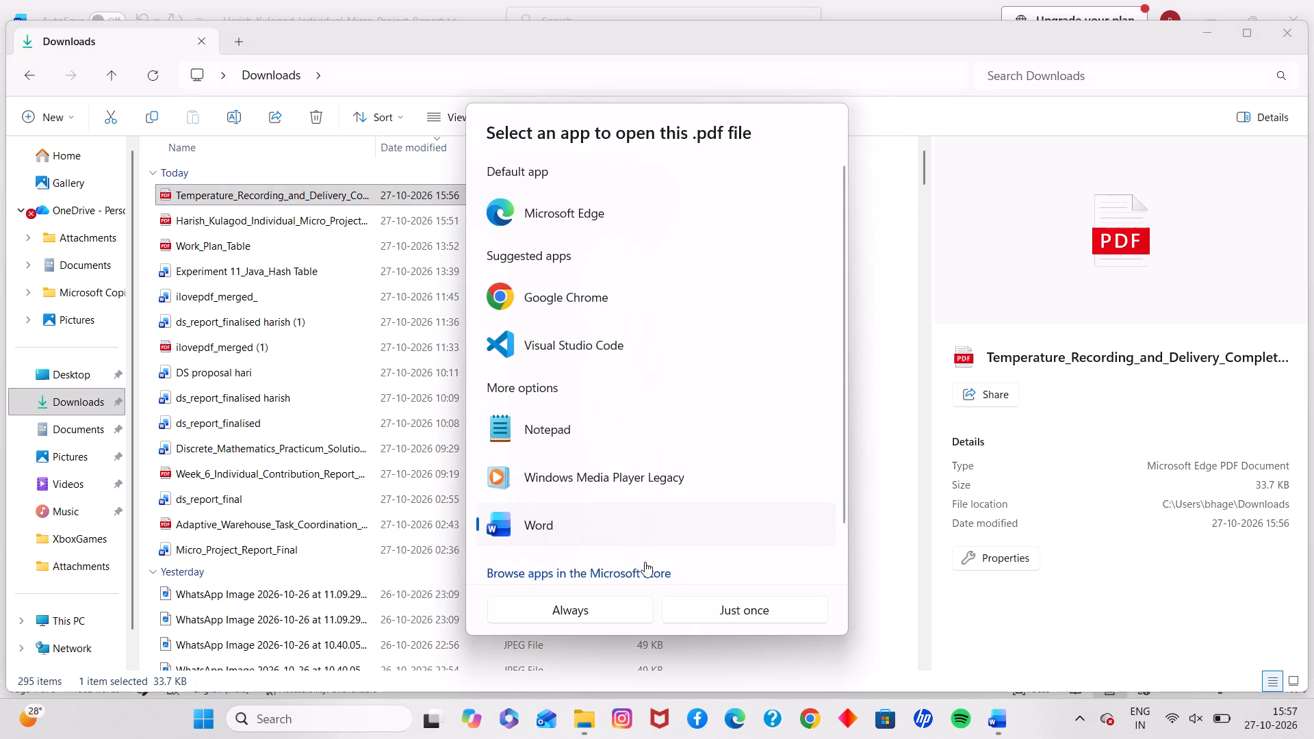
pyautogui.click(699, 620)
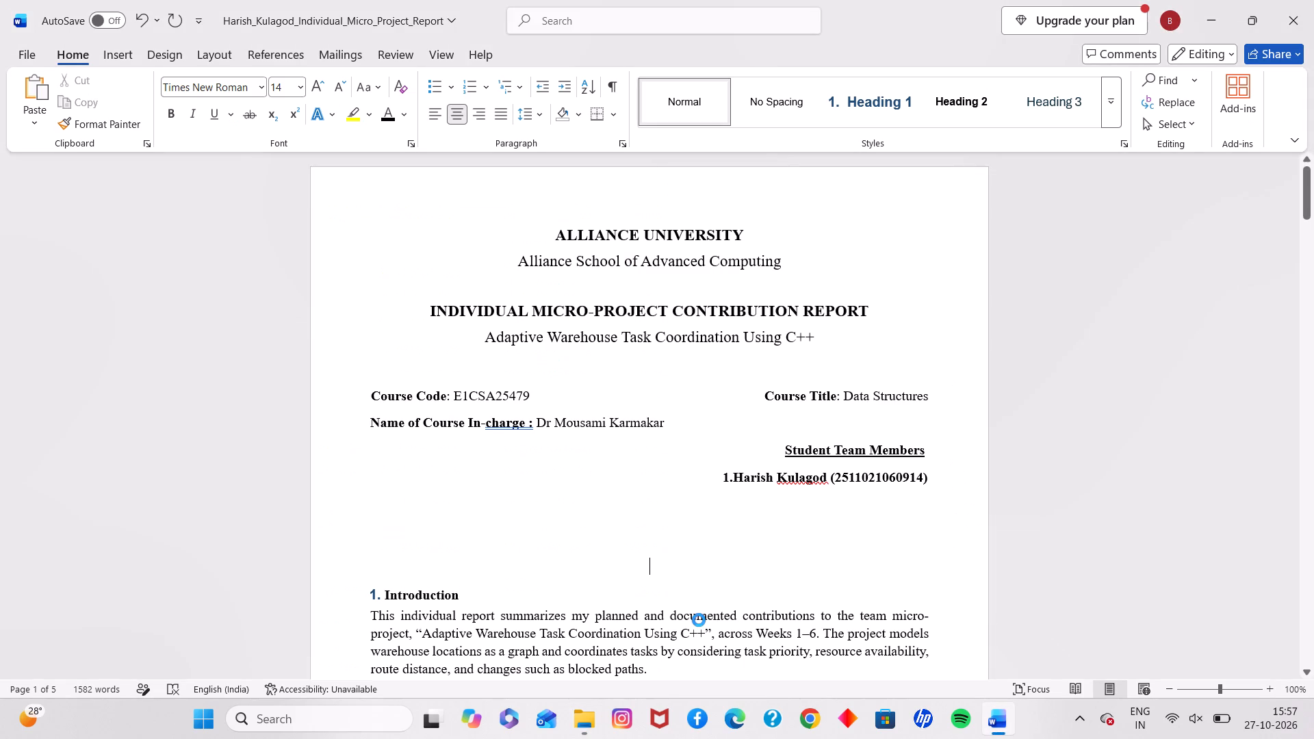
pyautogui.scroll(-1, 649, 510)
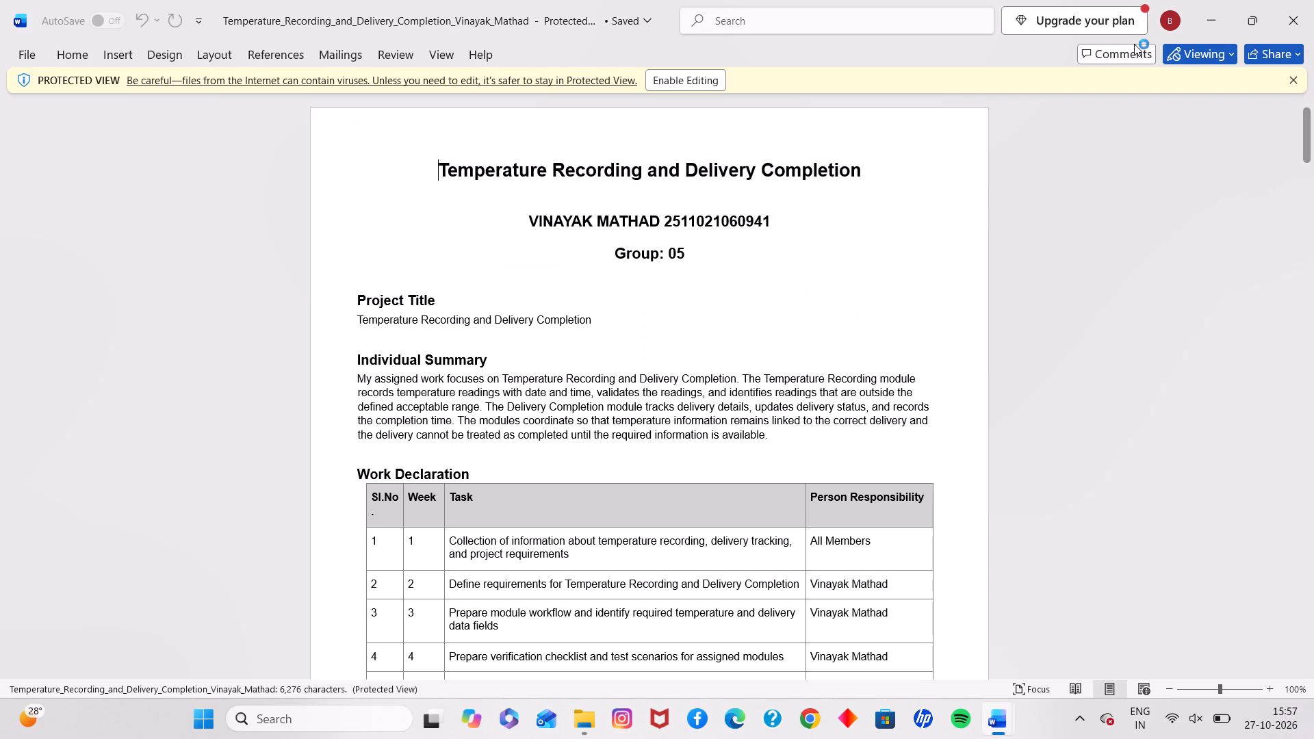
pyautogui.scroll(-1, 803, 287)
pyautogui.click(485, 243)
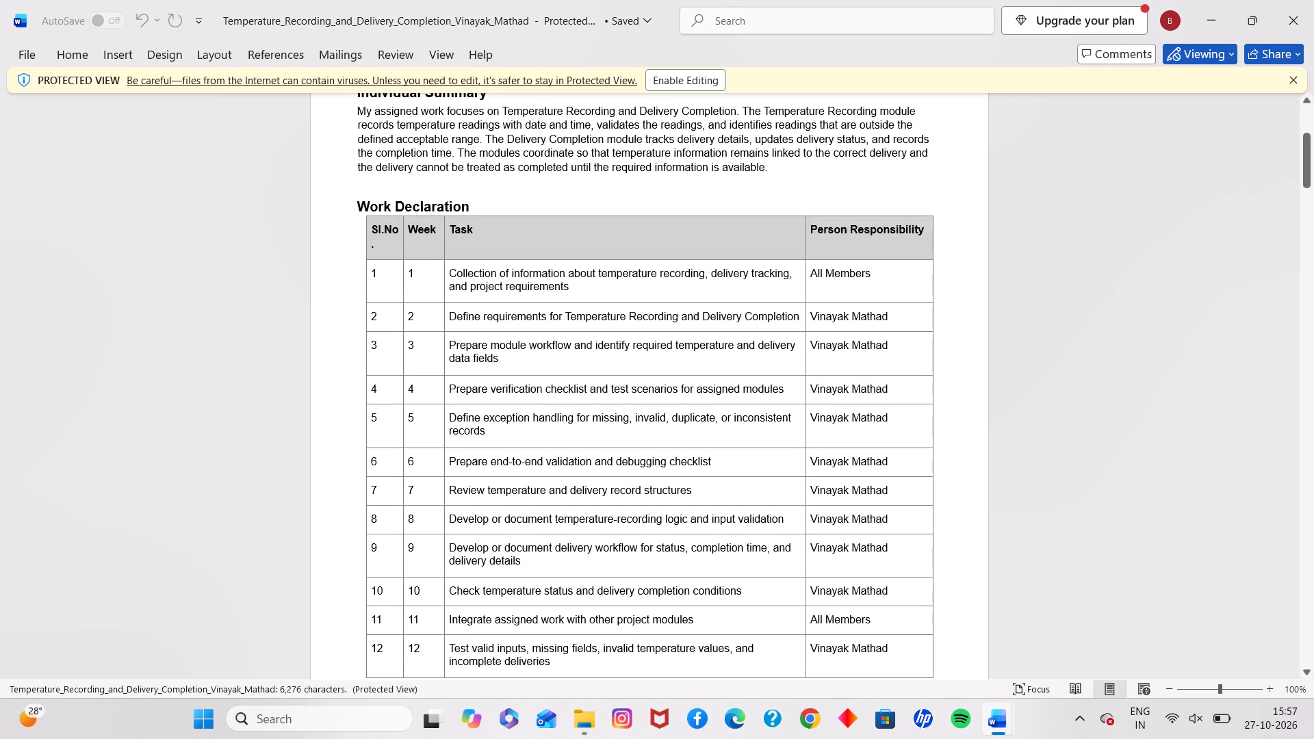
pyautogui.click(662, 81)
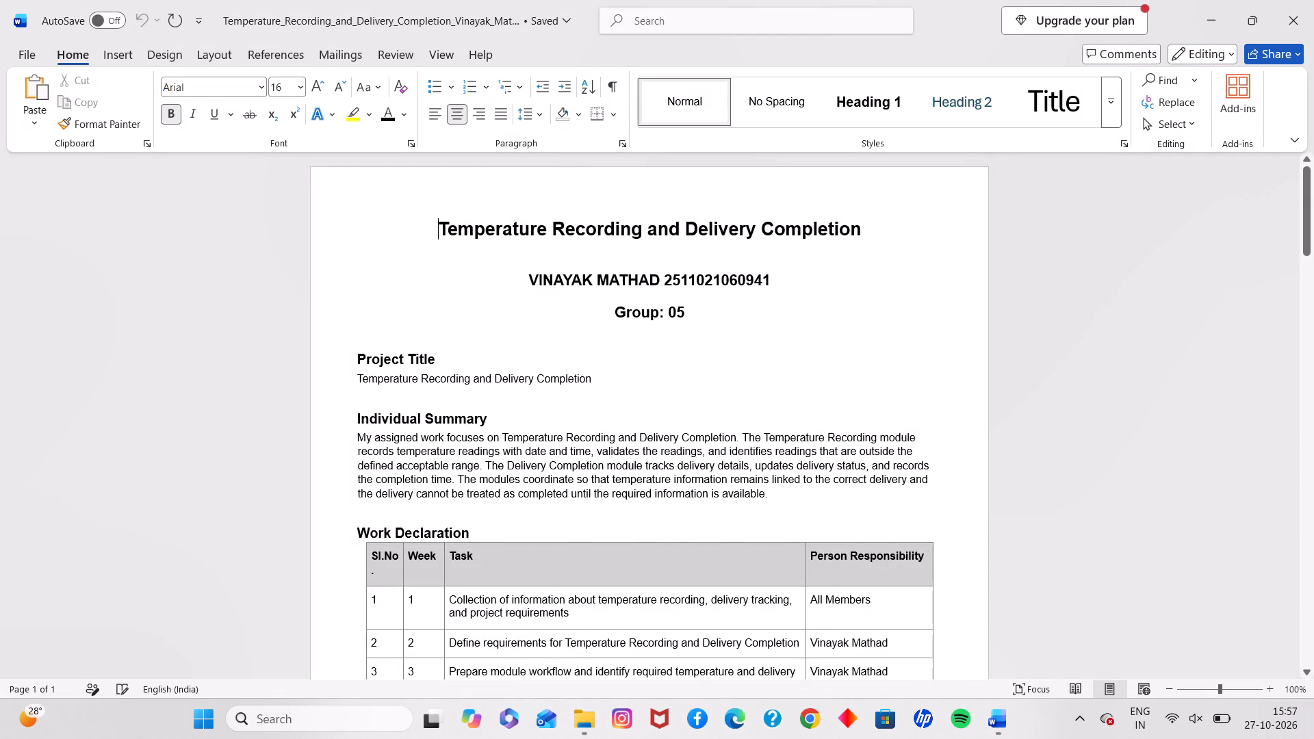
# Examine the Work Declaration table and the Week 1 section in the Temperature Recording and Delivery Completion document.
pyautogui.scroll(-2, 399, 413)
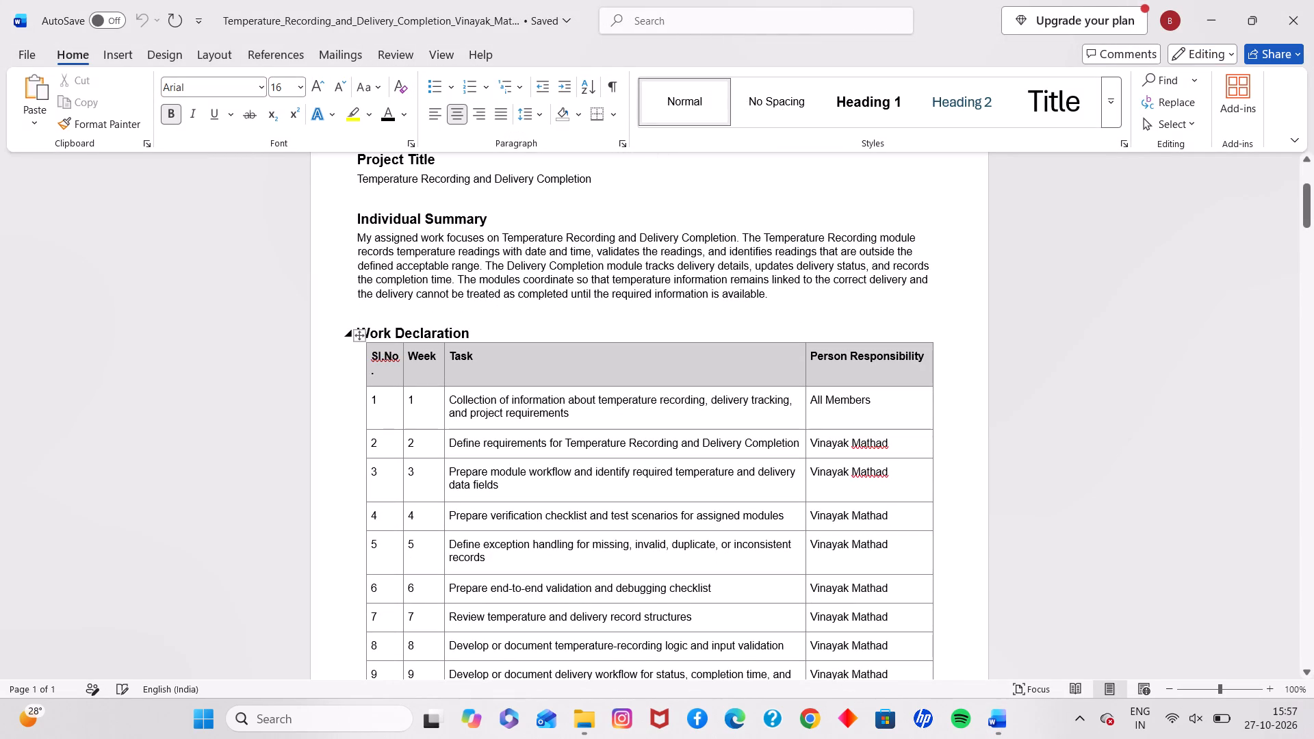
pyautogui.click(461, 448)
pyautogui.scroll(-1, 461, 448)
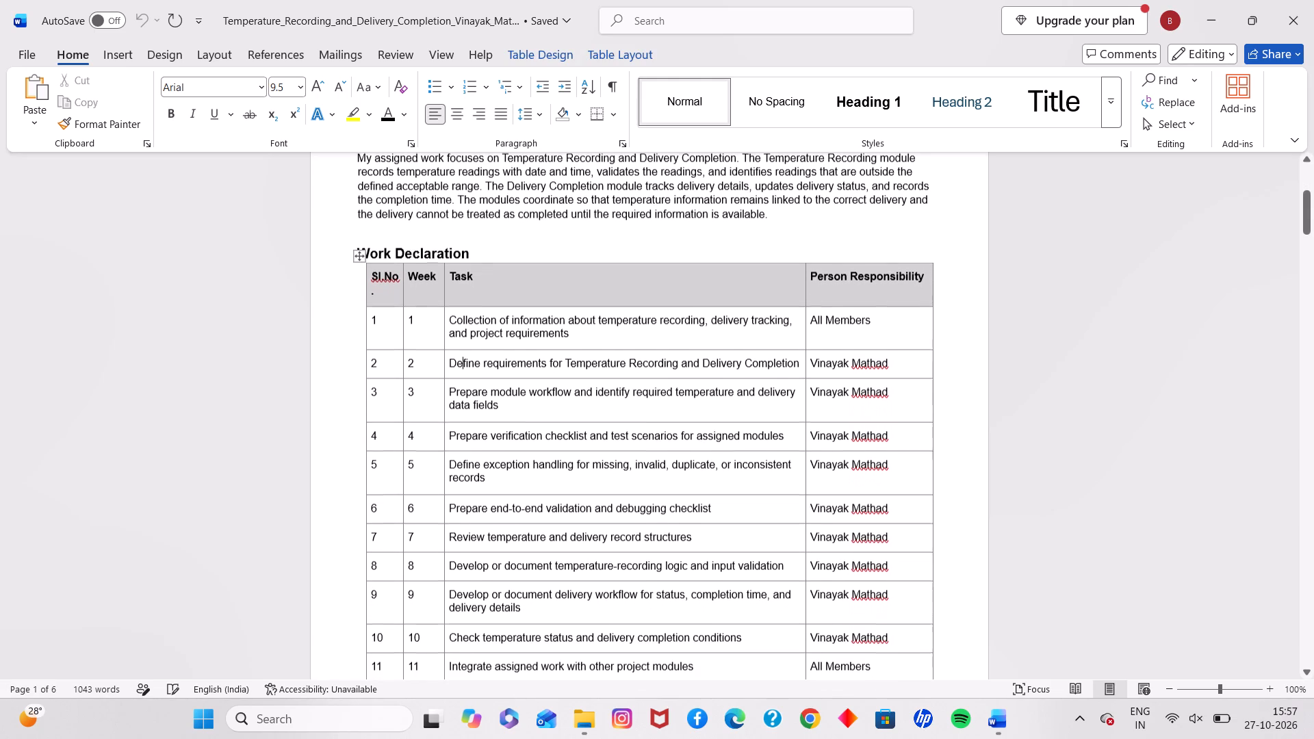
pyautogui.scroll(-1, 461, 448)
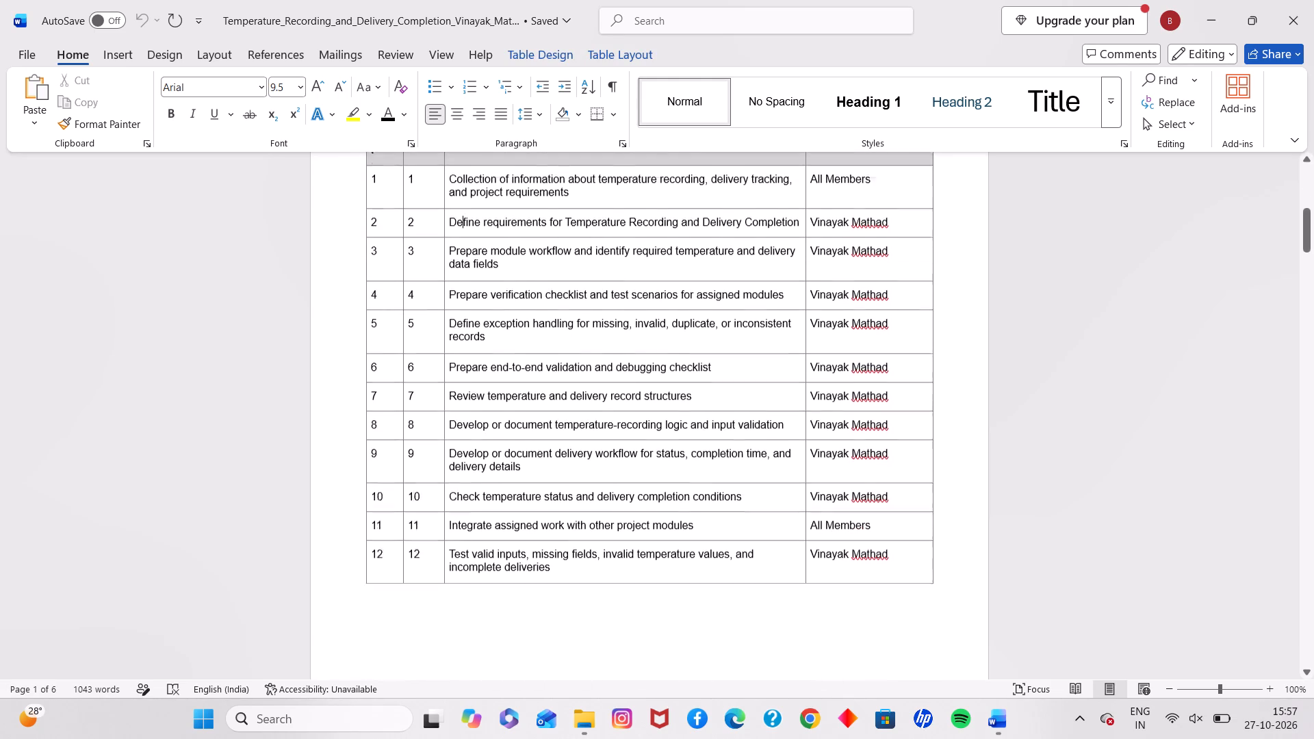
pyautogui.scroll(-1, 461, 448)
pyautogui.scroll(2, 461, 448)
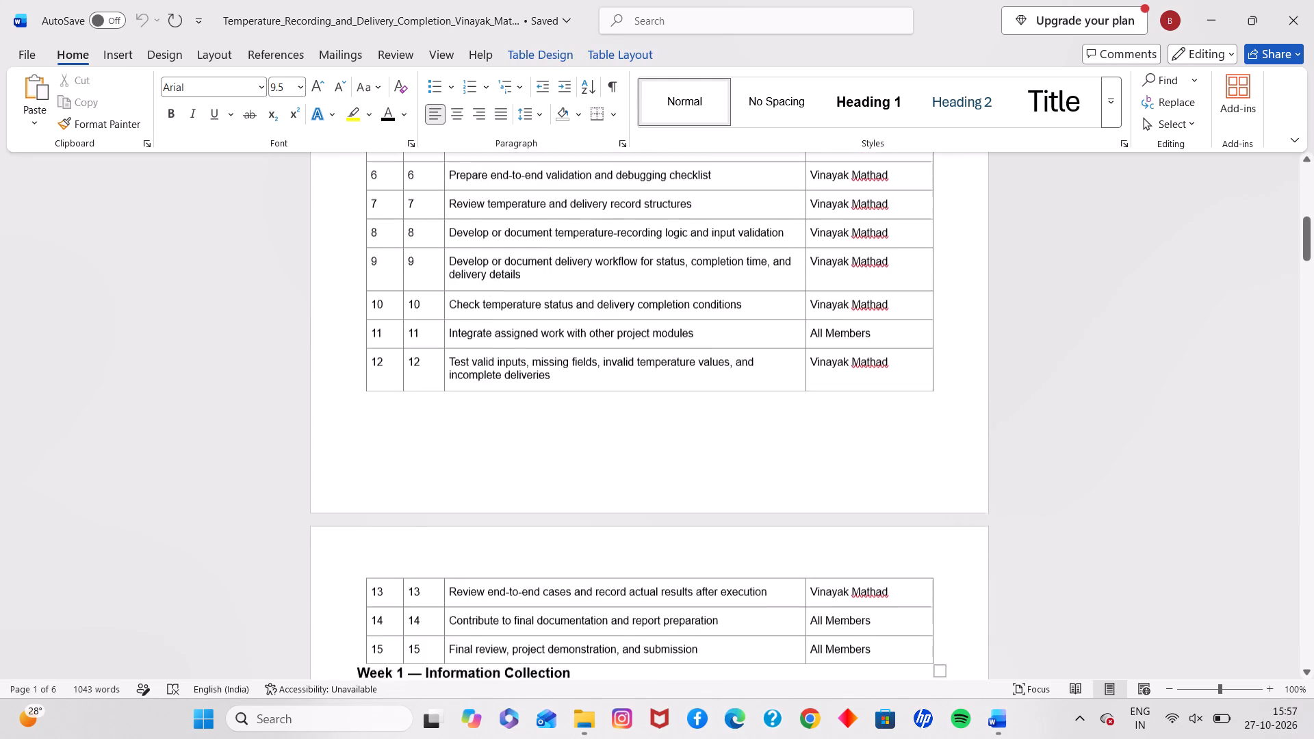
pyautogui.scroll(2, 461, 448)
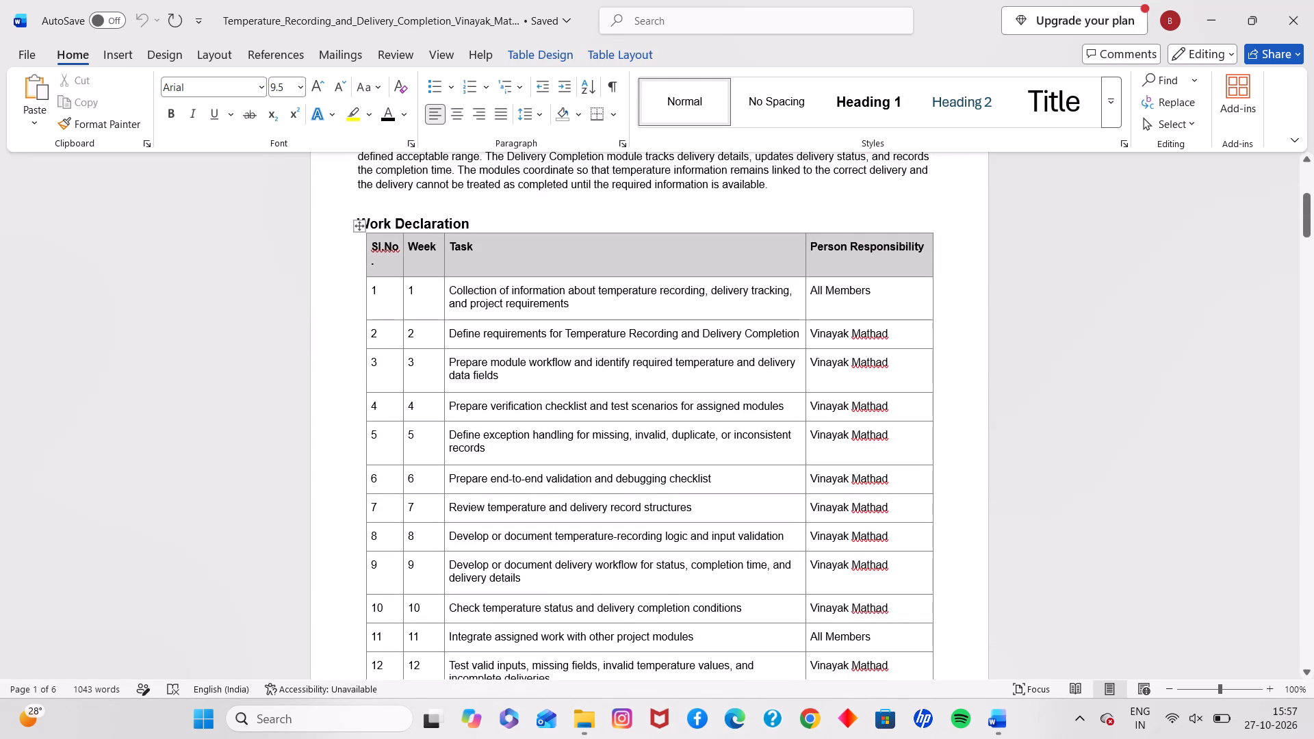
pyautogui.scroll(-2, 461, 448)
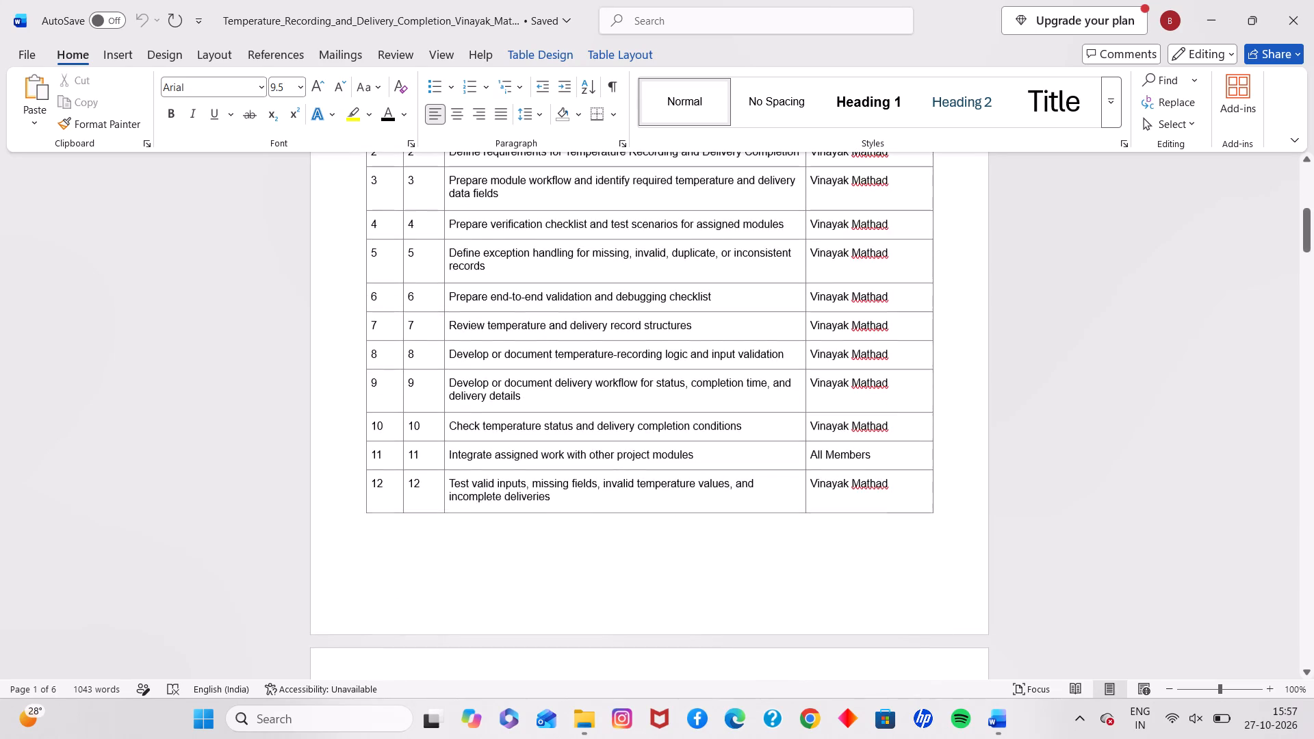
pyautogui.scroll(-2, 461, 448)
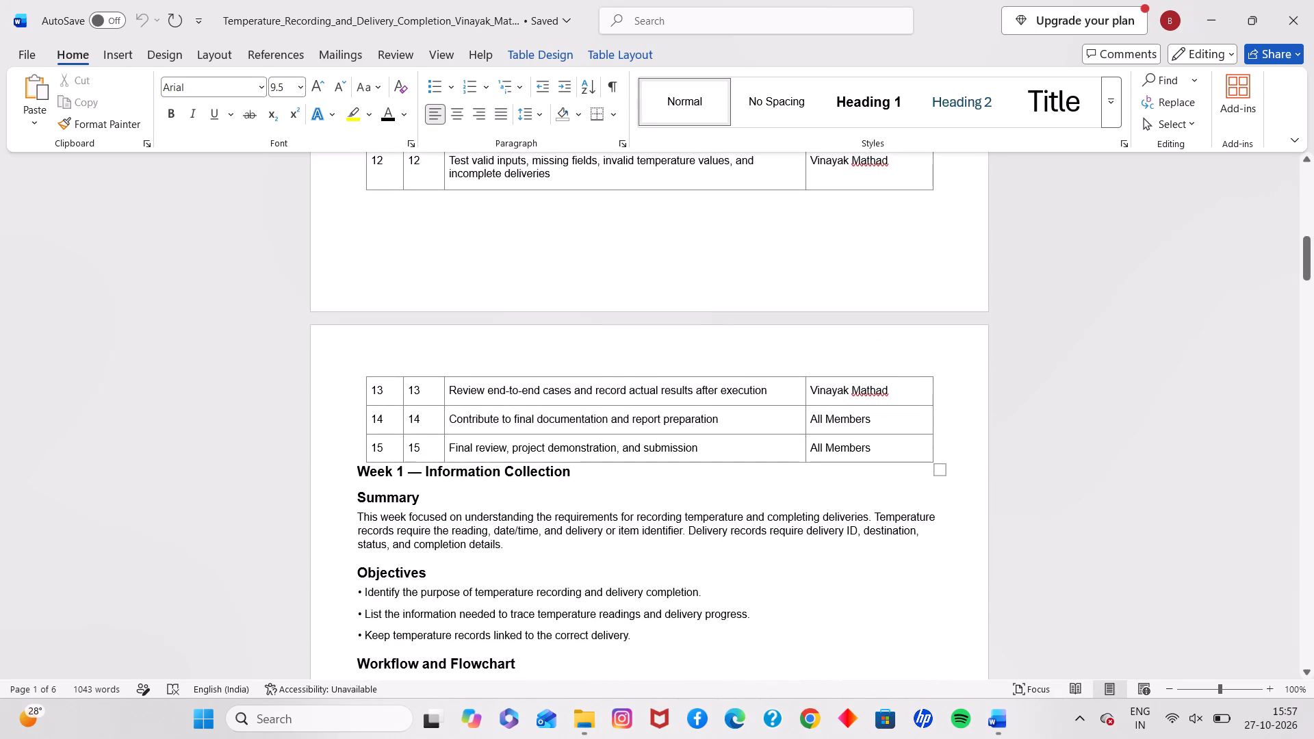
pyautogui.scroll(-2, 461, 448)
pyautogui.scroll(2, 461, 448)
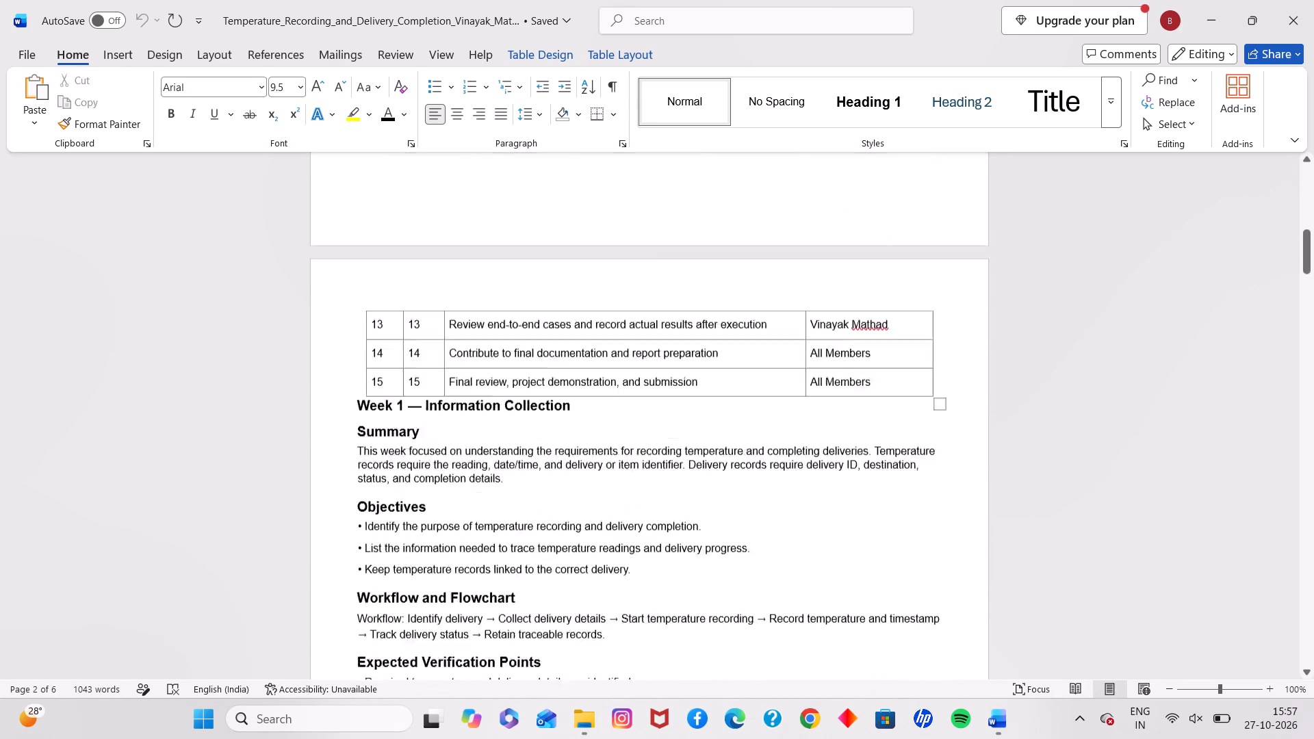
pyautogui.scroll(2, 461, 448)
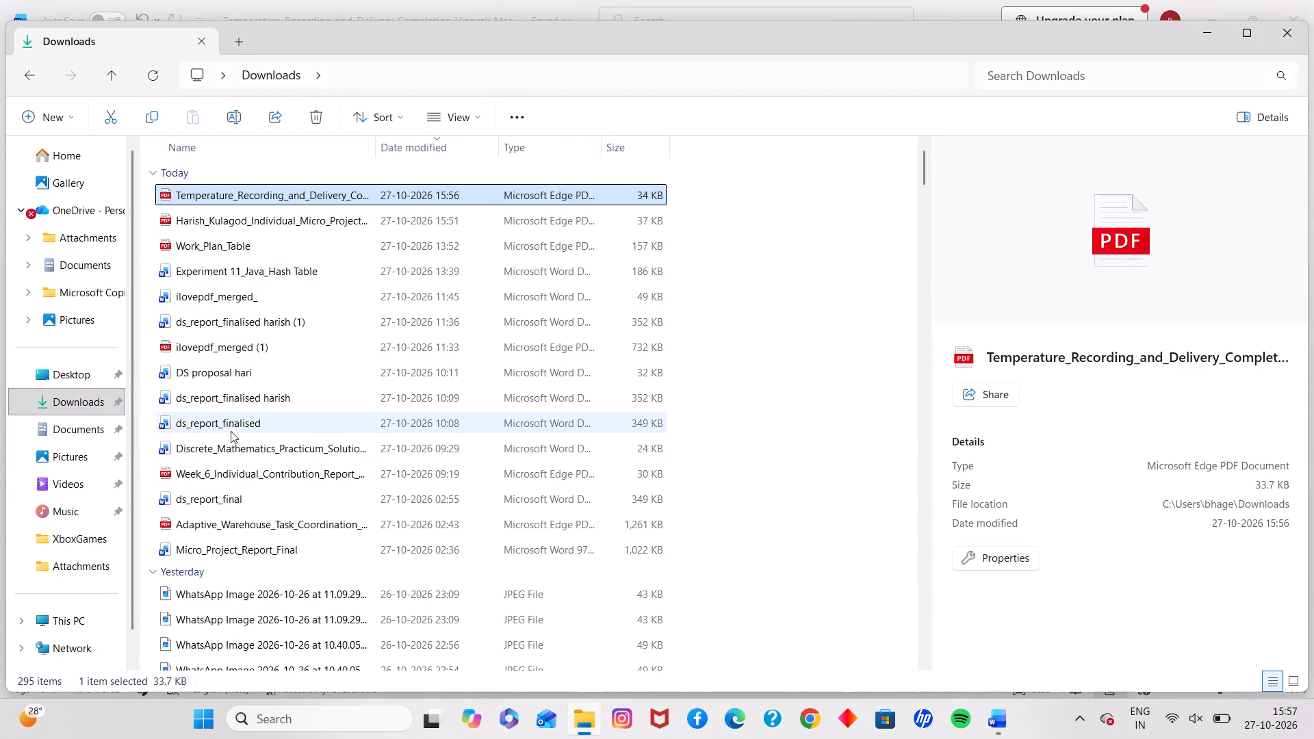
# Open ilovepdf_merged_ from Downloads, look through its weekly individual proposals and their tables, and close the document.
pyautogui.doubleClick(208, 301)
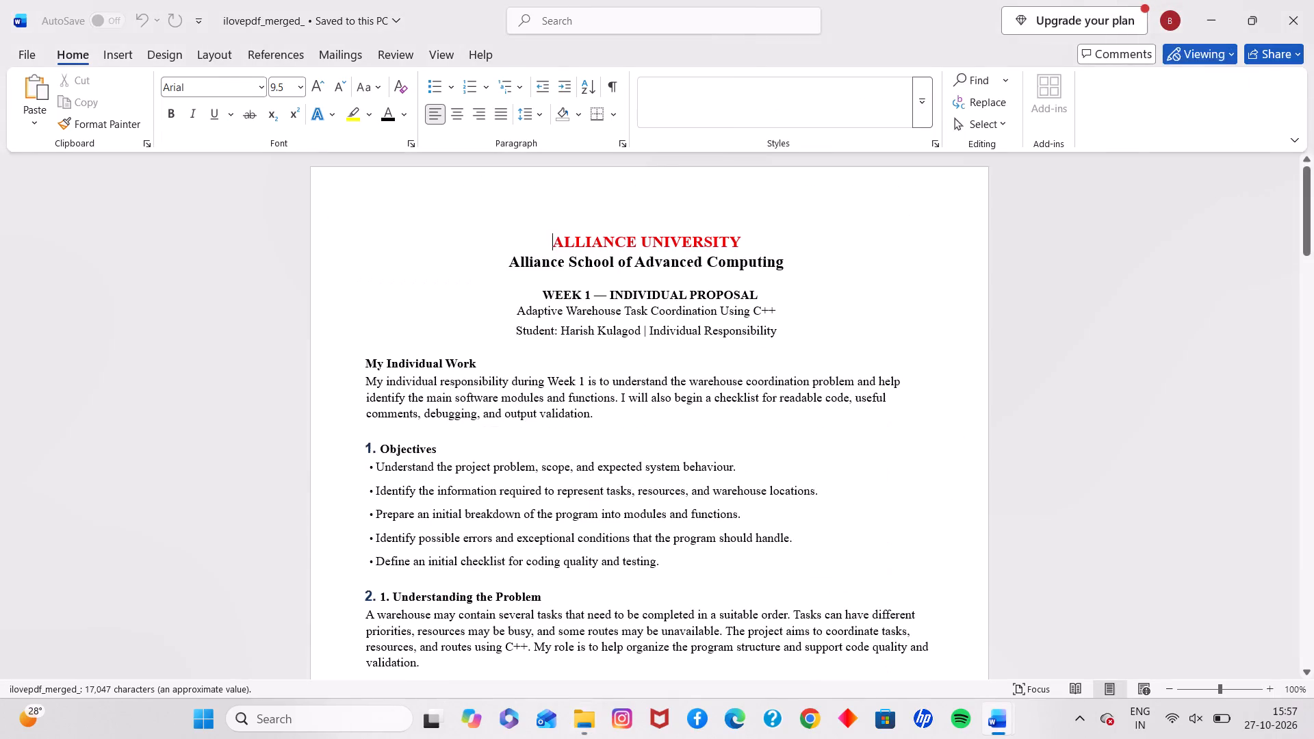
pyautogui.scroll(-14, 391, 380)
pyautogui.scroll(2, 391, 380)
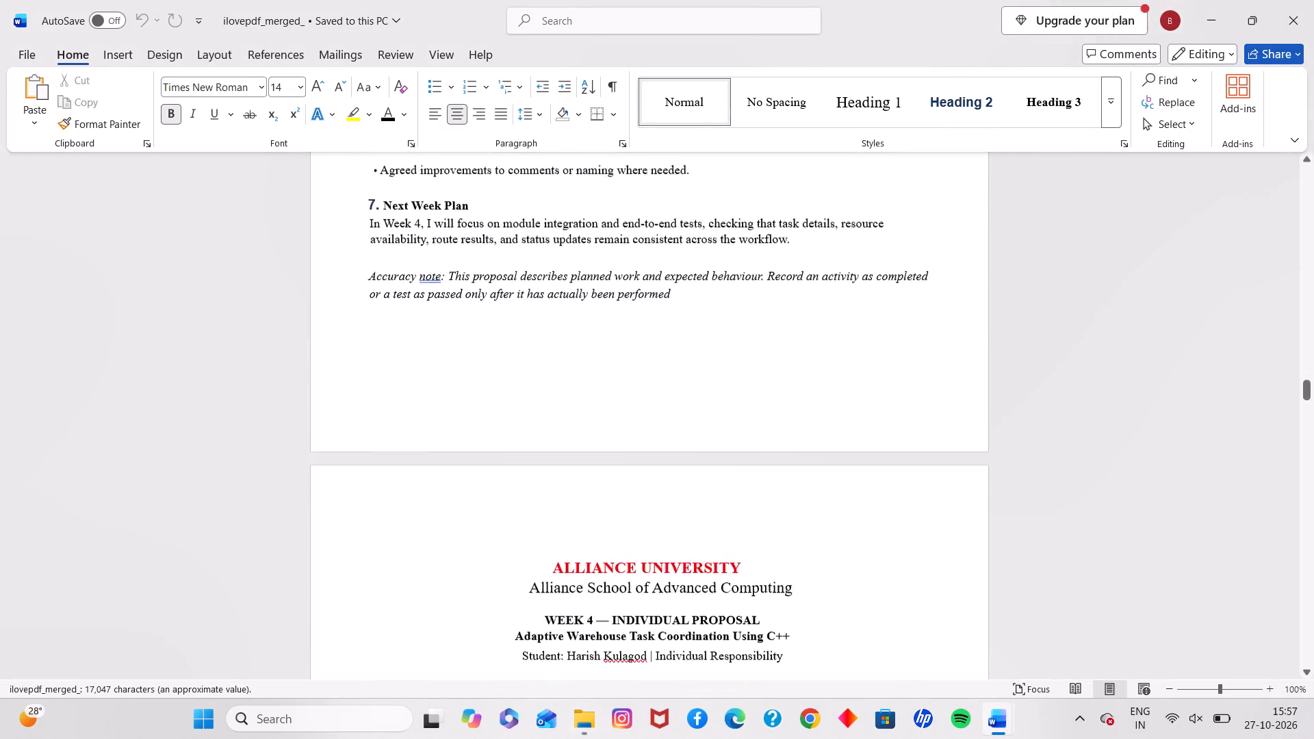
pyautogui.scroll(3, 391, 380)
pyautogui.scroll(-2, 391, 380)
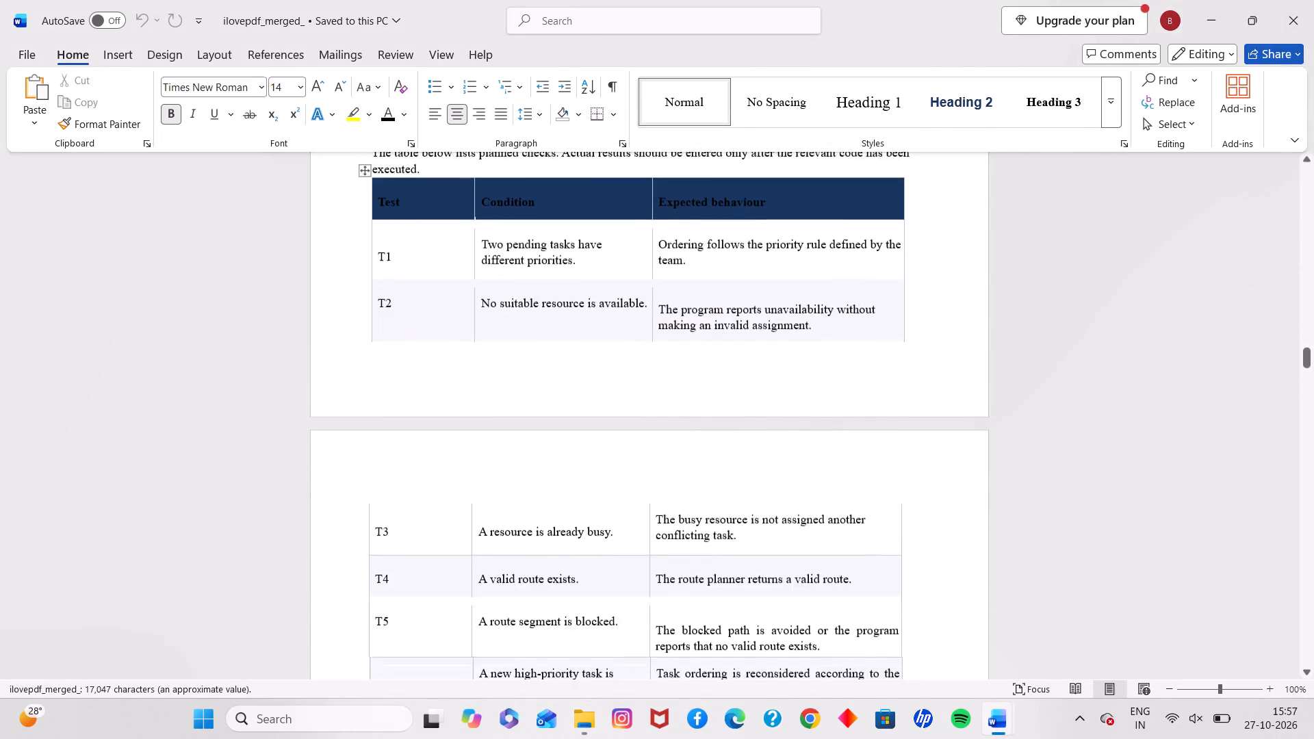
pyautogui.scroll(-9, 391, 380)
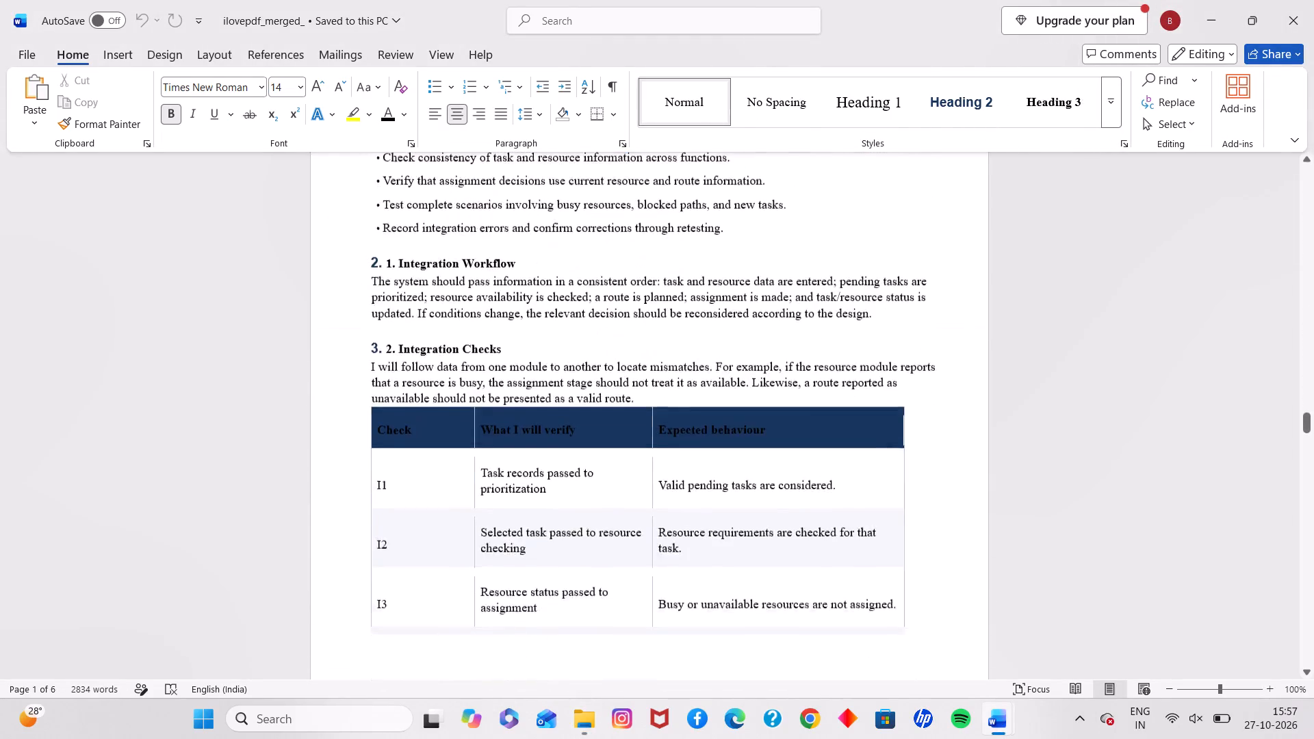
pyautogui.scroll(-9, 391, 380)
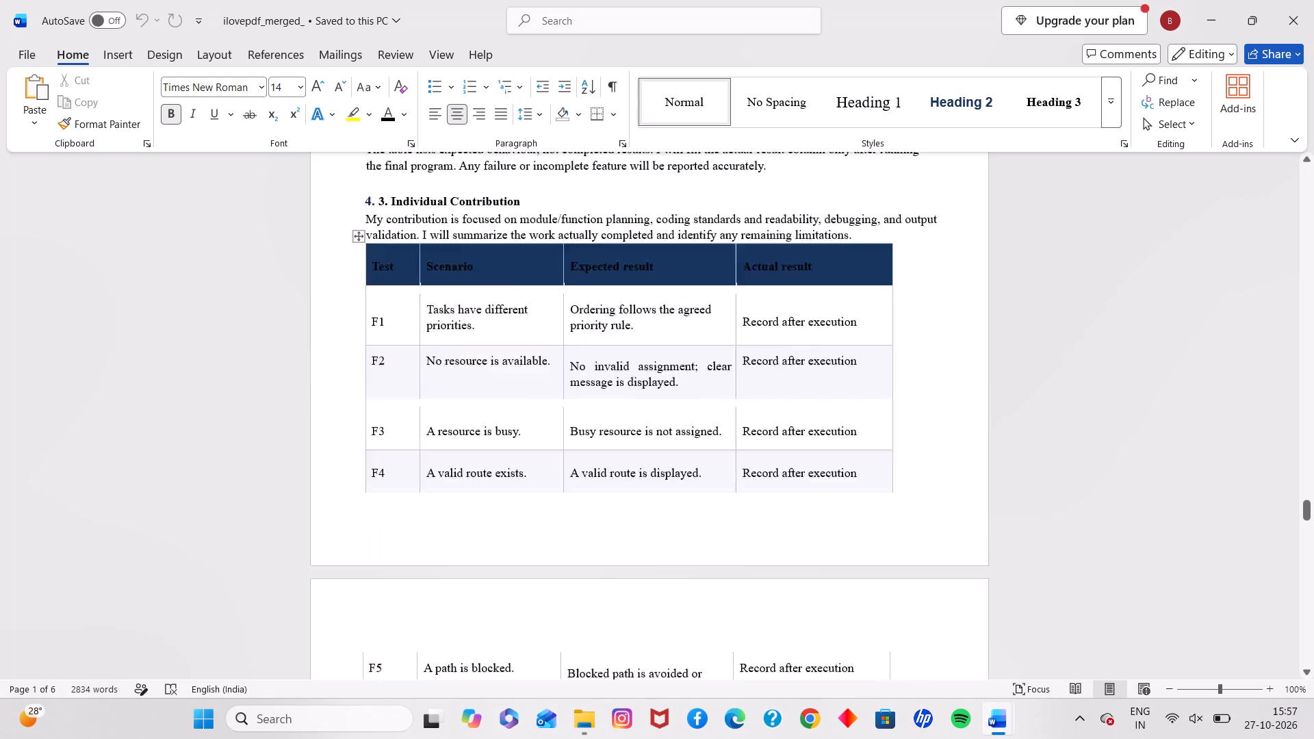
pyautogui.scroll(-12, 391, 380)
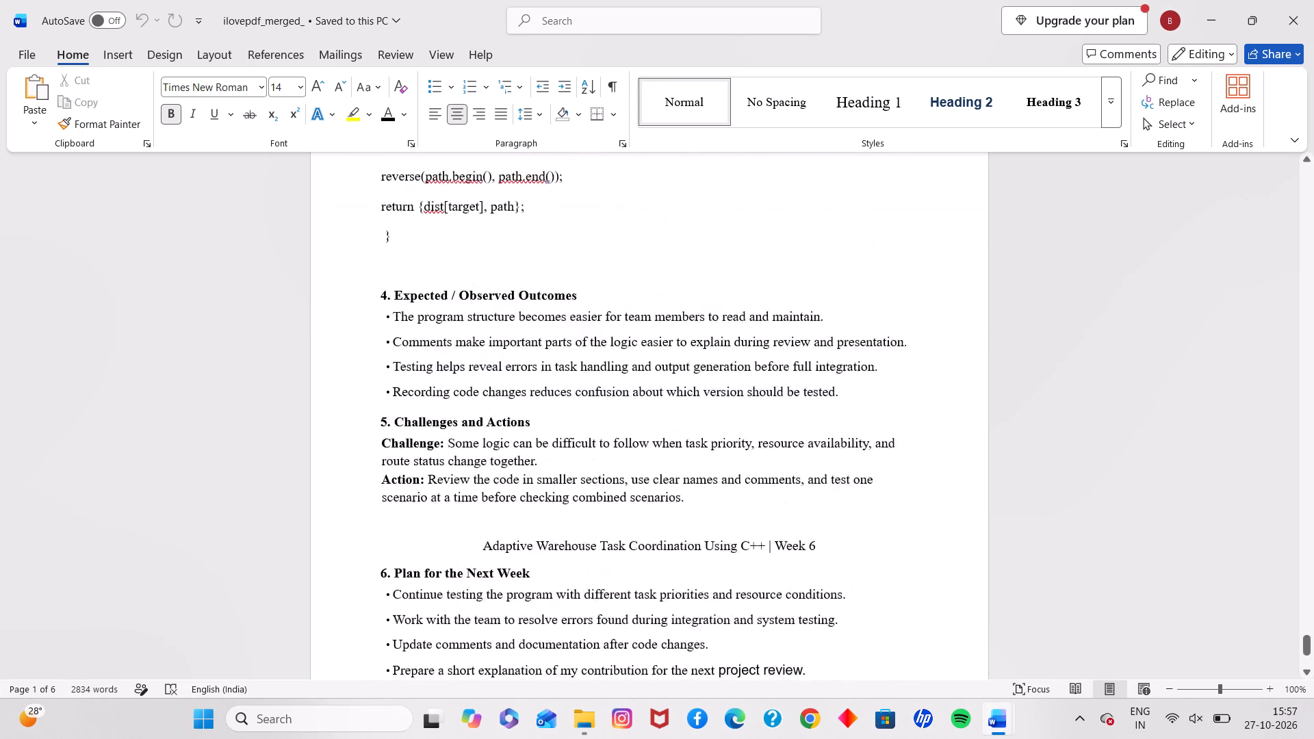
pyautogui.scroll(-4, 391, 380)
pyautogui.scroll(6, 391, 380)
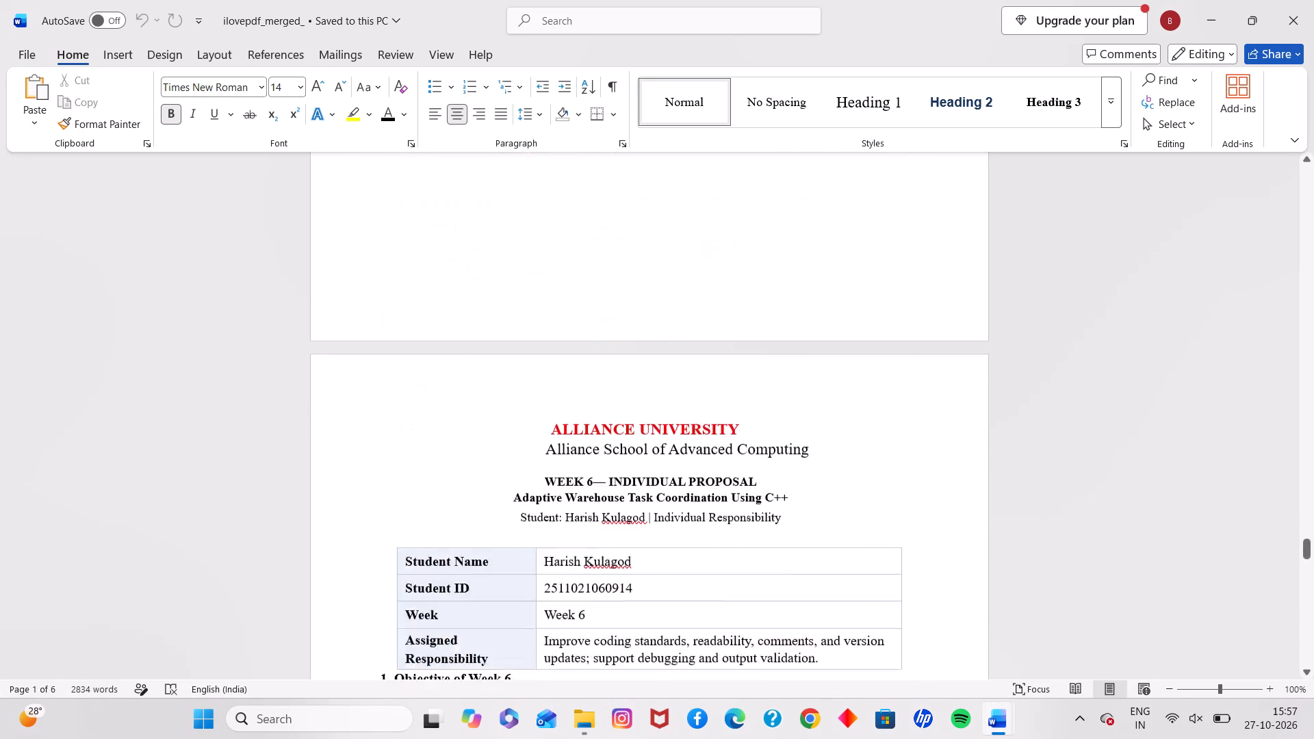
pyautogui.scroll(6, 391, 380)
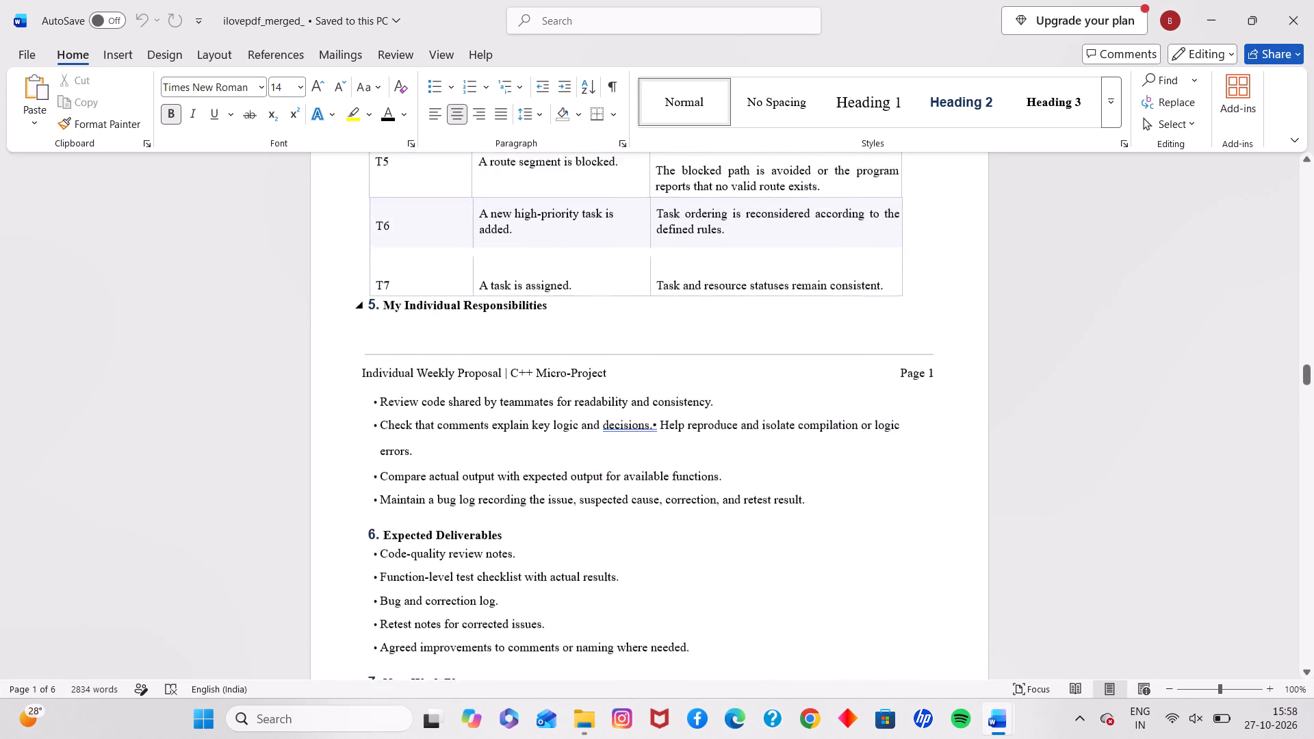
pyautogui.scroll(6, 391, 380)
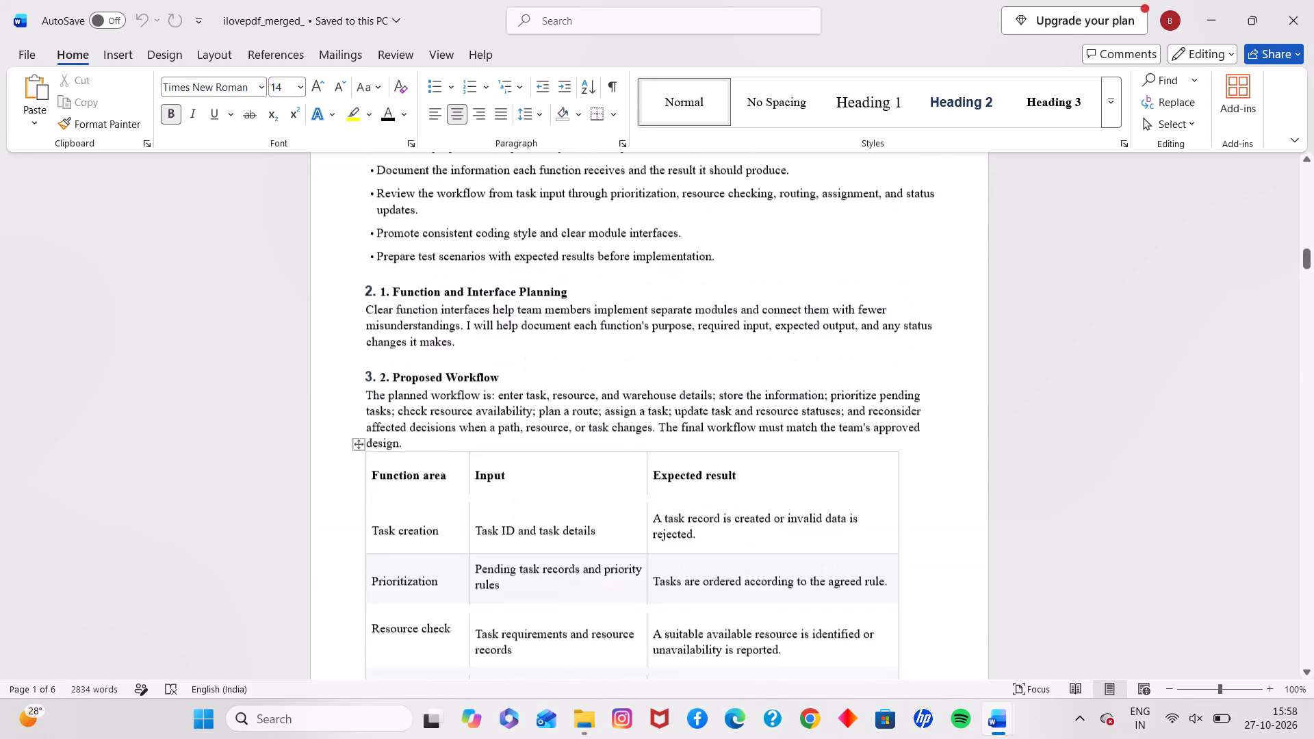
pyautogui.scroll(1, 391, 380)
pyautogui.scroll(-4, 391, 380)
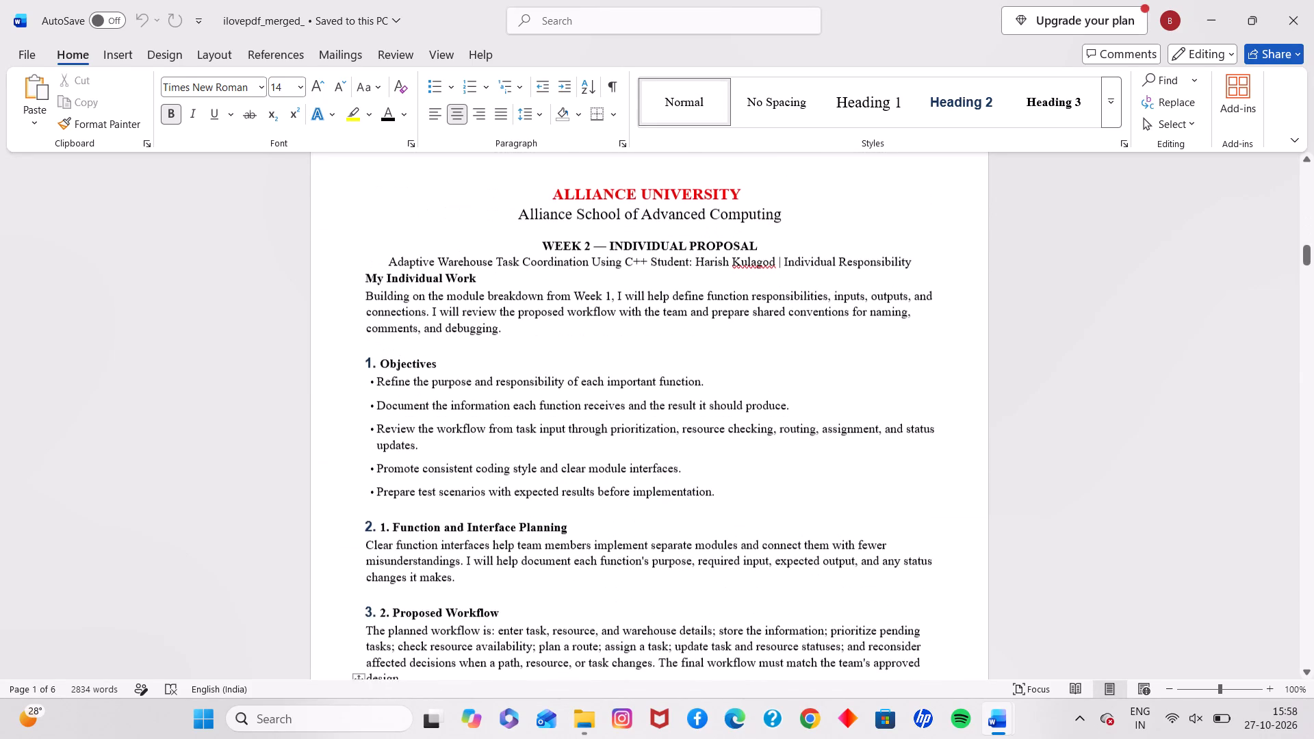
pyautogui.click(1304, 4)
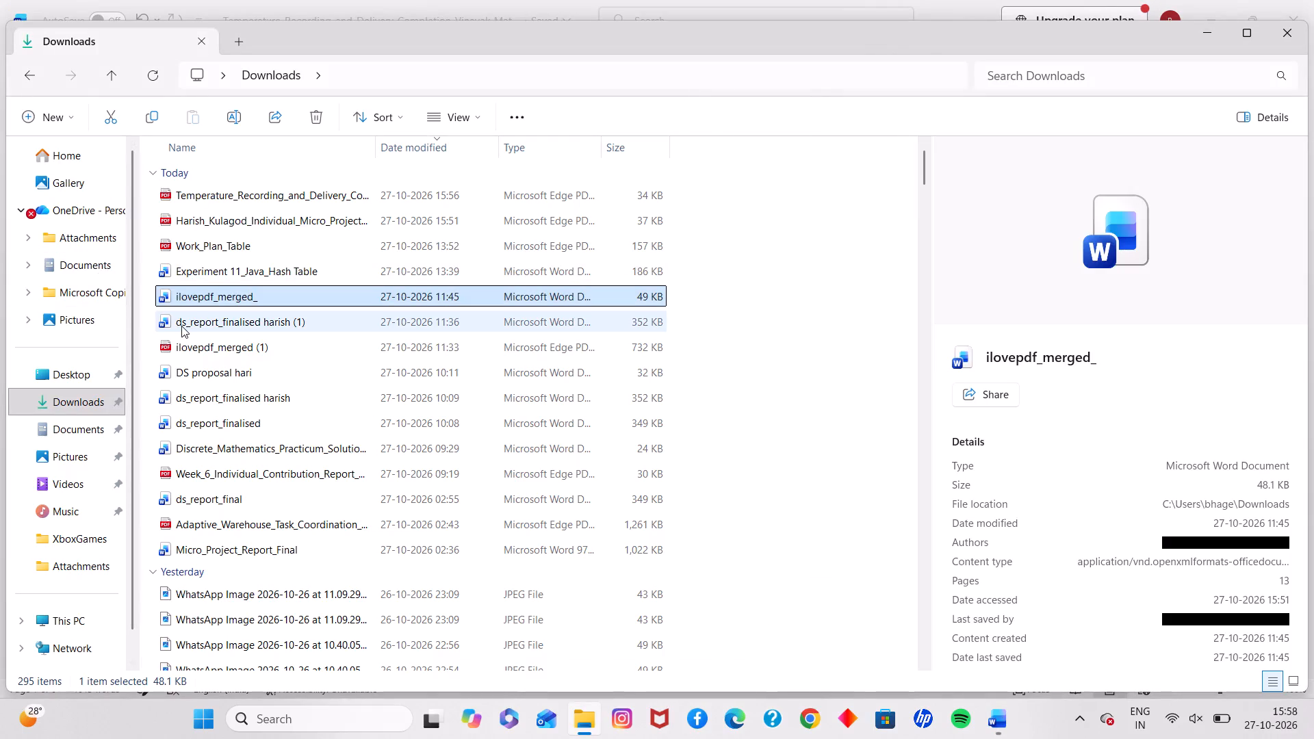
# Open ds_report_finalised harish (1) from Downloads and examine the step, week and activity table under Actual Methodology Followed.
pyautogui.doubleClick(181, 326)
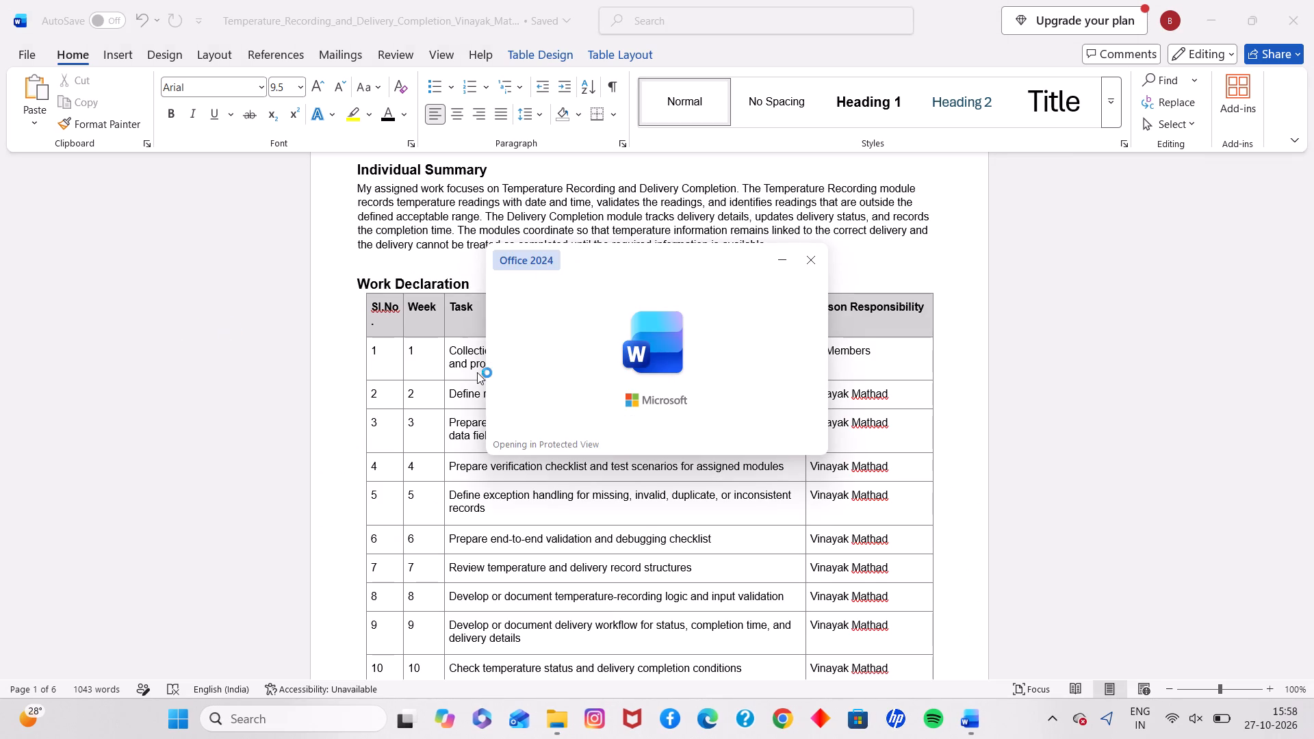
pyautogui.scroll(-3, 643, 412)
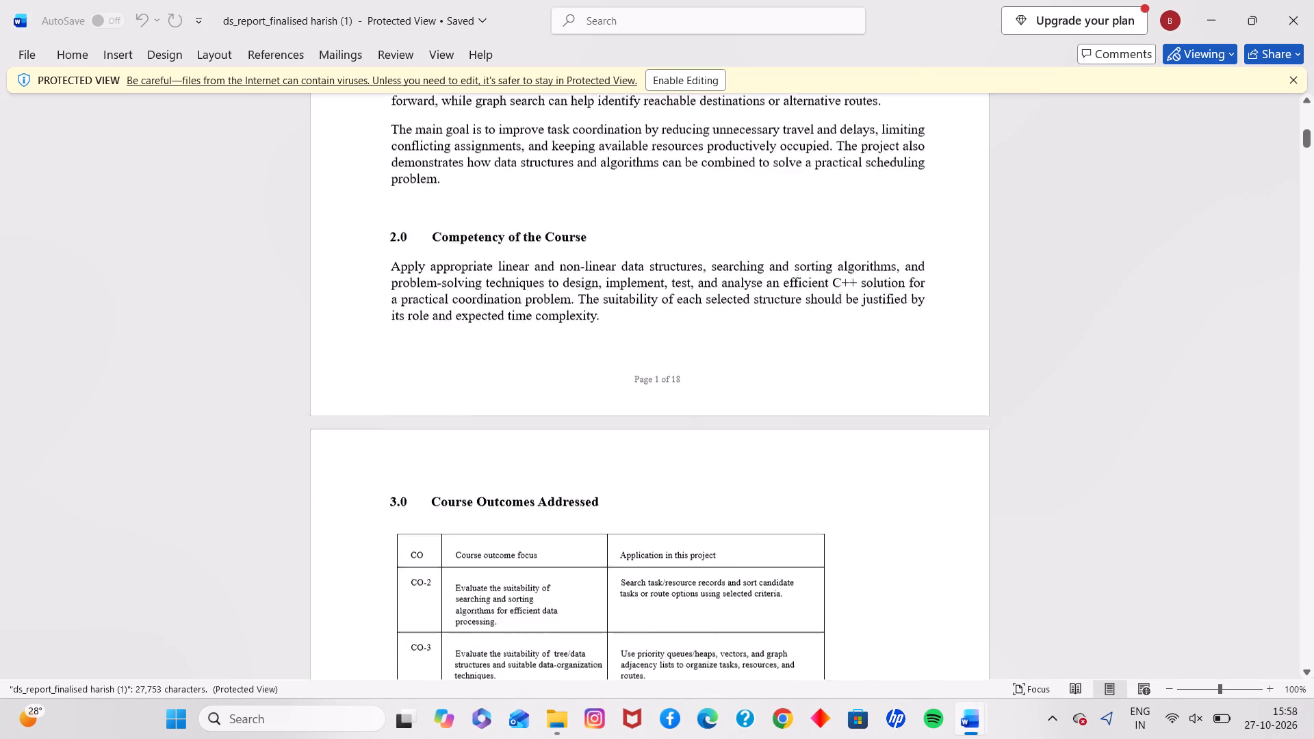
pyautogui.scroll(-8, 643, 412)
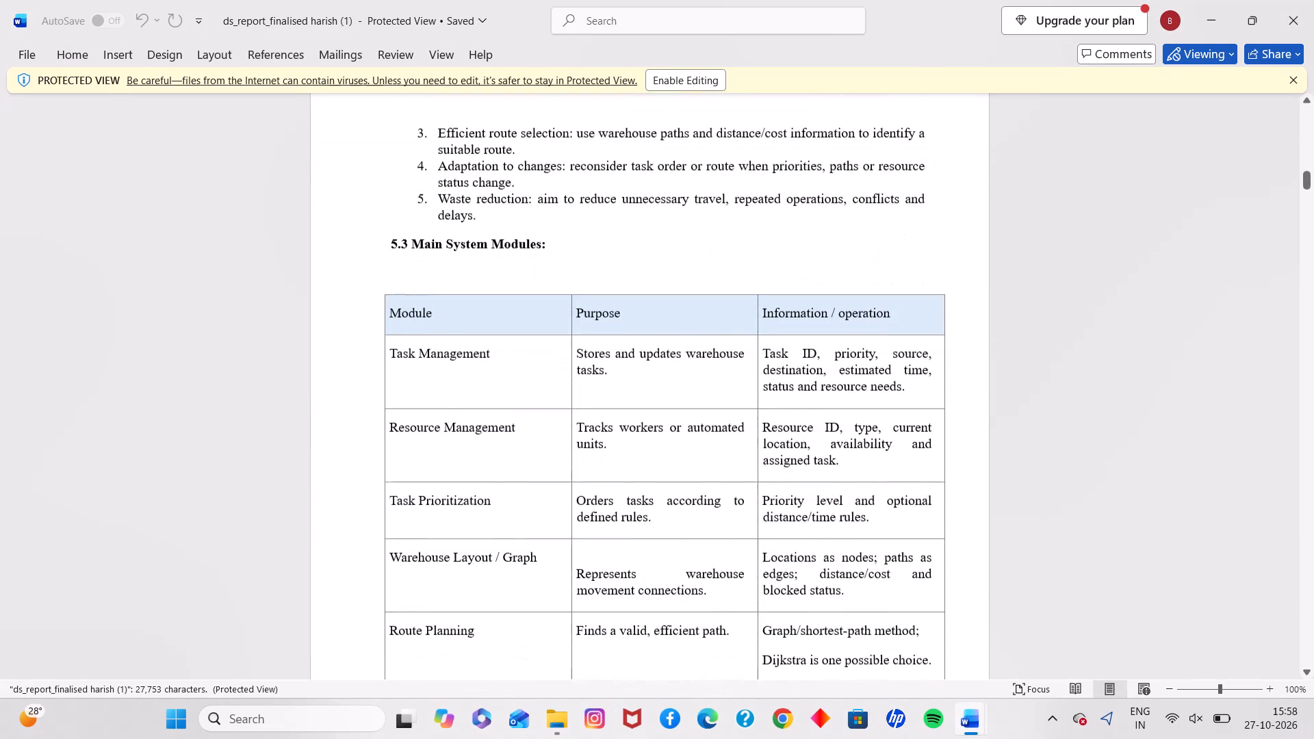
pyautogui.scroll(-5, 643, 412)
pyautogui.scroll(1, 643, 412)
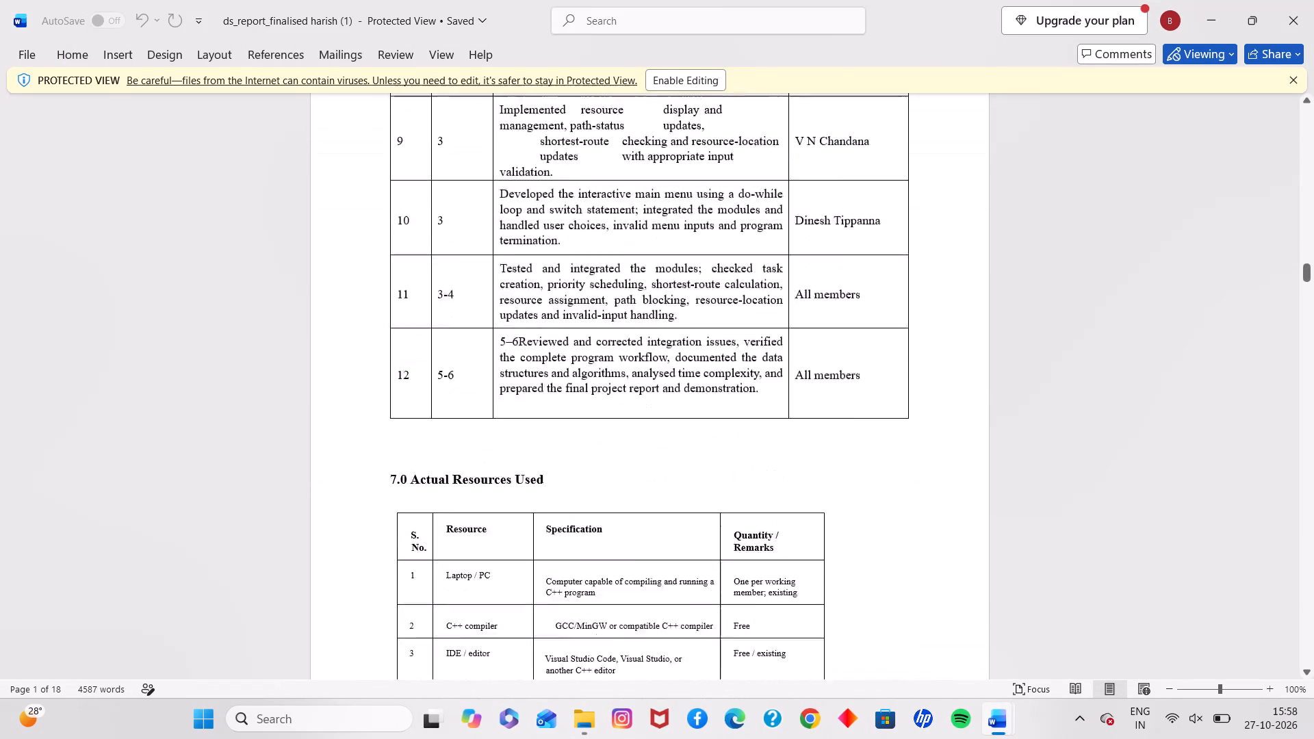
pyautogui.scroll(3, 643, 412)
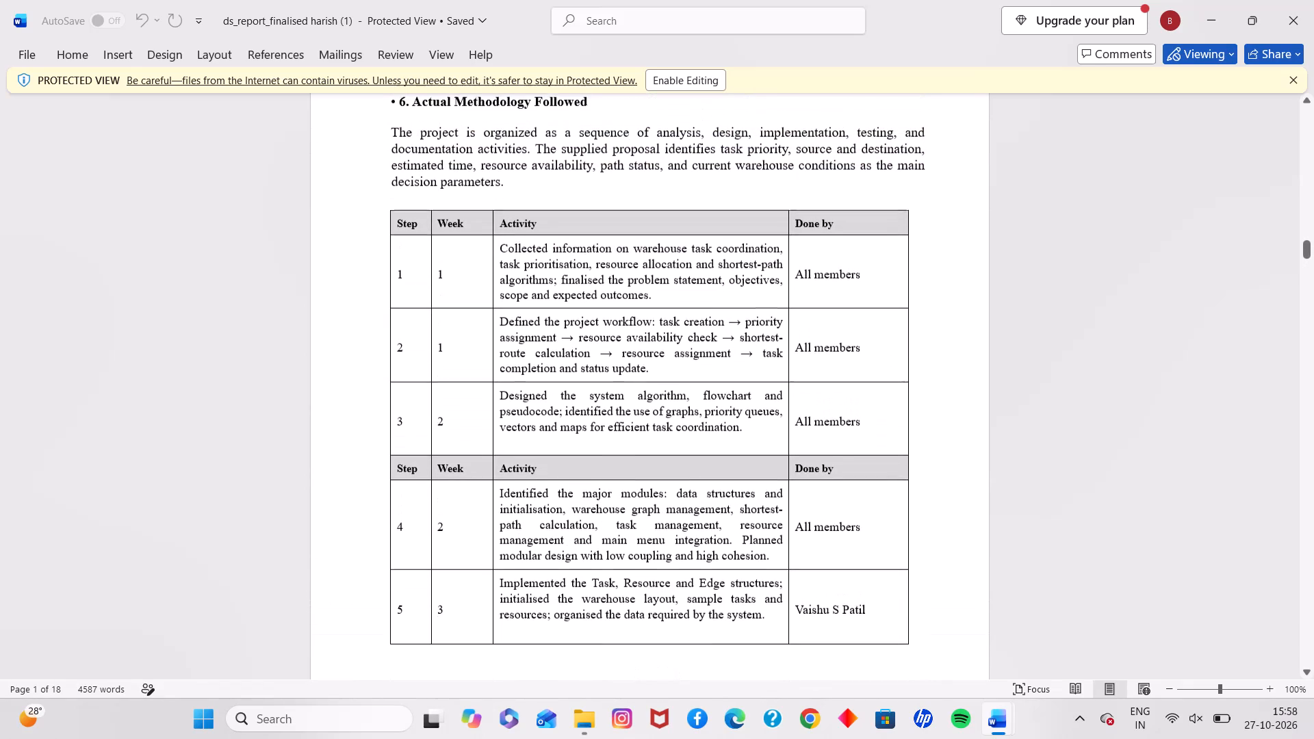
pyautogui.scroll(-2, 643, 412)
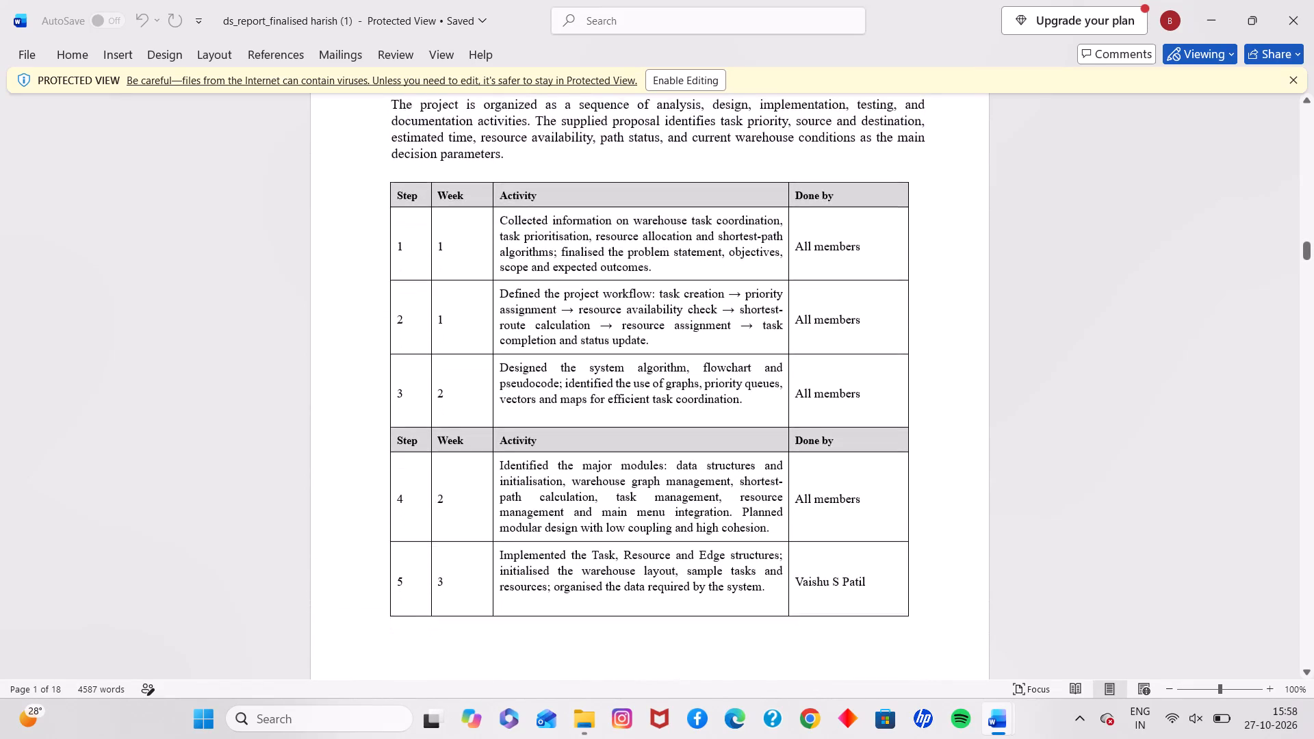
pyautogui.scroll(-3, 643, 412)
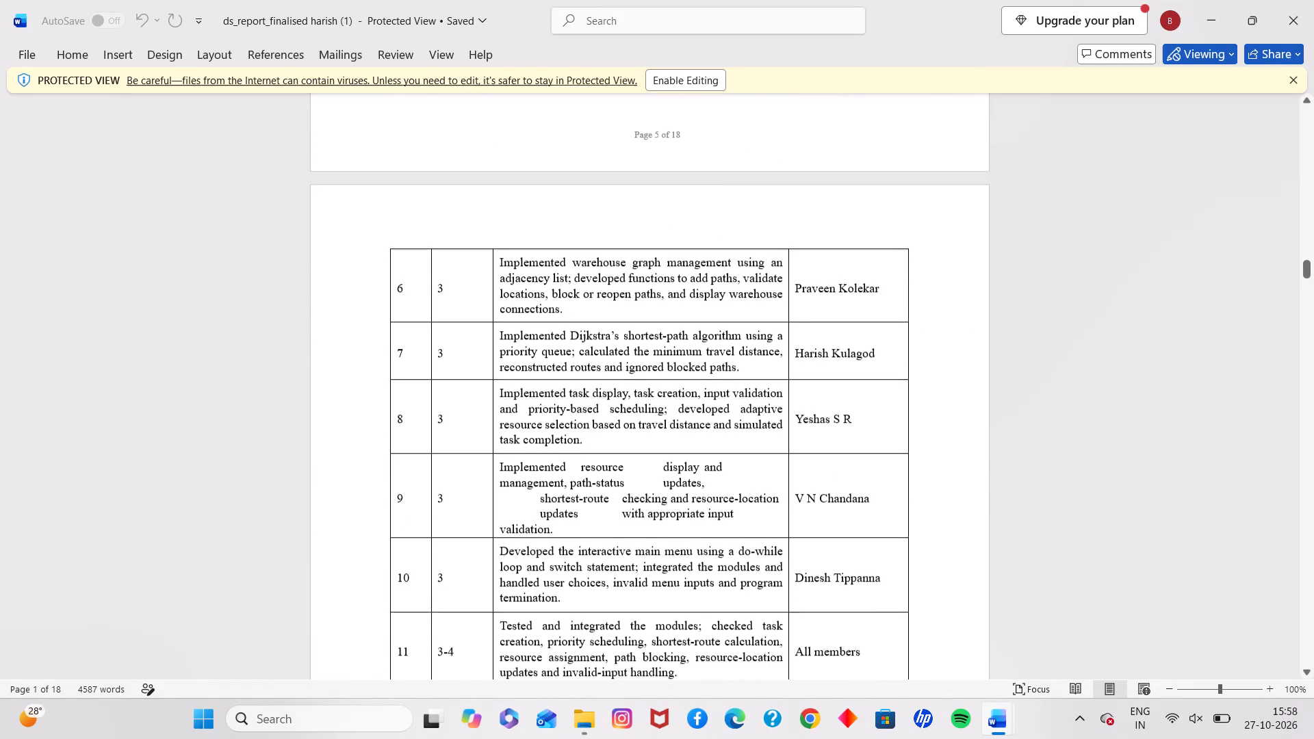
pyautogui.scroll(-3, 643, 412)
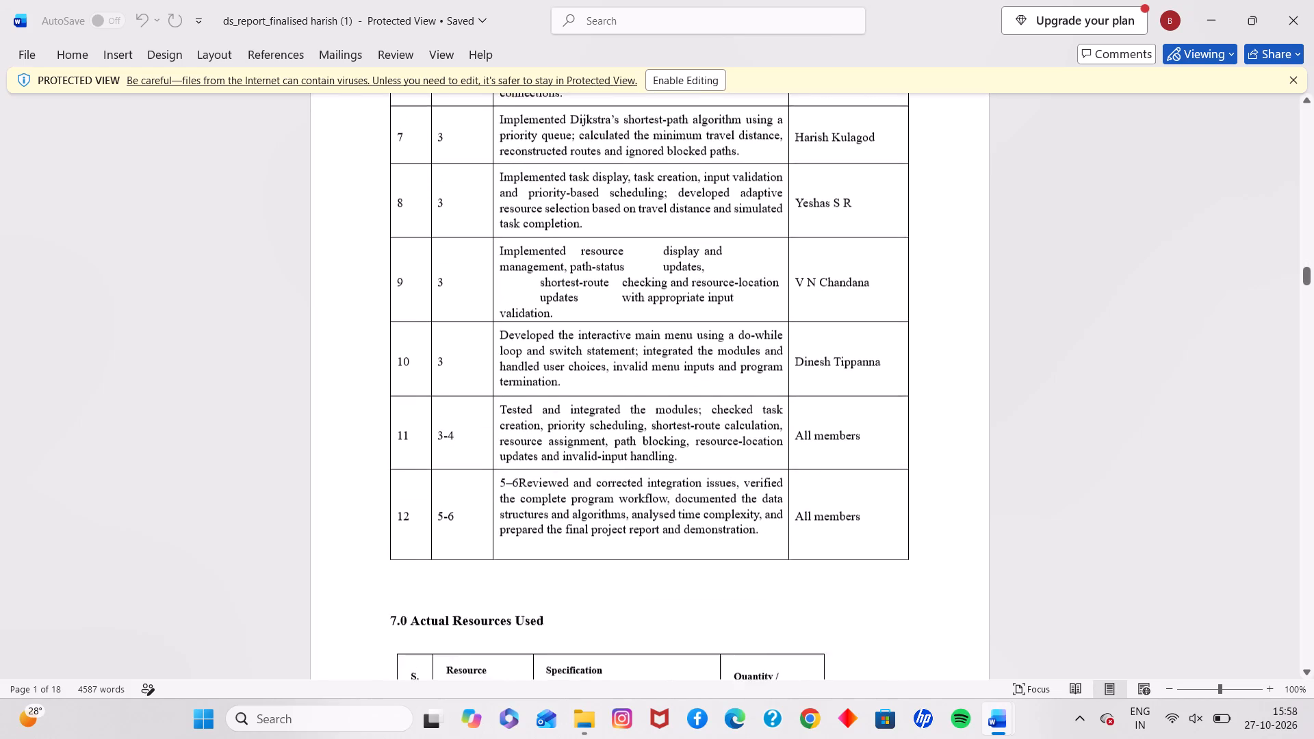
pyautogui.scroll(-2, 643, 412)
pyautogui.scroll(1, 643, 412)
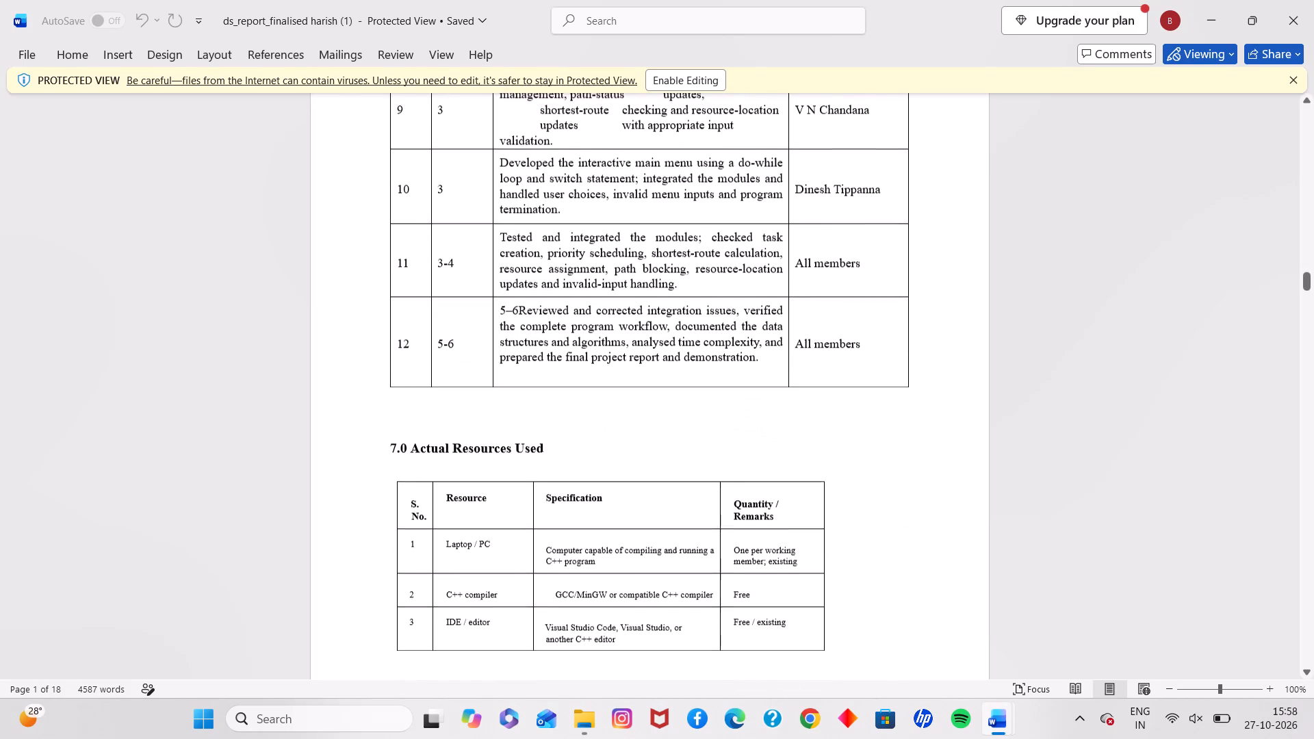
pyautogui.scroll(4, 643, 412)
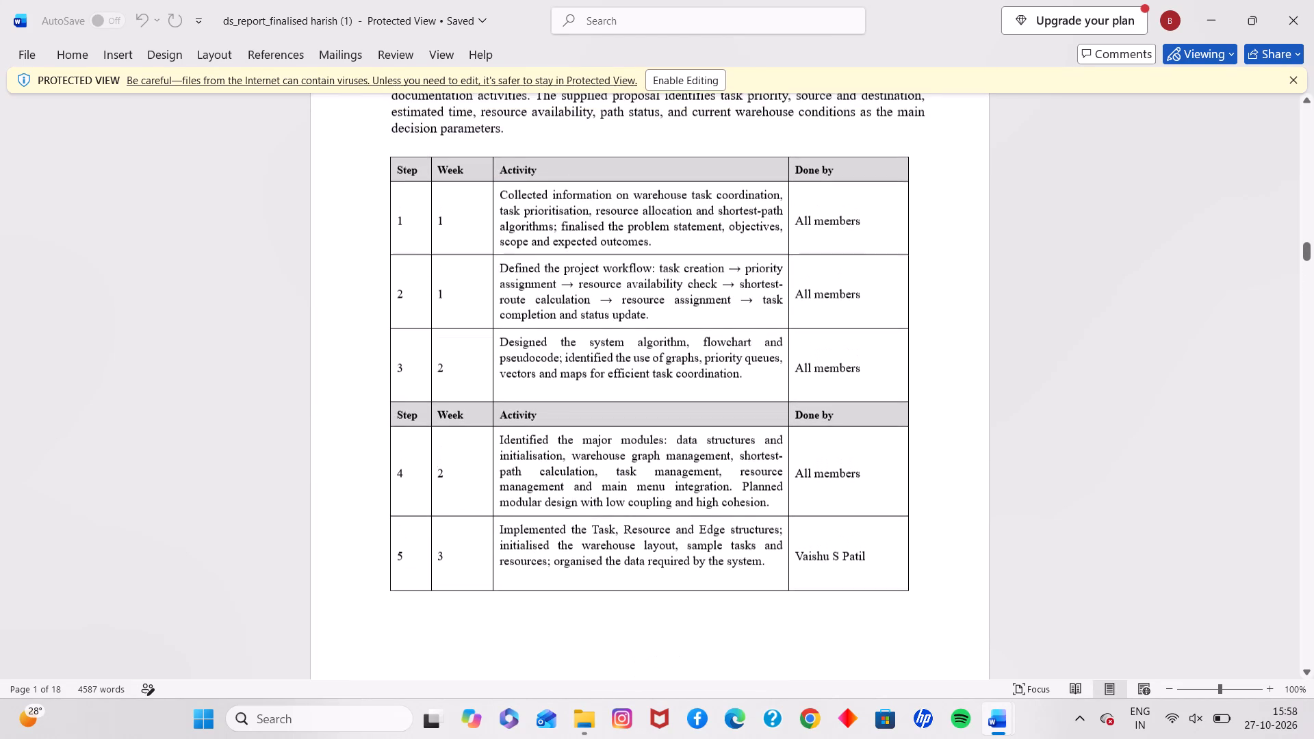
# Enable editing in the ds_report_finalised team report and copy the whole Step, Week, Activity and Done by table.
pyautogui.click(424, 194)
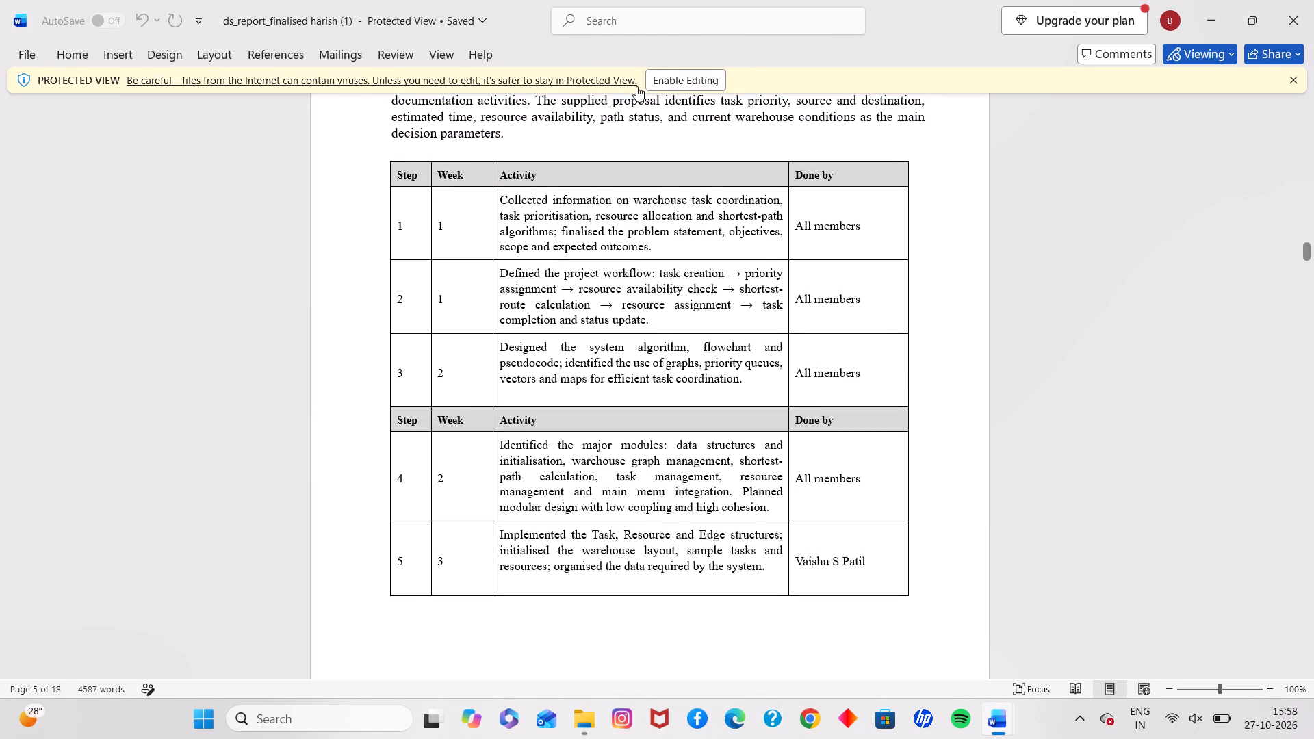
pyautogui.click(672, 84)
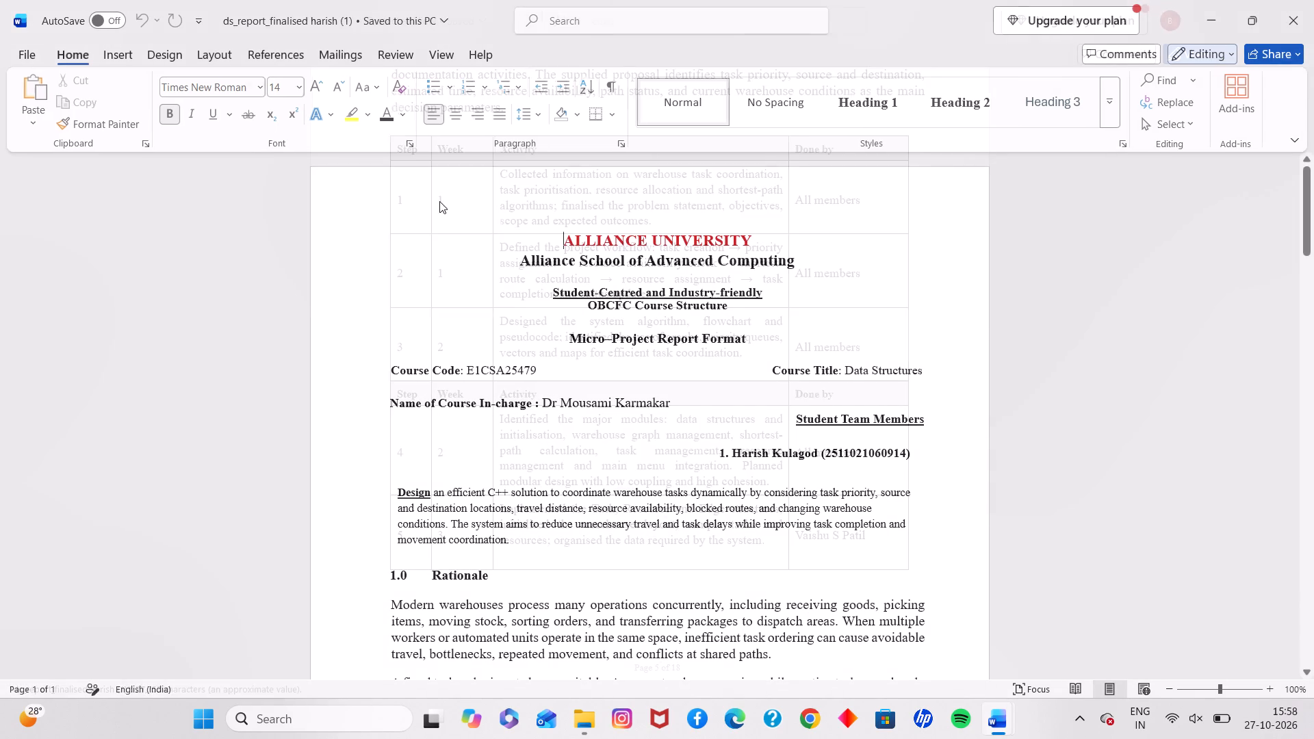
pyautogui.scroll(-10, 446, 348)
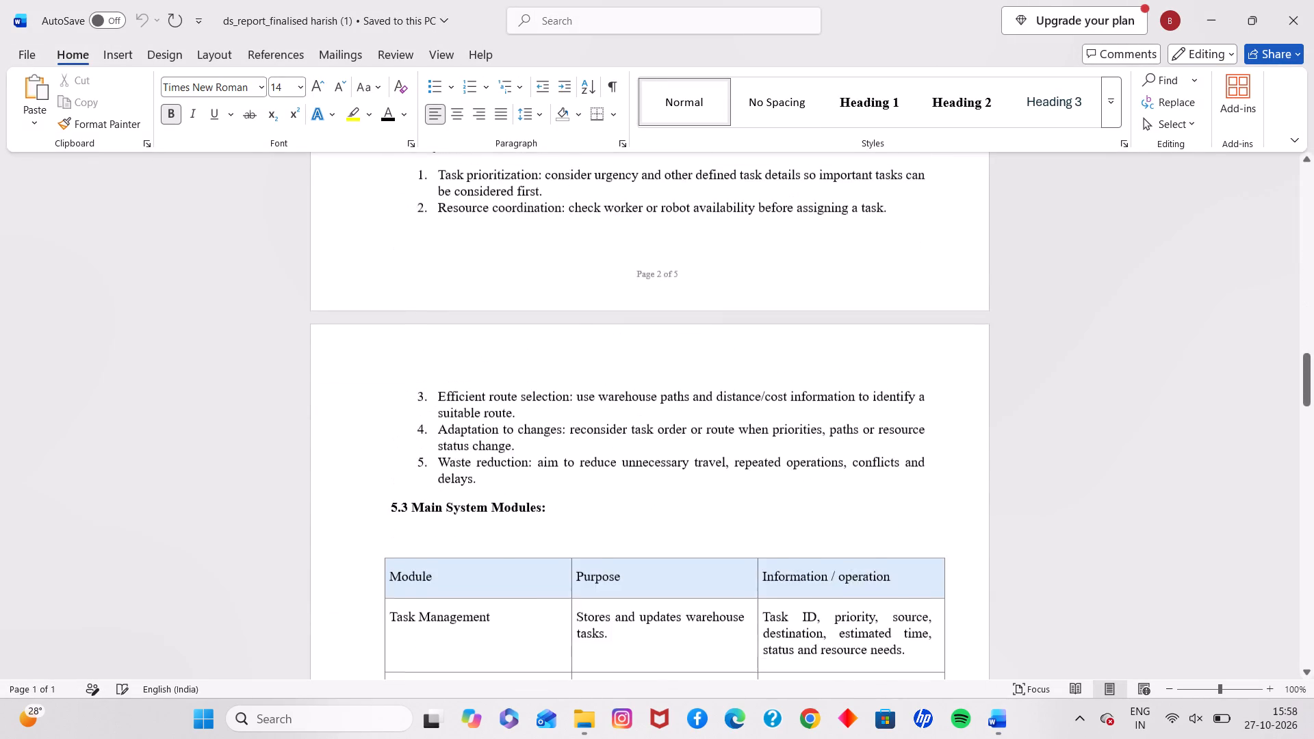
pyautogui.scroll(-3, 446, 348)
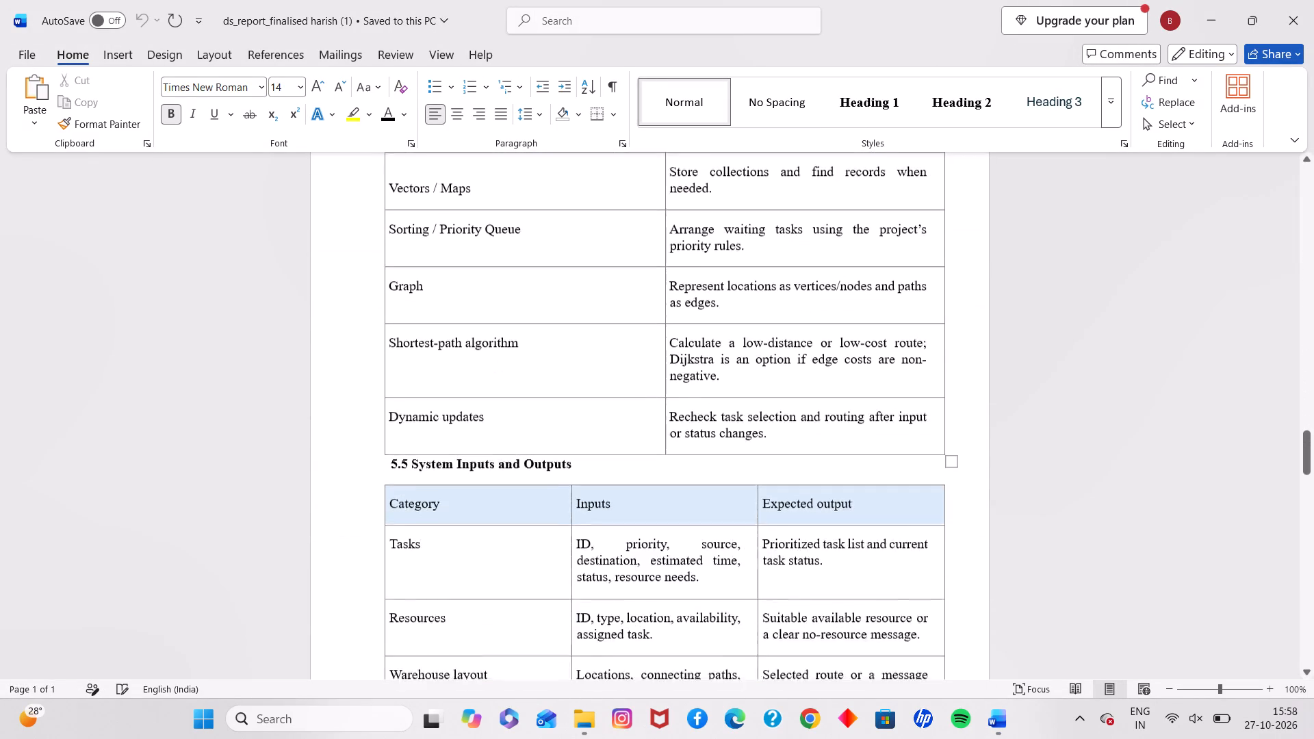
pyautogui.scroll(-5, 446, 348)
pyautogui.rightClick(446, 348)
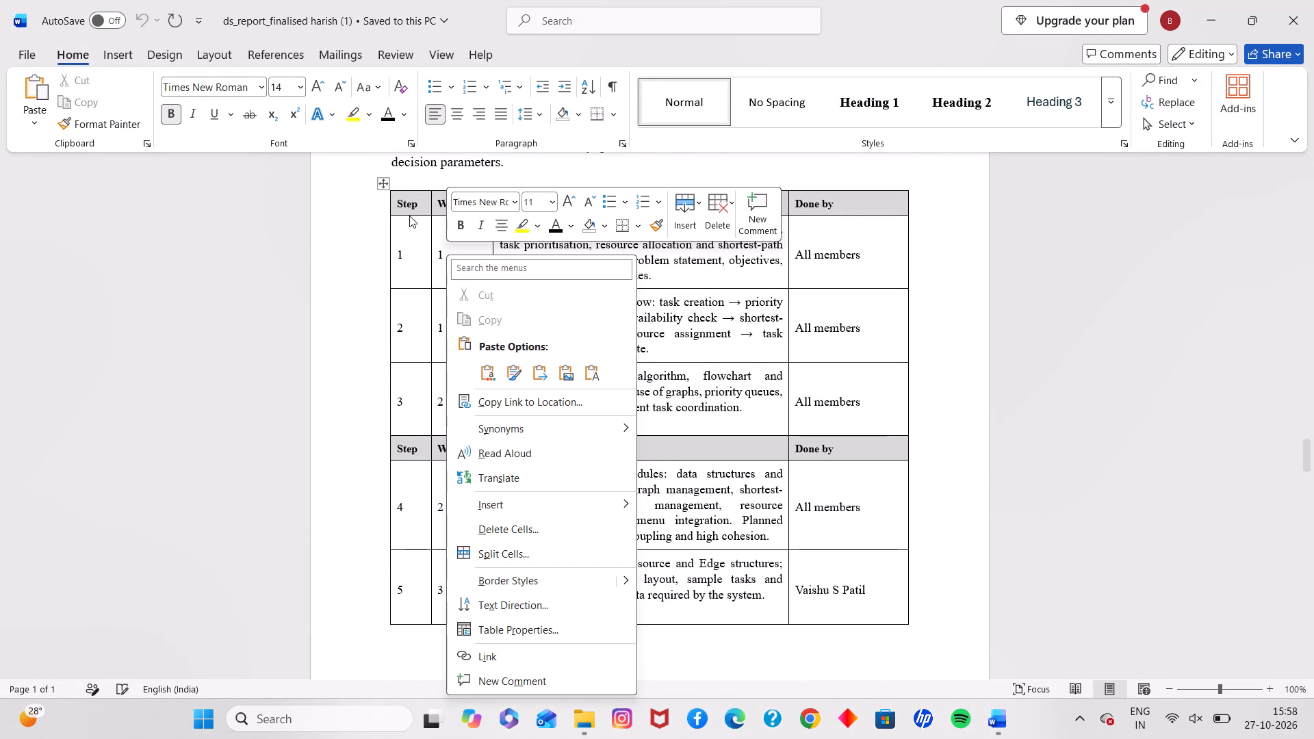
pyautogui.click(383, 181)
pyautogui.click(383, 181)
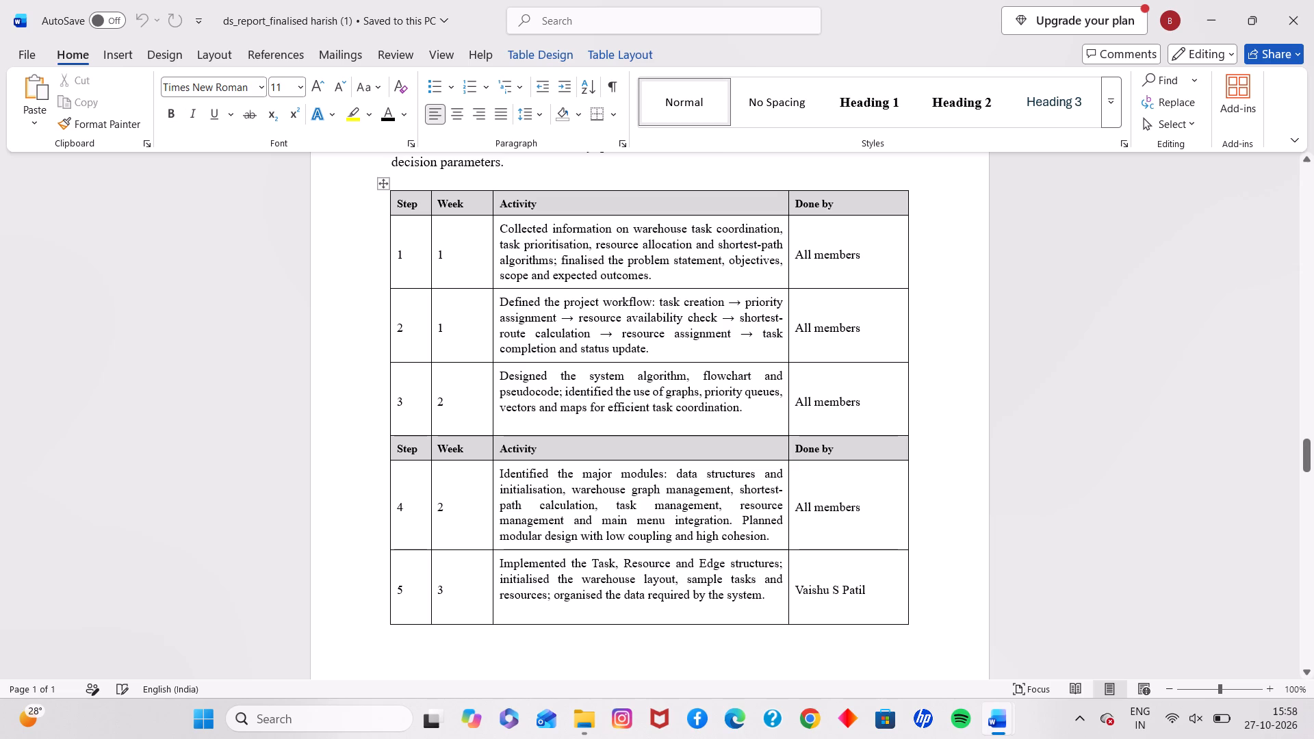
pyautogui.scroll(-2, 453, 258)
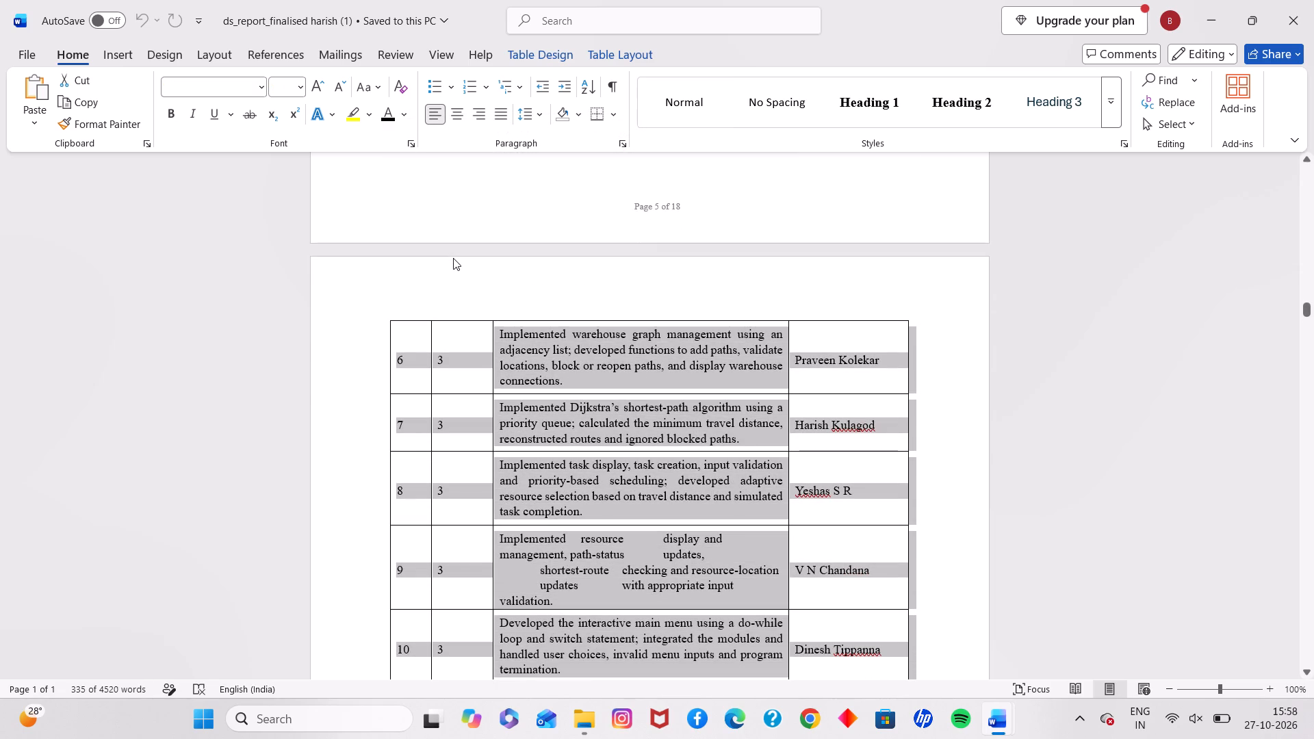
pyautogui.hotkey('ctrl', 'c')
# Switch to the individual micro-project report and paste the copied activity table directly below the Student Team Members entry.
pyautogui.hotkey('alt', 'Tab')
pyautogui.hotkey('alt', 'Tab')
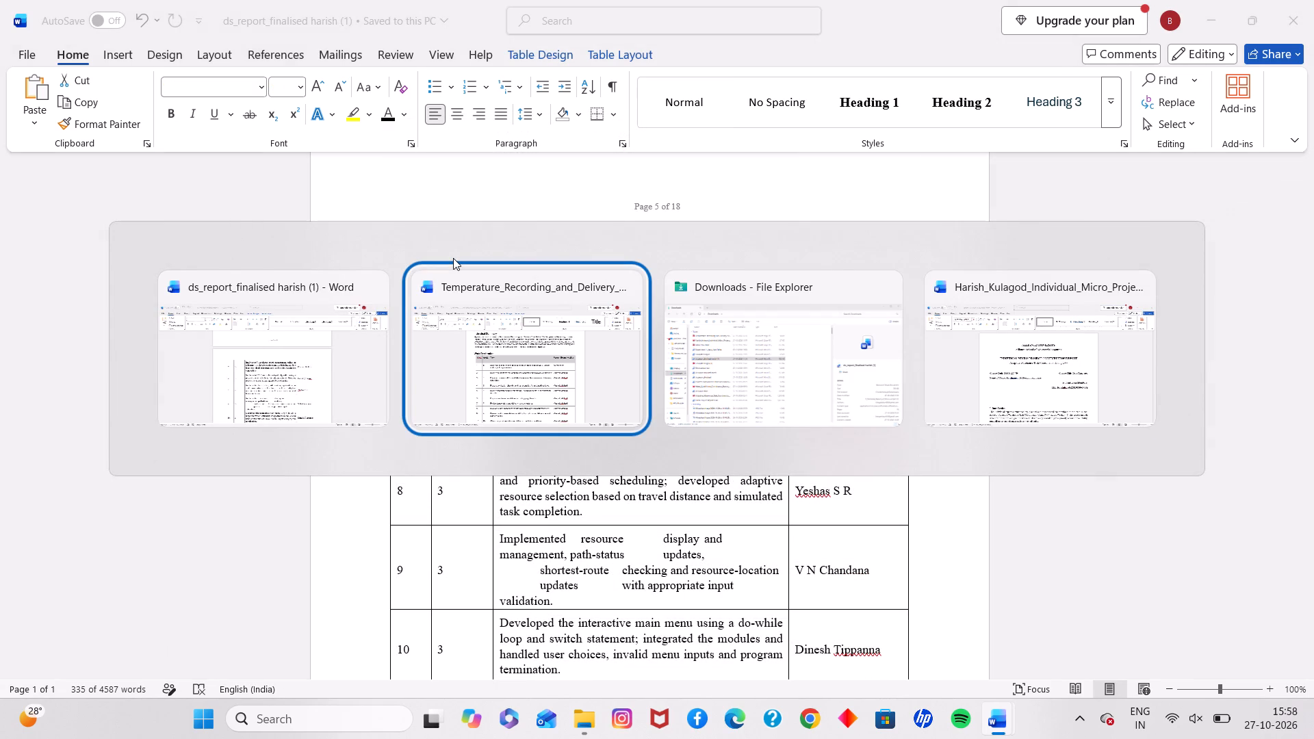
pyautogui.hotkey('alt', 'Tab')
pyautogui.hotkey('alt', 'Tab')
pyautogui.hotkey('alt', 'Tab')
pyautogui.hotkey('alt', 'Tab')
pyautogui.hotkey('alt', 'Tab')
pyautogui.hotkey('alt', 'Tab')
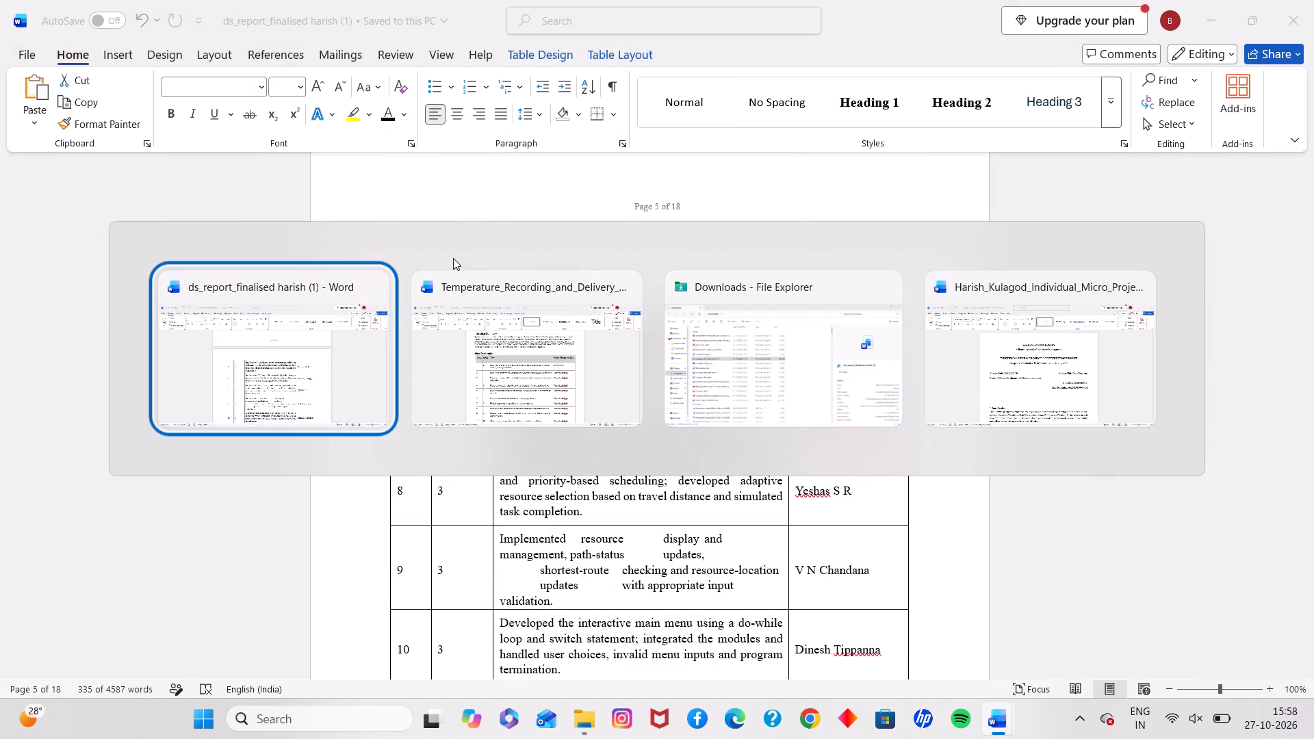
pyautogui.hotkey('alt', 'Tab')
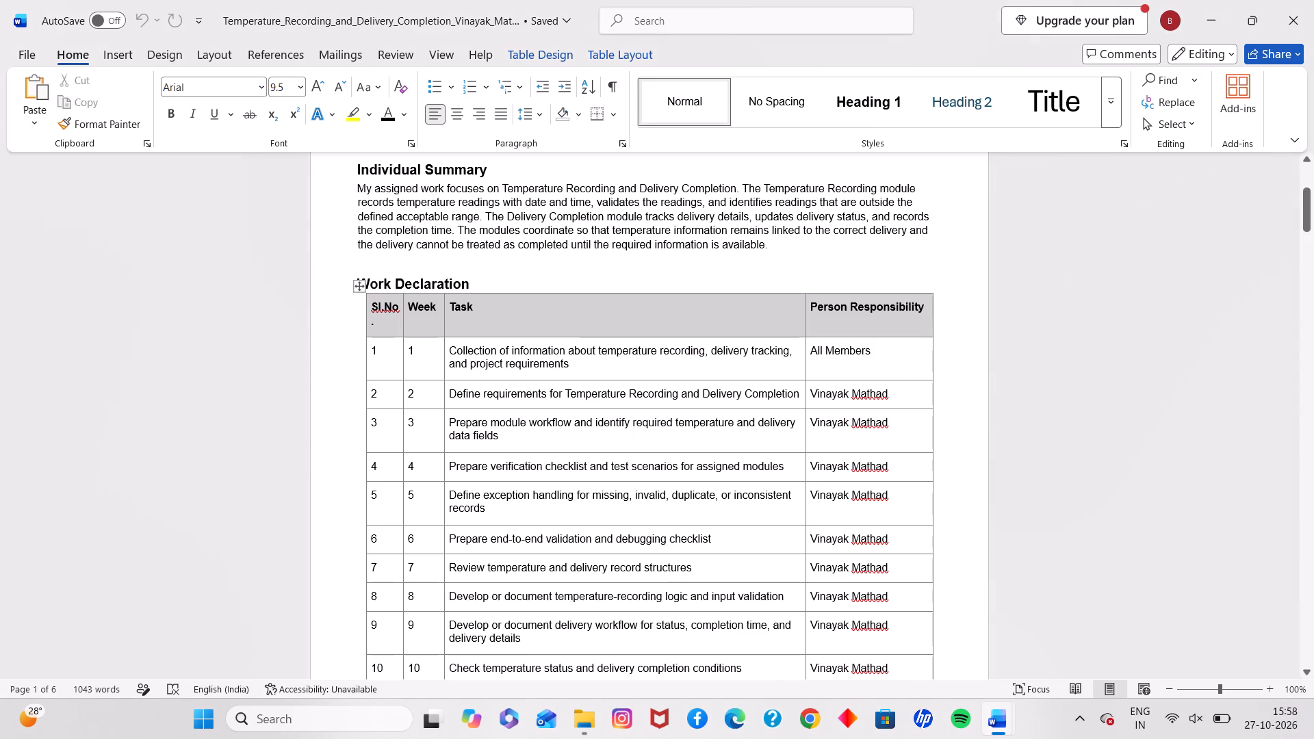
pyautogui.hotkey('alt', 'Tab')
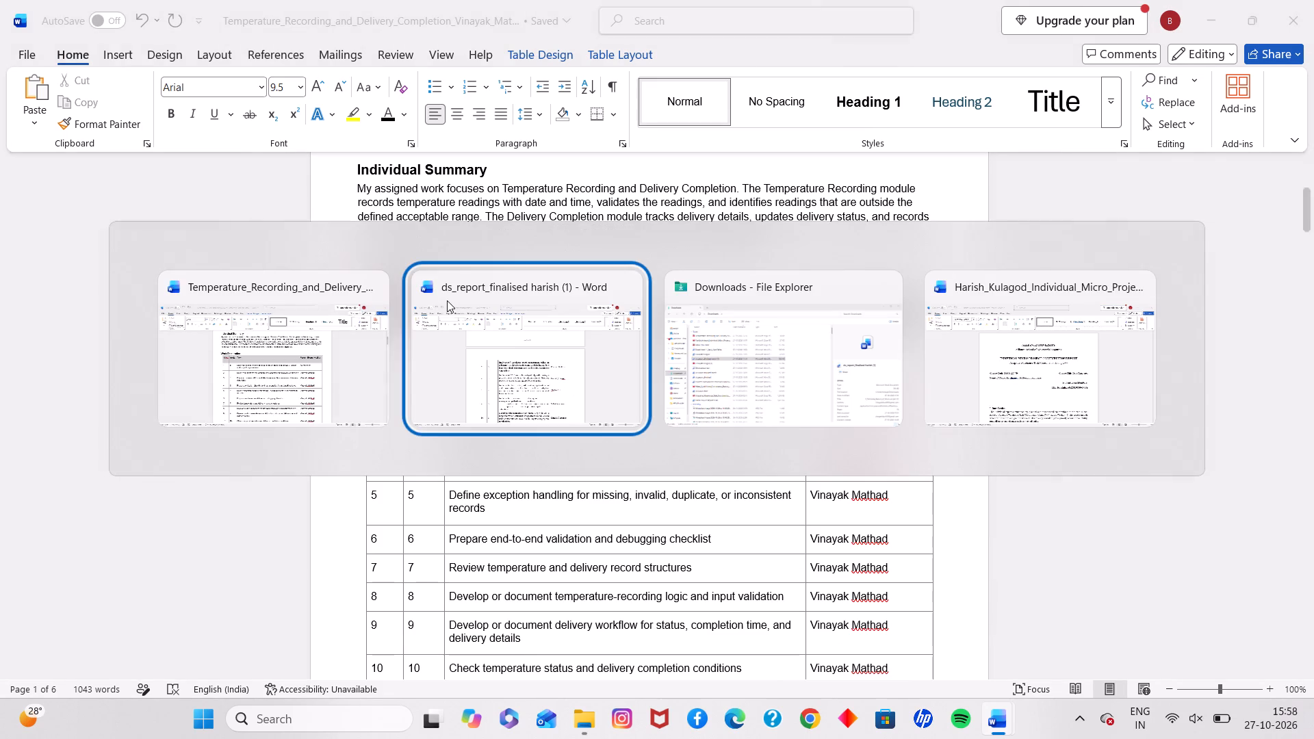
pyautogui.hotkey('alt', 'Tab')
pyautogui.hotkey('alt', 'Tab')
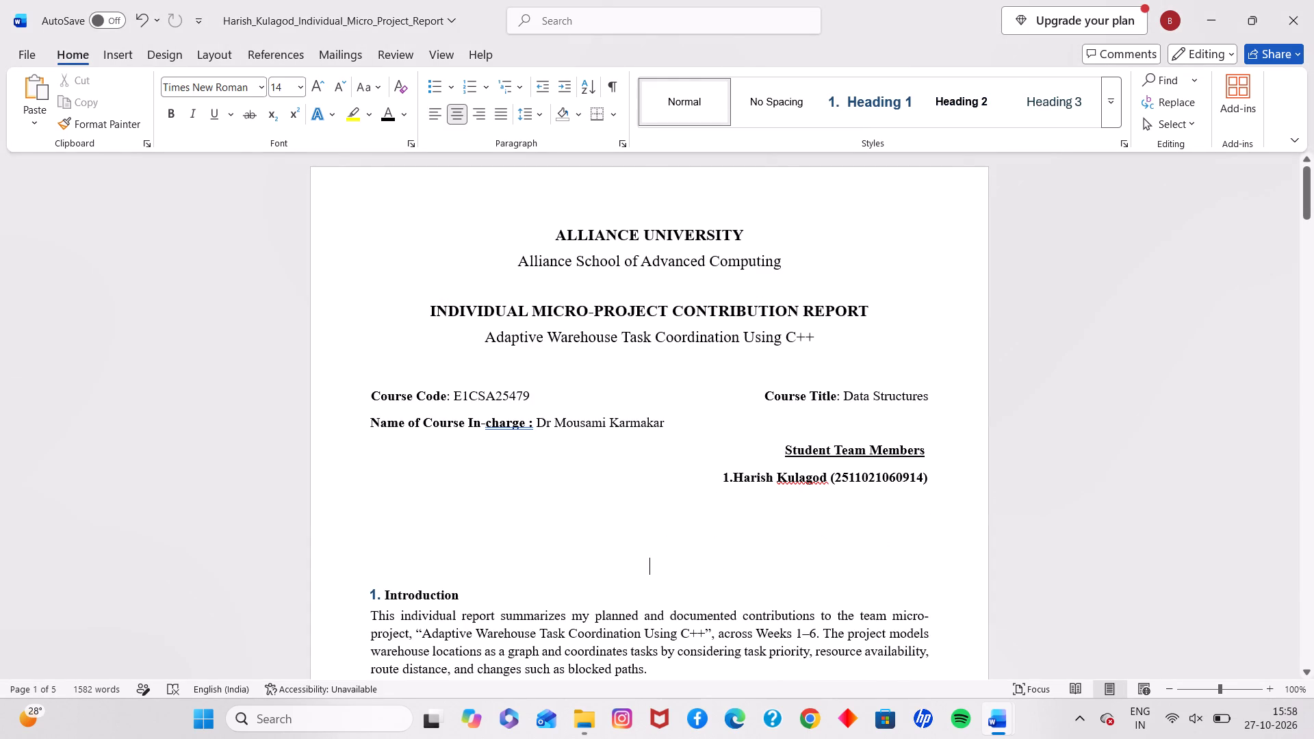
pyautogui.click(401, 513)
pyautogui.hotkey('ctrl', 'v')
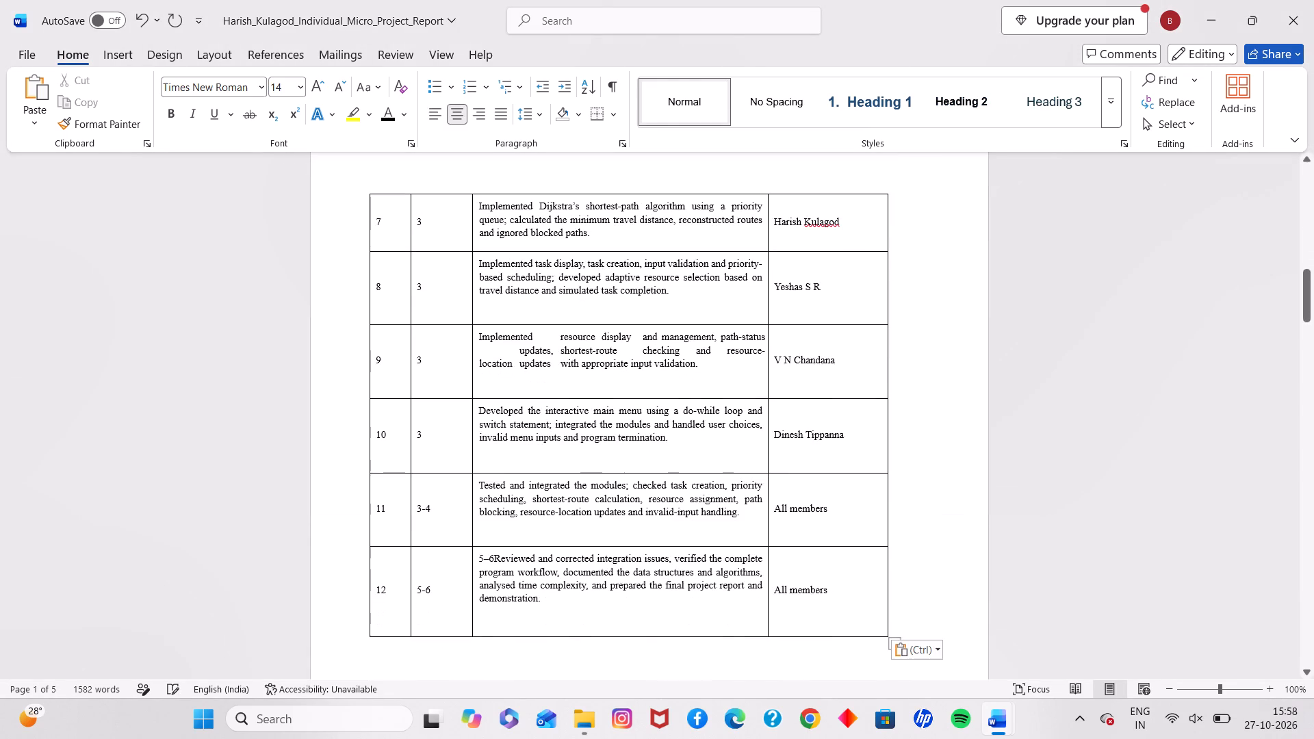
# Remove extra blank lines between the pasted activity table and the Introduction heading.
pyautogui.scroll(2, 401, 513)
pyautogui.scroll(-1, 401, 513)
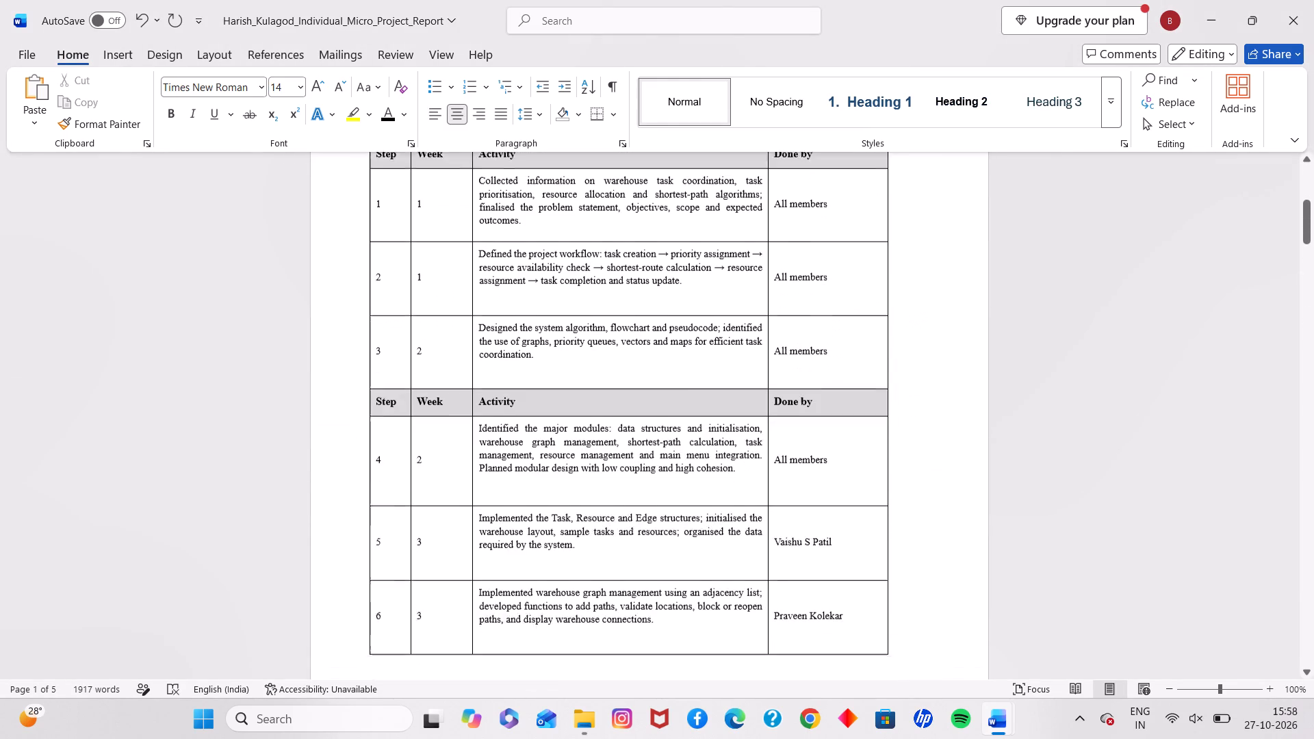
pyautogui.scroll(-1, 401, 513)
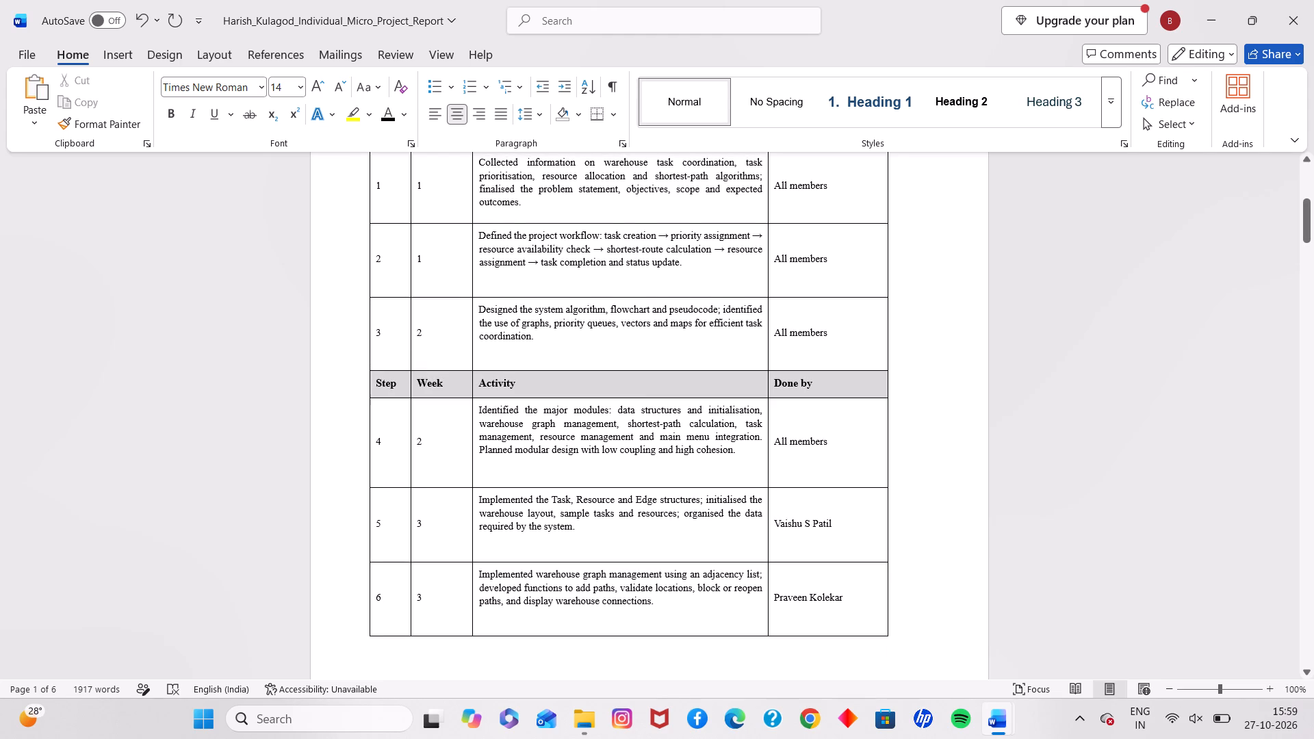
pyautogui.scroll(-1, 653, 528)
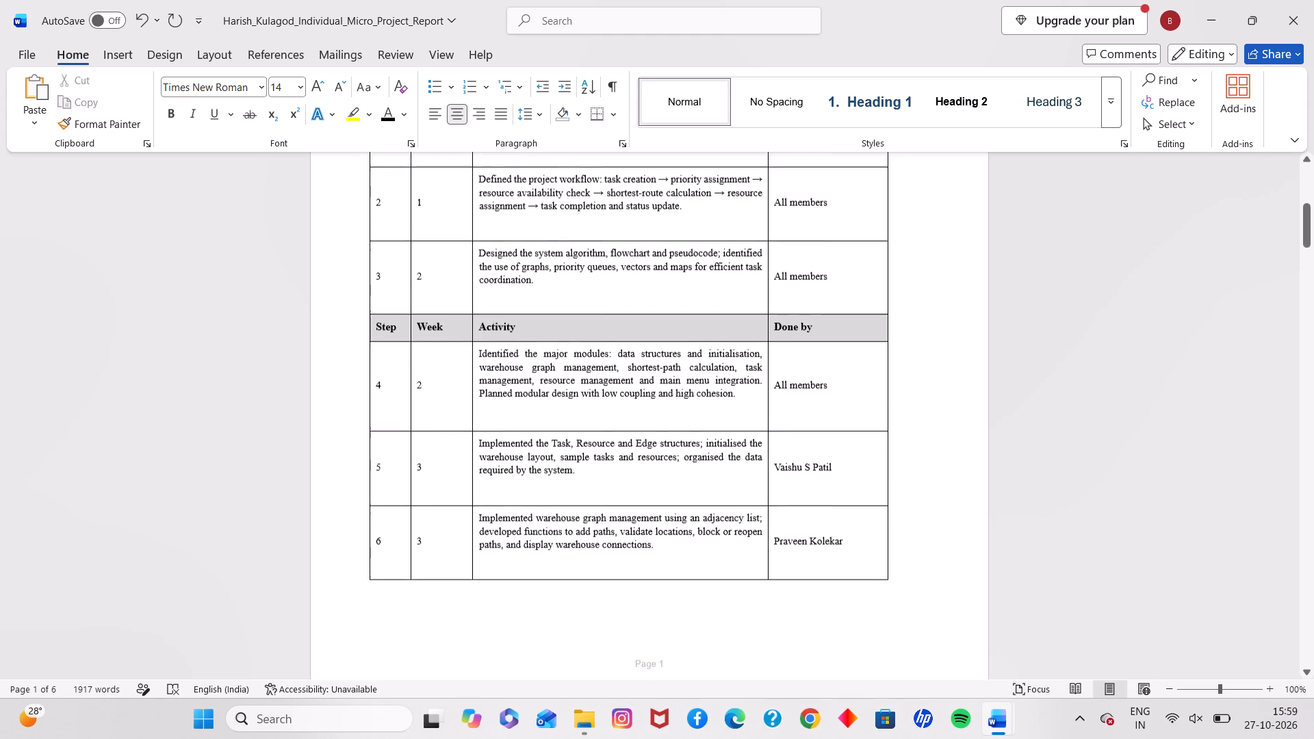
pyautogui.scroll(-1, 653, 528)
pyautogui.keyDown('ctrl'); pyautogui.scroll(-2, 653, 528); pyautogui.keyUp('ctrl')
pyautogui.scroll(1, 653, 528)
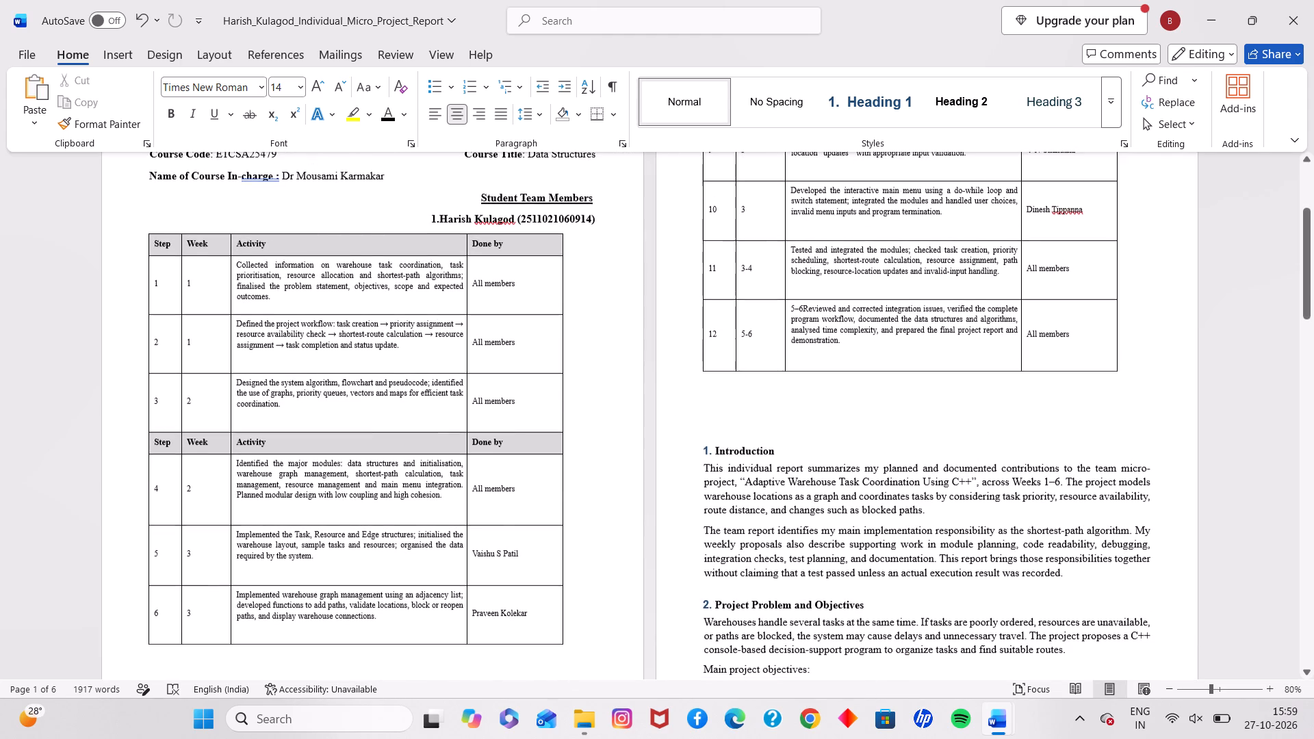
pyautogui.scroll(2, 653, 528)
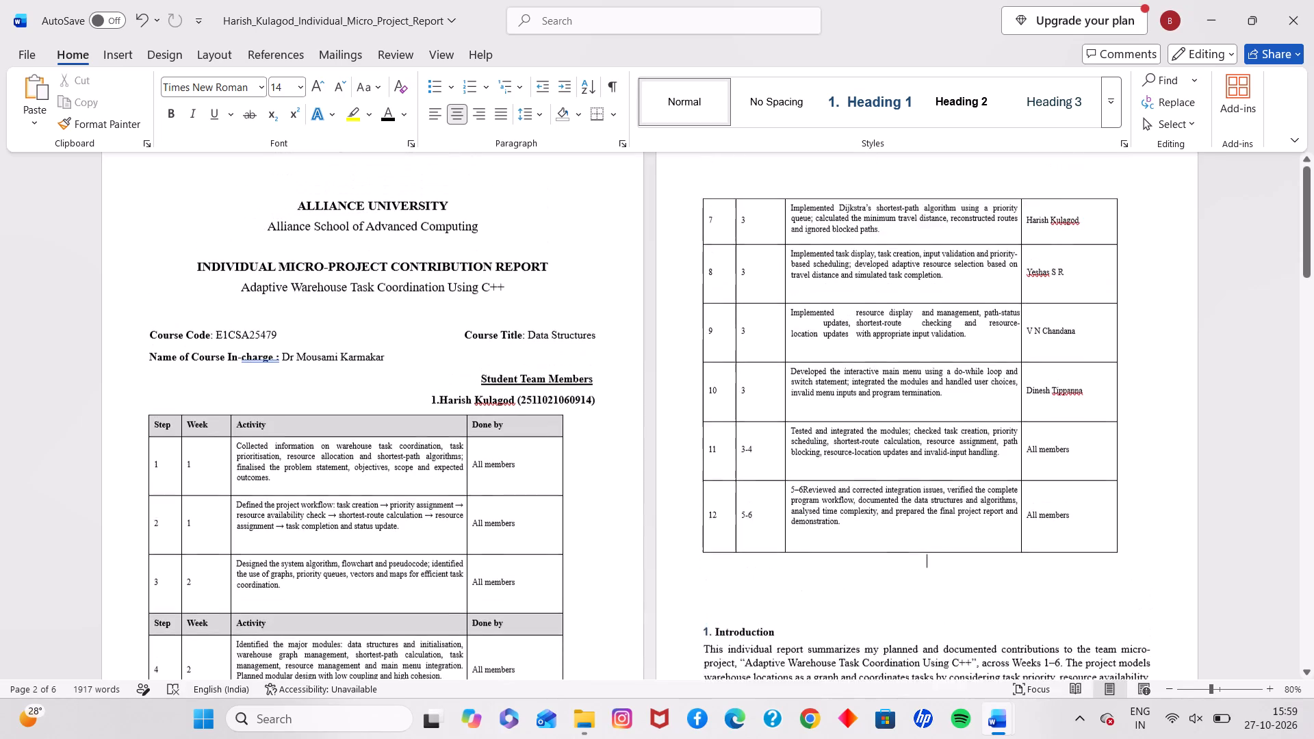
pyautogui.keyDown('ctrl'); pyautogui.scroll(-5, 653, 528); pyautogui.keyUp('ctrl')
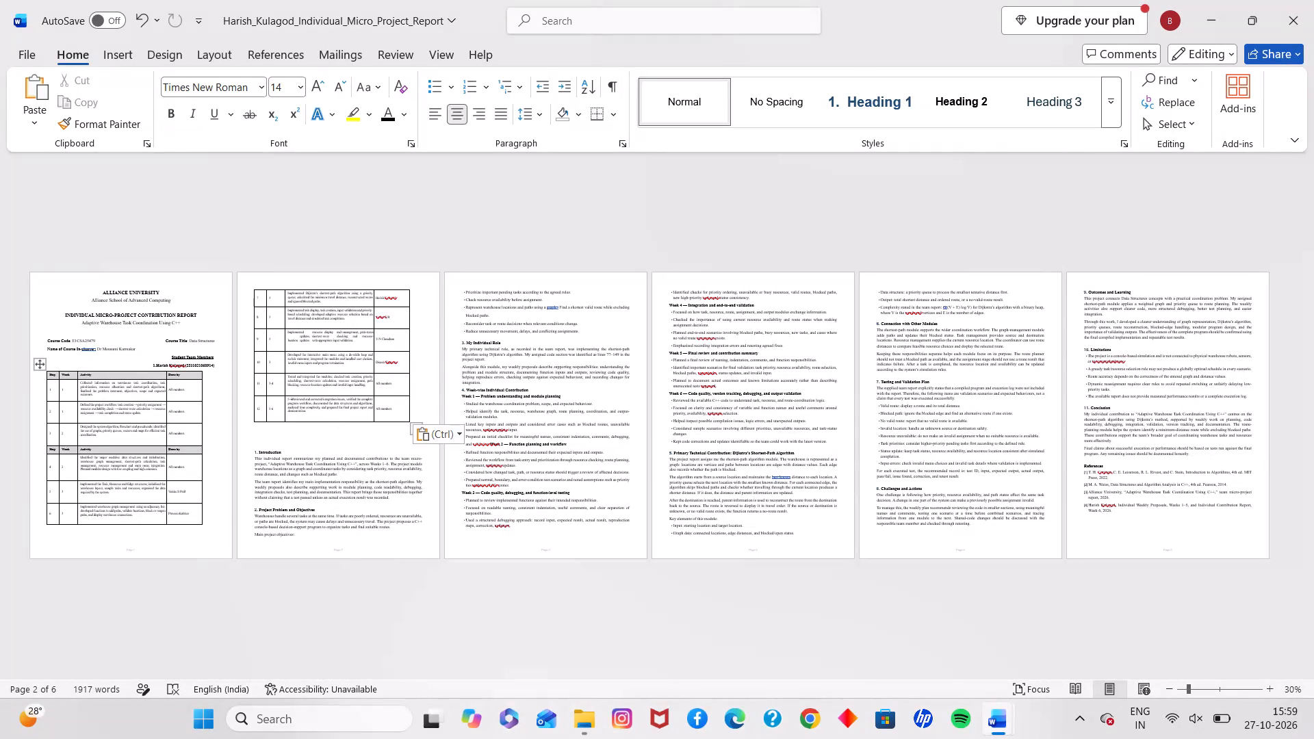
pyautogui.click(287, 435)
pyautogui.press('BackSpace')
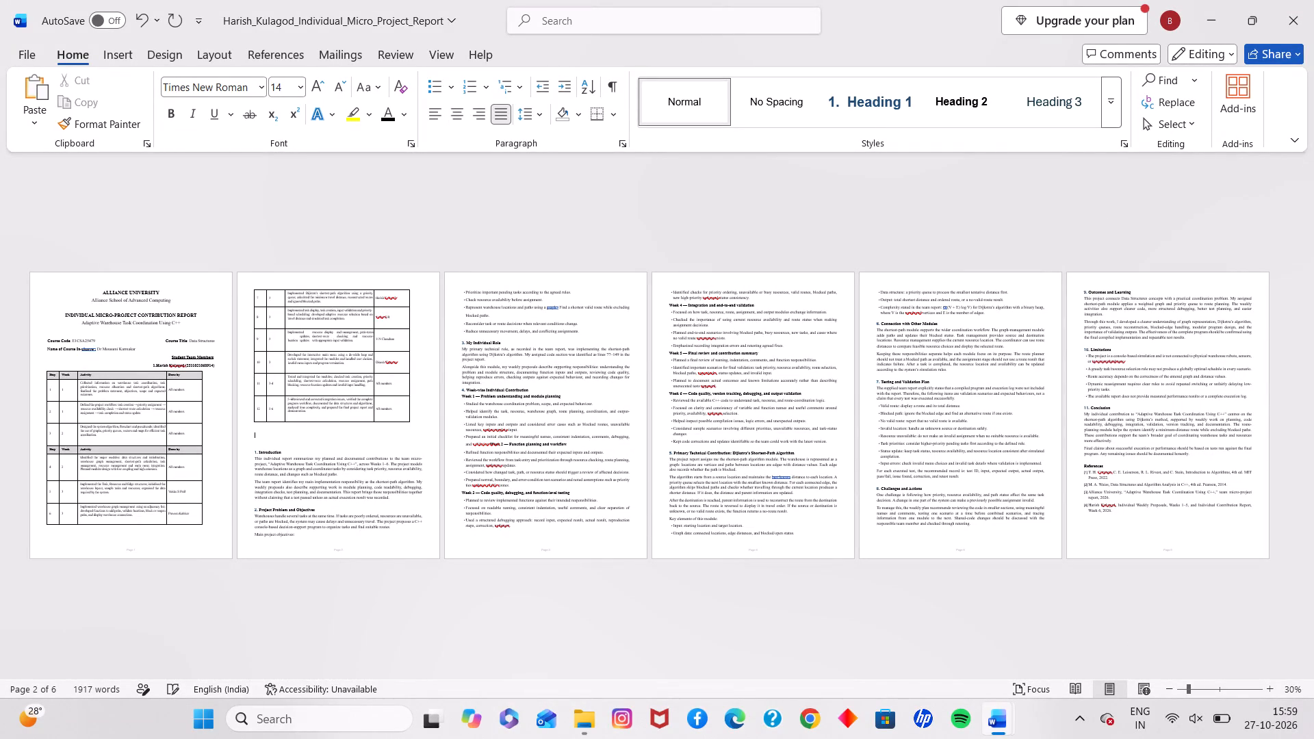
pyautogui.press('BackSpace')
pyautogui.press('BackSpace')
pyautogui.press('BackSpace')
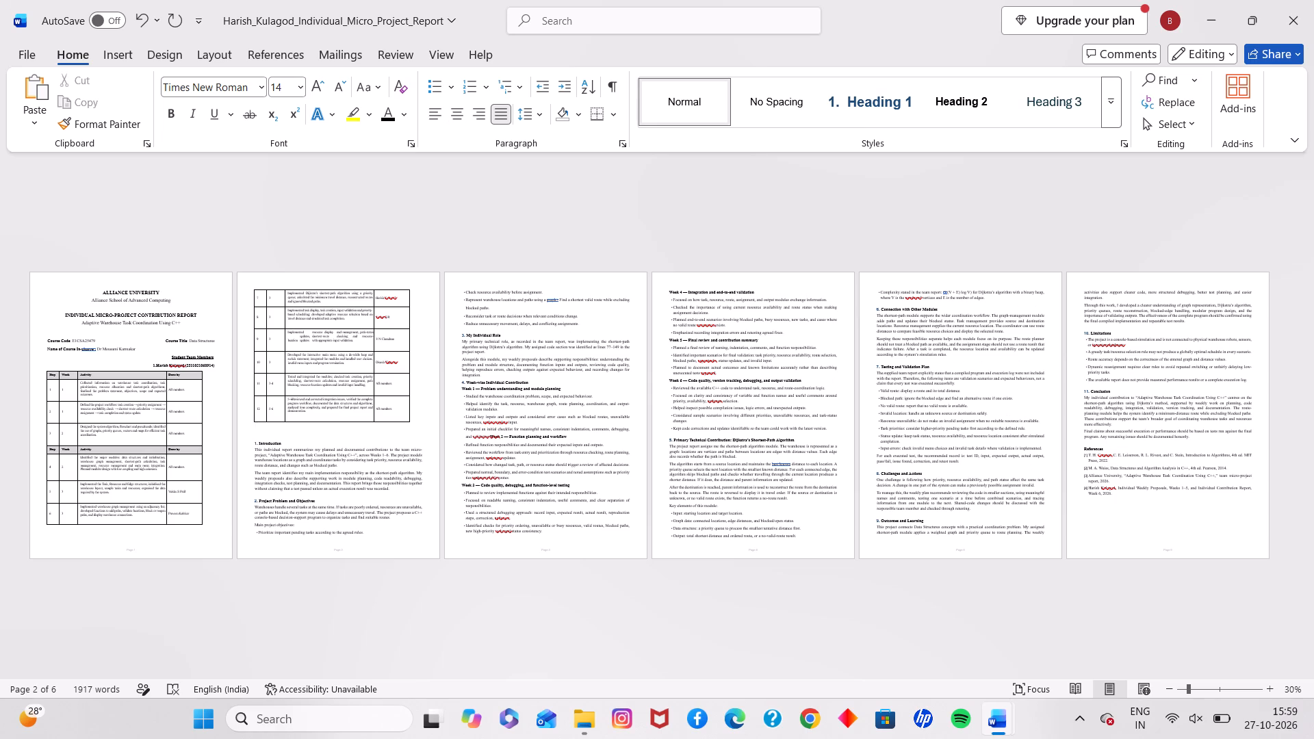
# Insert an empty row above the repeated header row between steps 3 and 4 of the activity table.
pyautogui.keyDown('ctrl'); pyautogui.scroll(4, 287, 435); pyautogui.keyUp('ctrl')
pyautogui.hscroll(4, 287, 435)
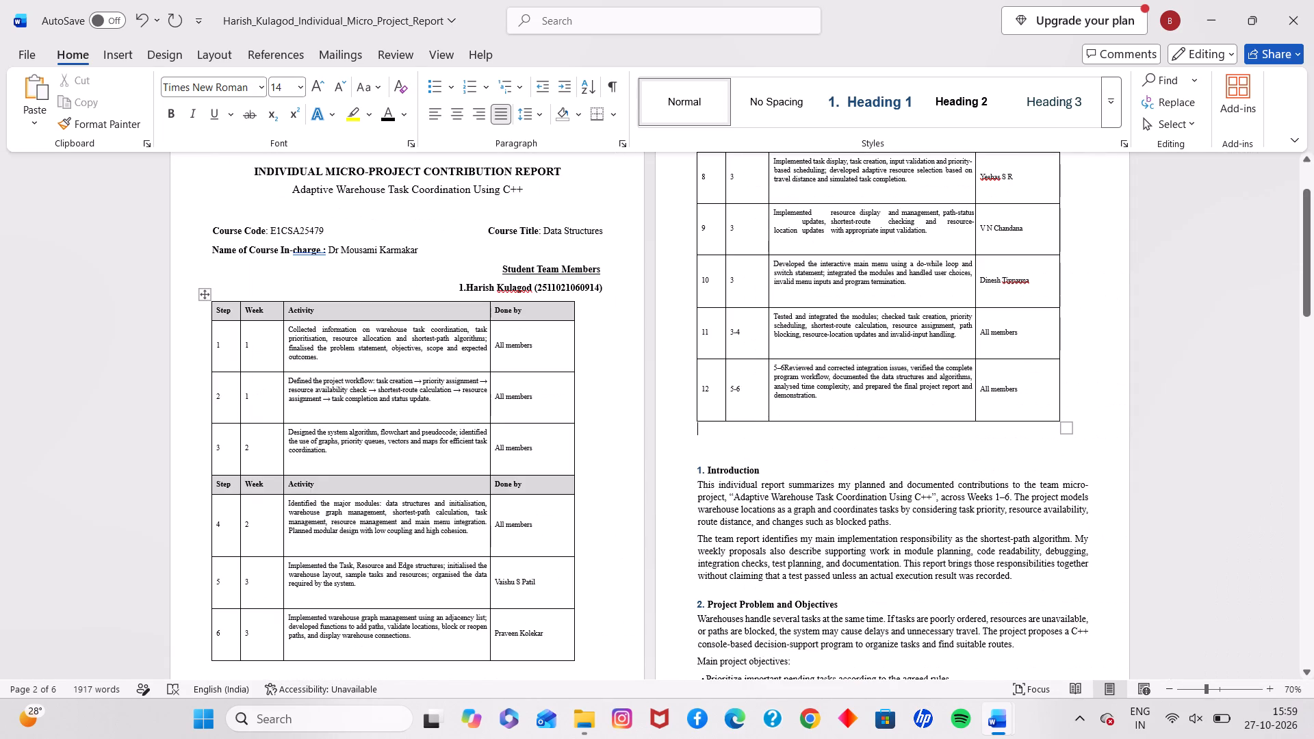
pyautogui.scroll(-1, 402, 327)
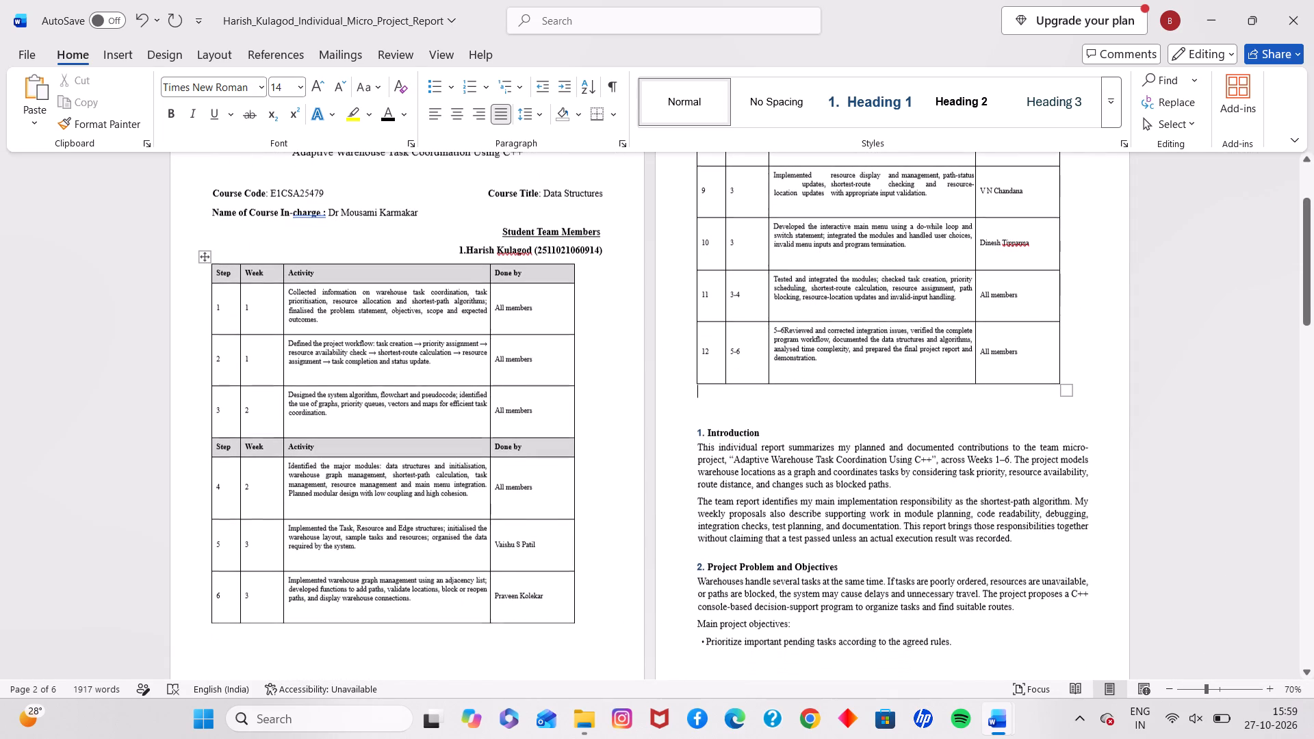
pyautogui.scroll(-1, 483, 474)
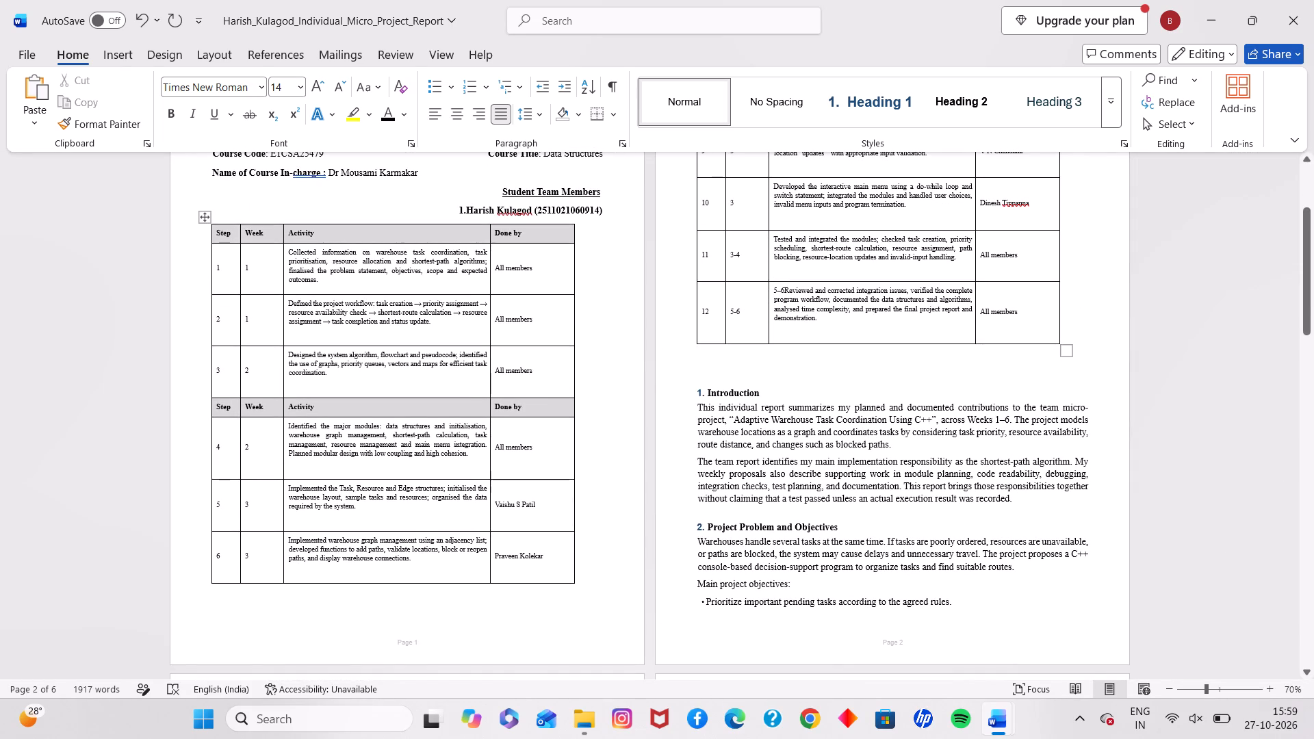
pyautogui.click(213, 406)
pyautogui.click(206, 400)
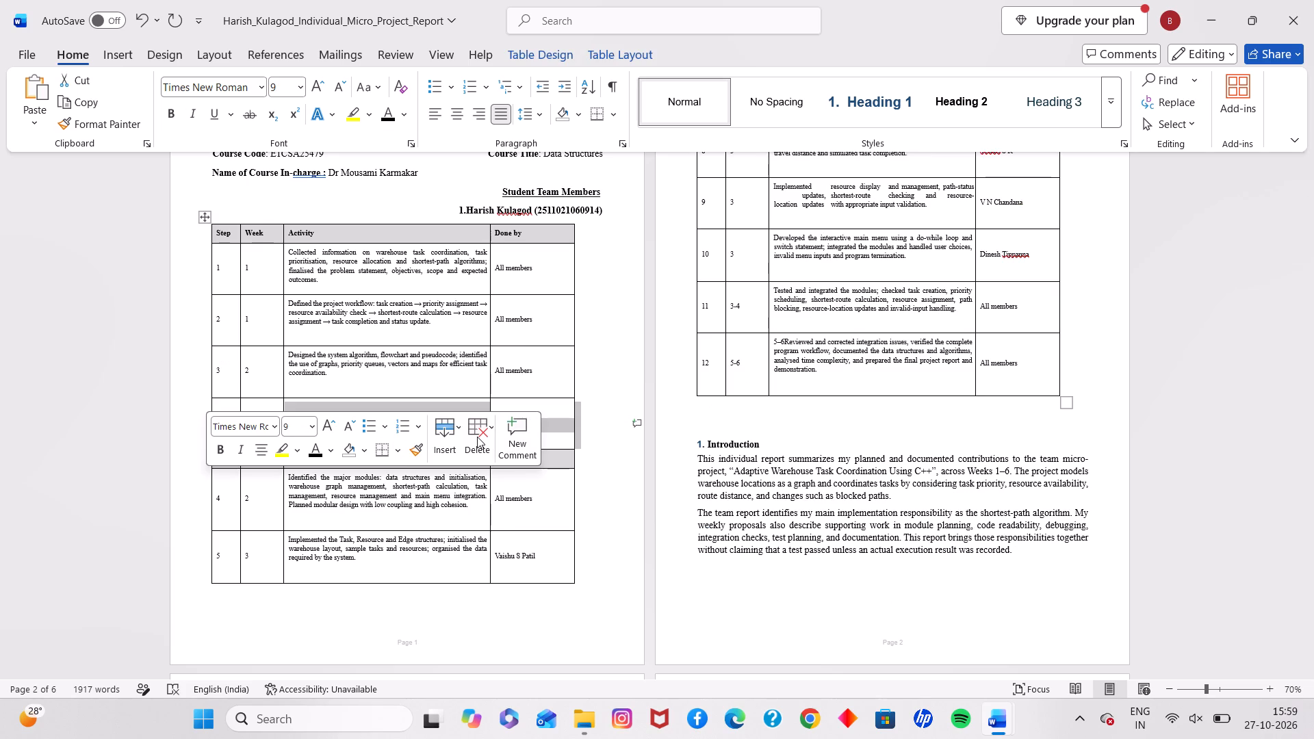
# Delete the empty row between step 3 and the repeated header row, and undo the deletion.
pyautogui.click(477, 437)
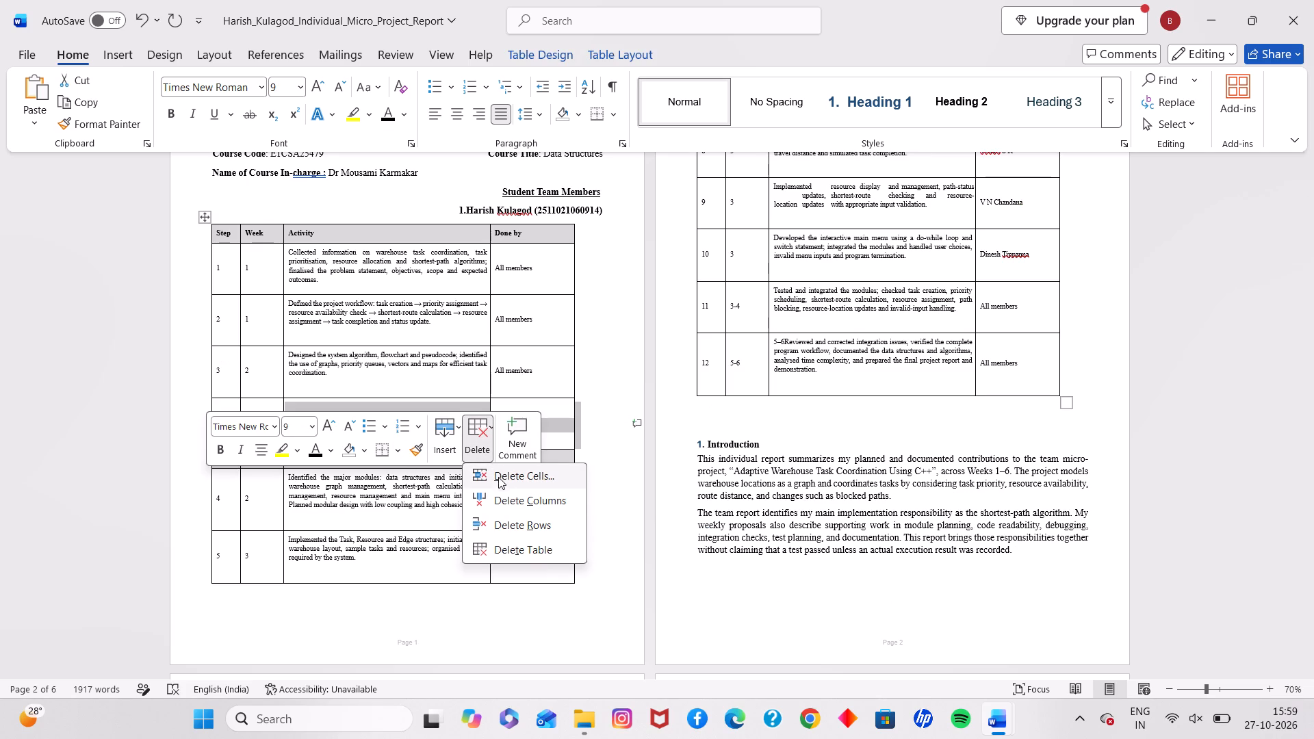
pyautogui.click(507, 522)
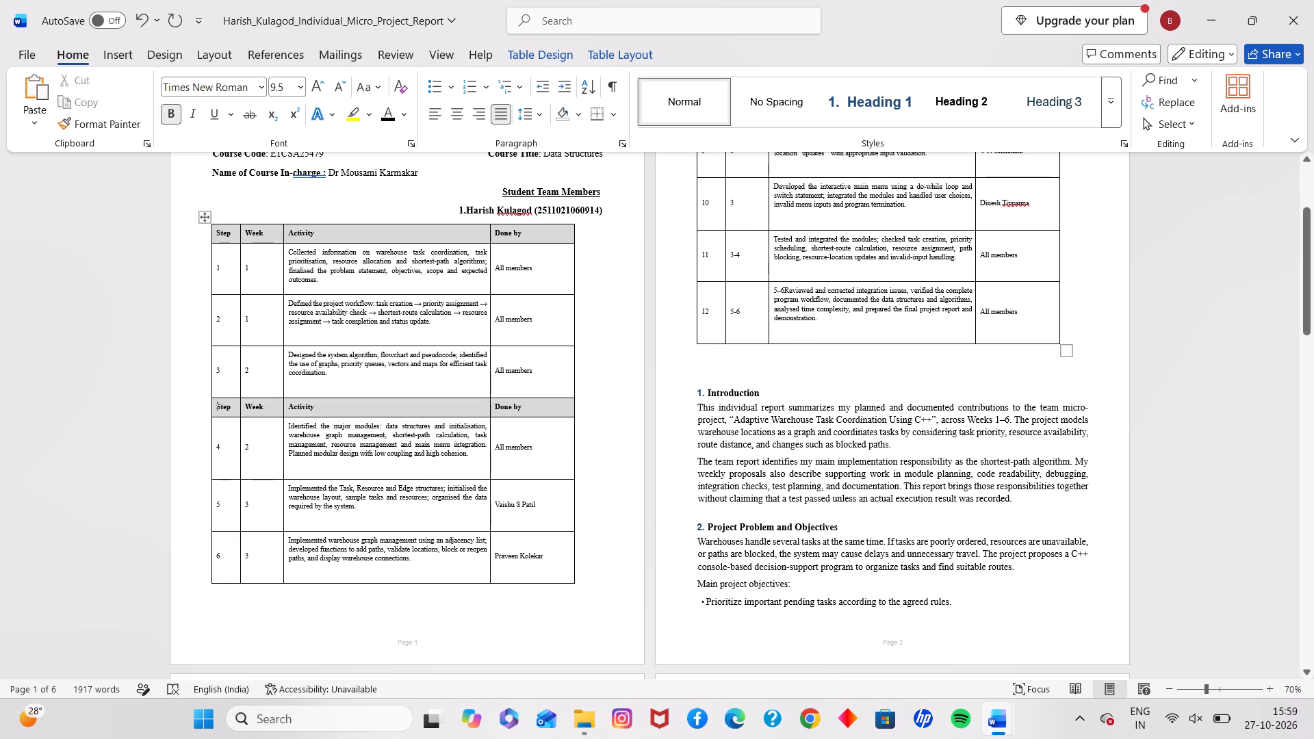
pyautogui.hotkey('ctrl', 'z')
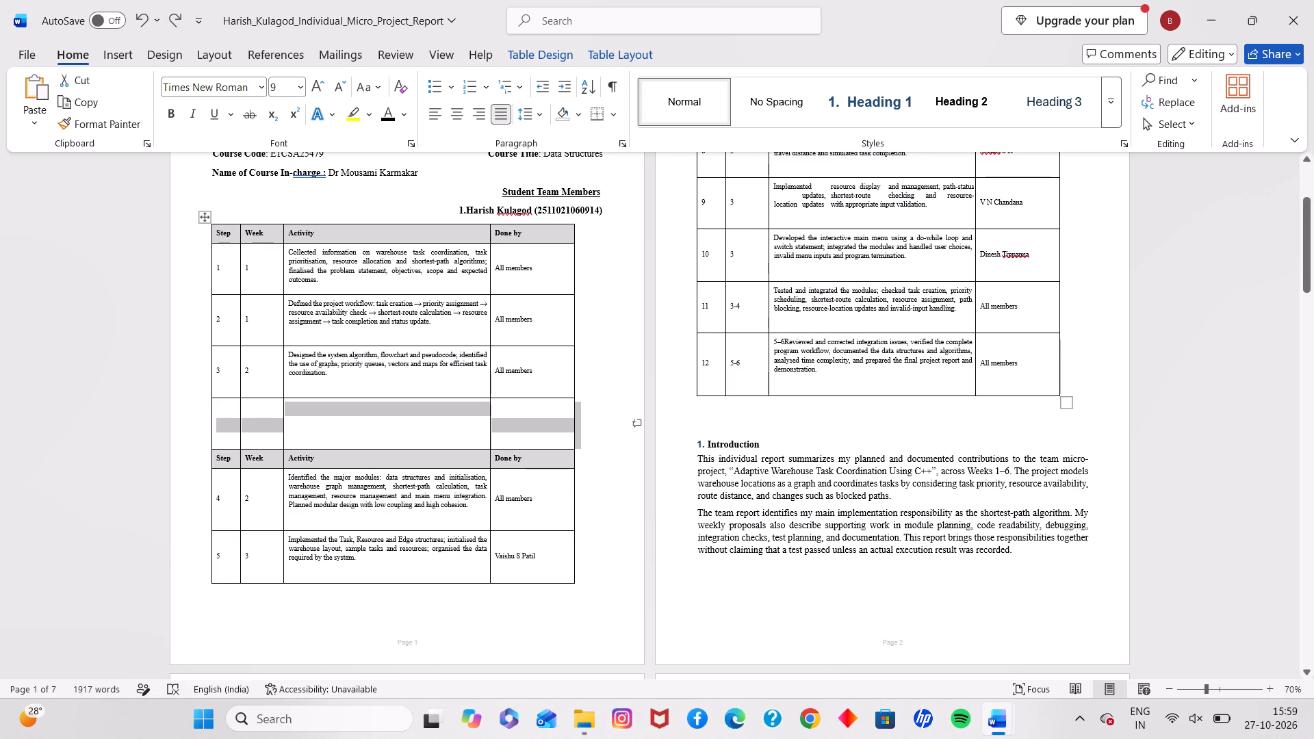
# Delete the empty row between step 3 and the repeated header row of the activity table.
pyautogui.click(318, 420)
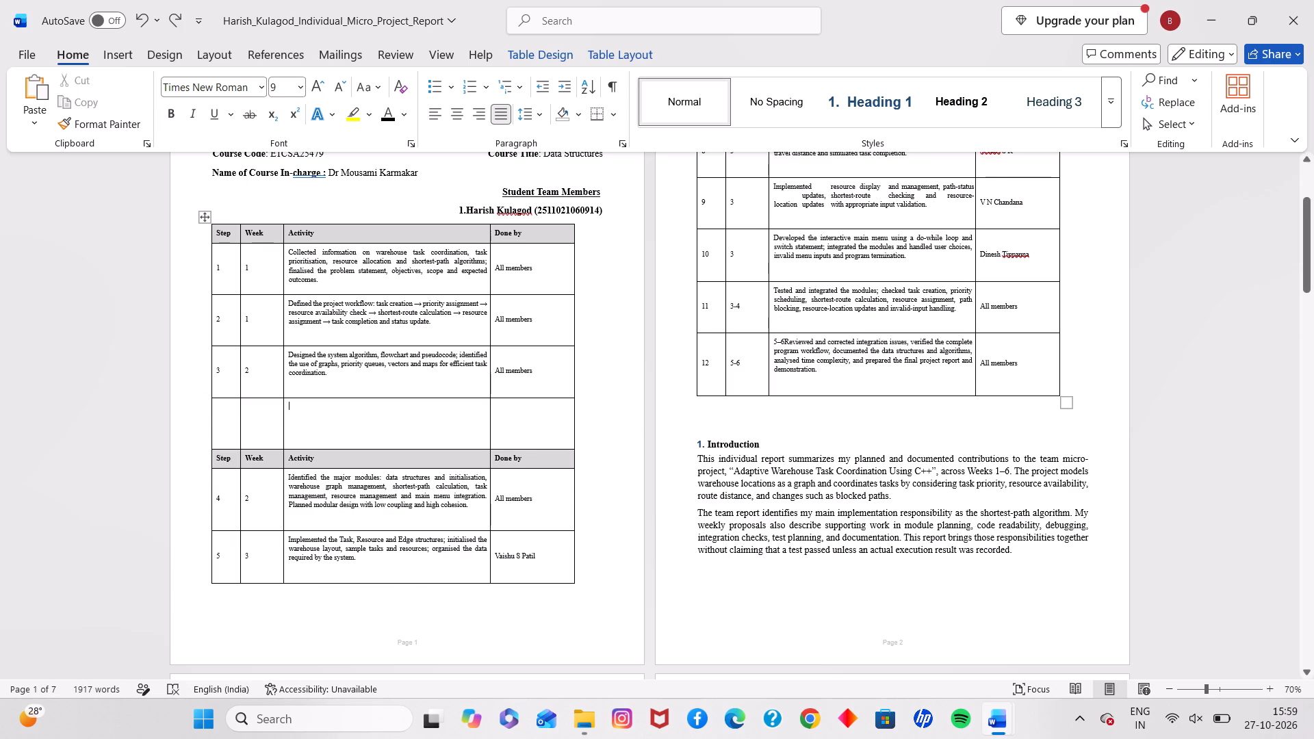
pyautogui.click(228, 422)
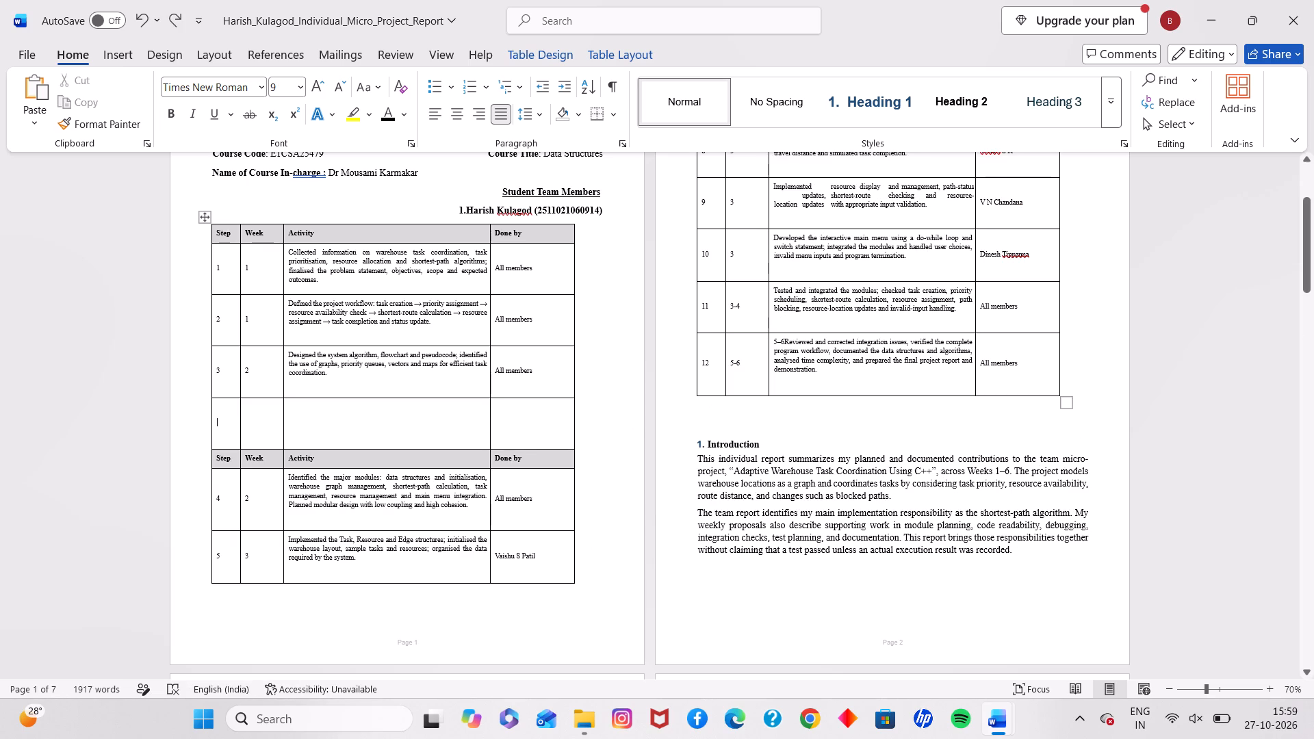
pyautogui.click(278, 403)
pyautogui.click(517, 412)
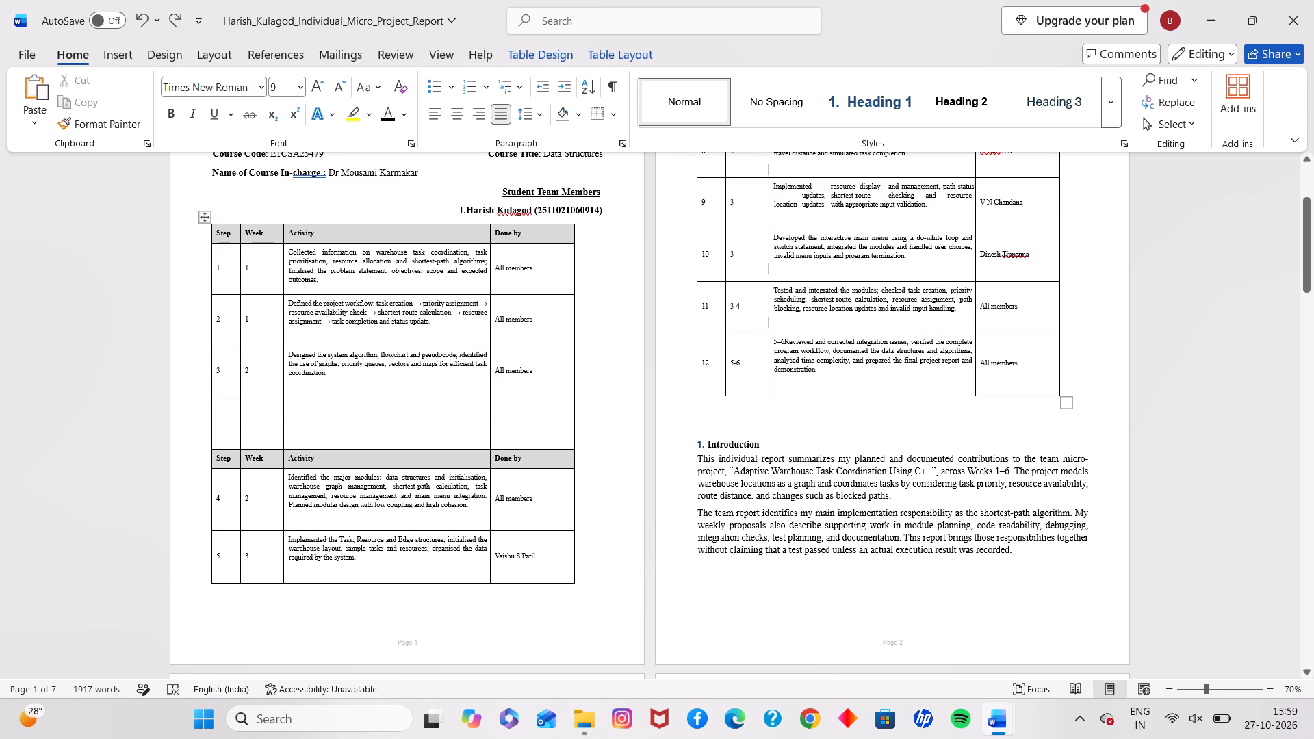
pyautogui.click(488, 409)
pyautogui.click(214, 450)
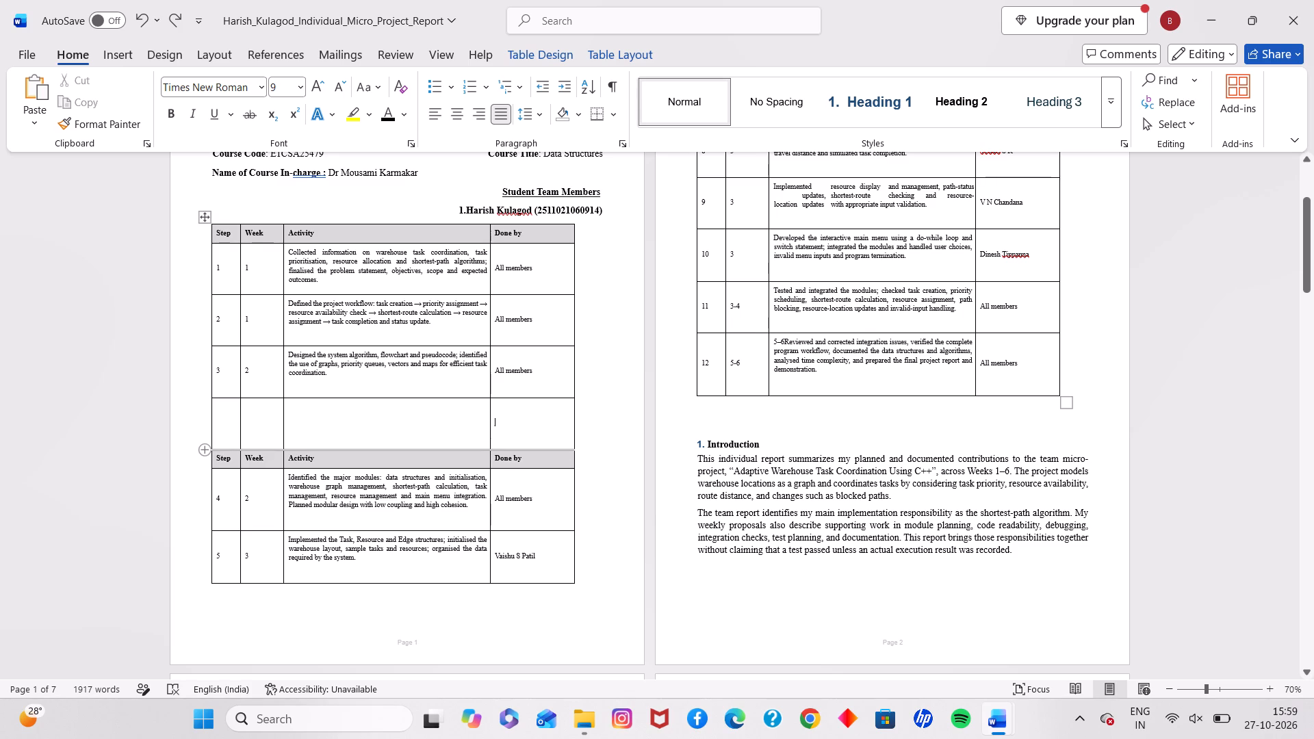
pyautogui.click(212, 443)
pyautogui.rightClick(212, 443)
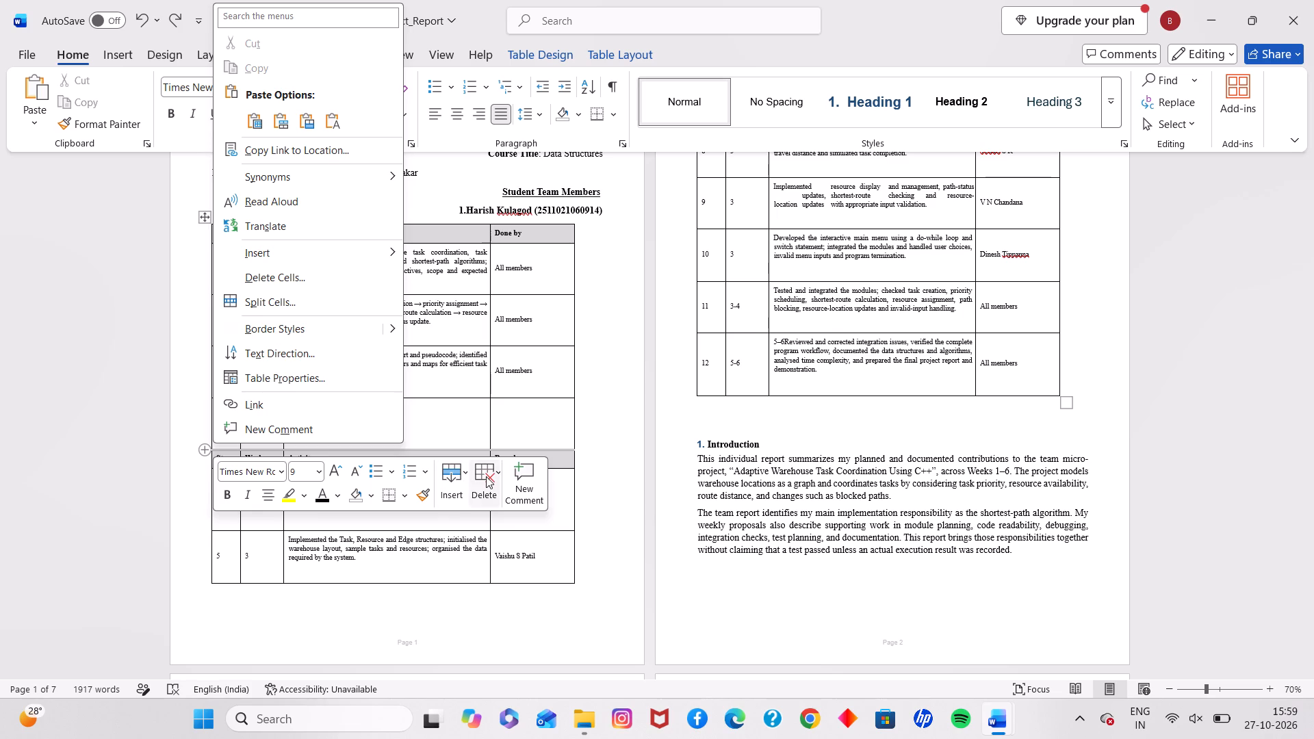
pyautogui.click(486, 476)
pyautogui.click(501, 563)
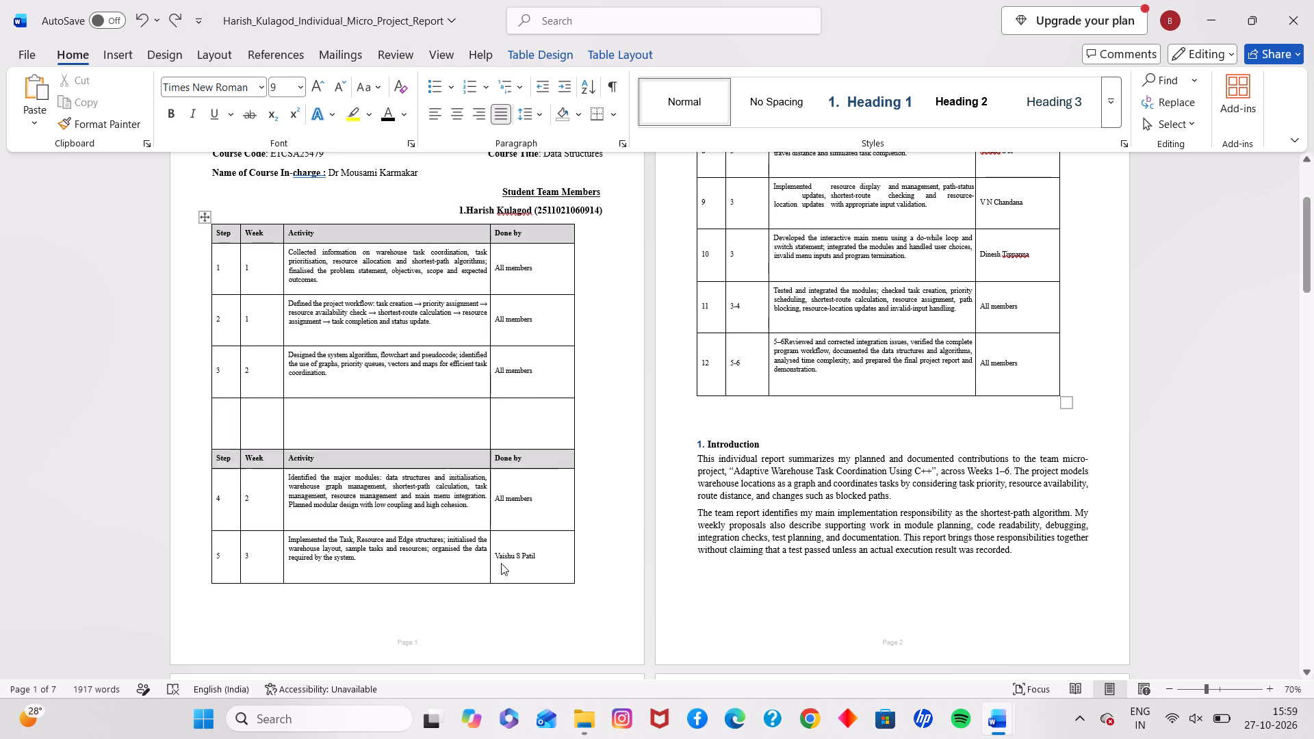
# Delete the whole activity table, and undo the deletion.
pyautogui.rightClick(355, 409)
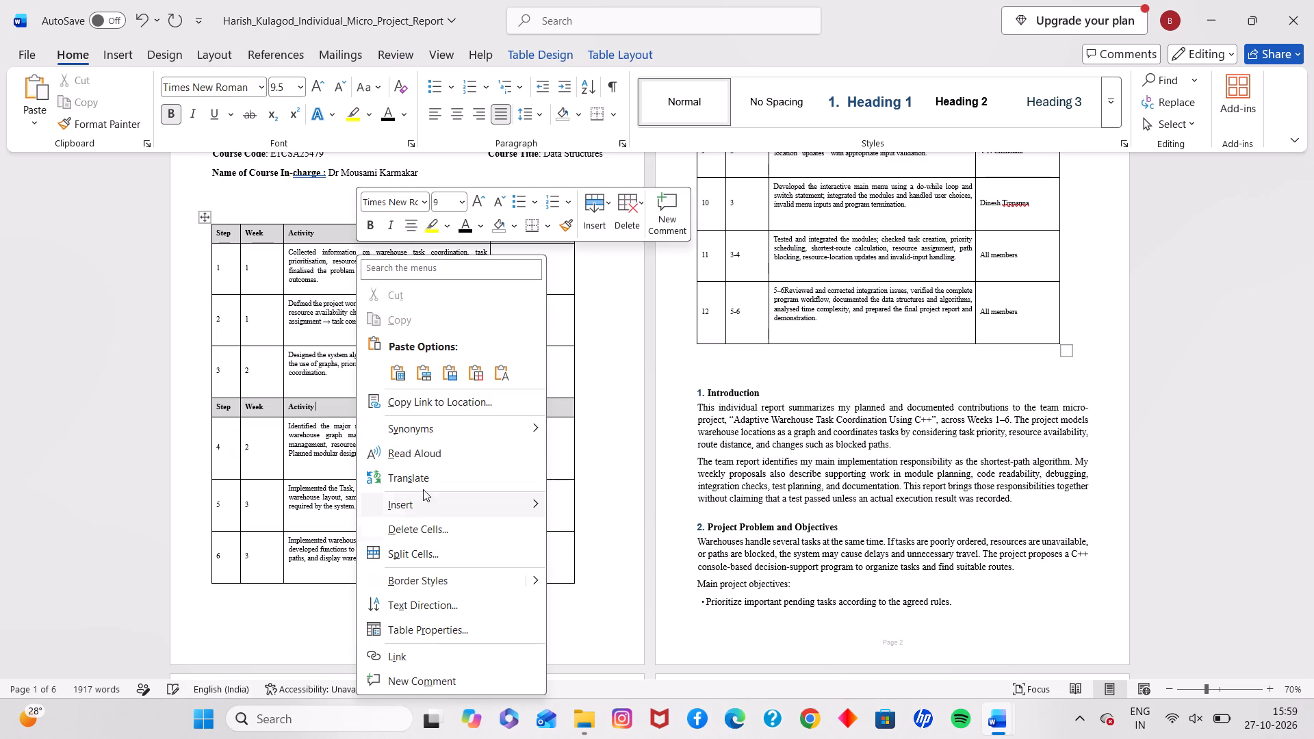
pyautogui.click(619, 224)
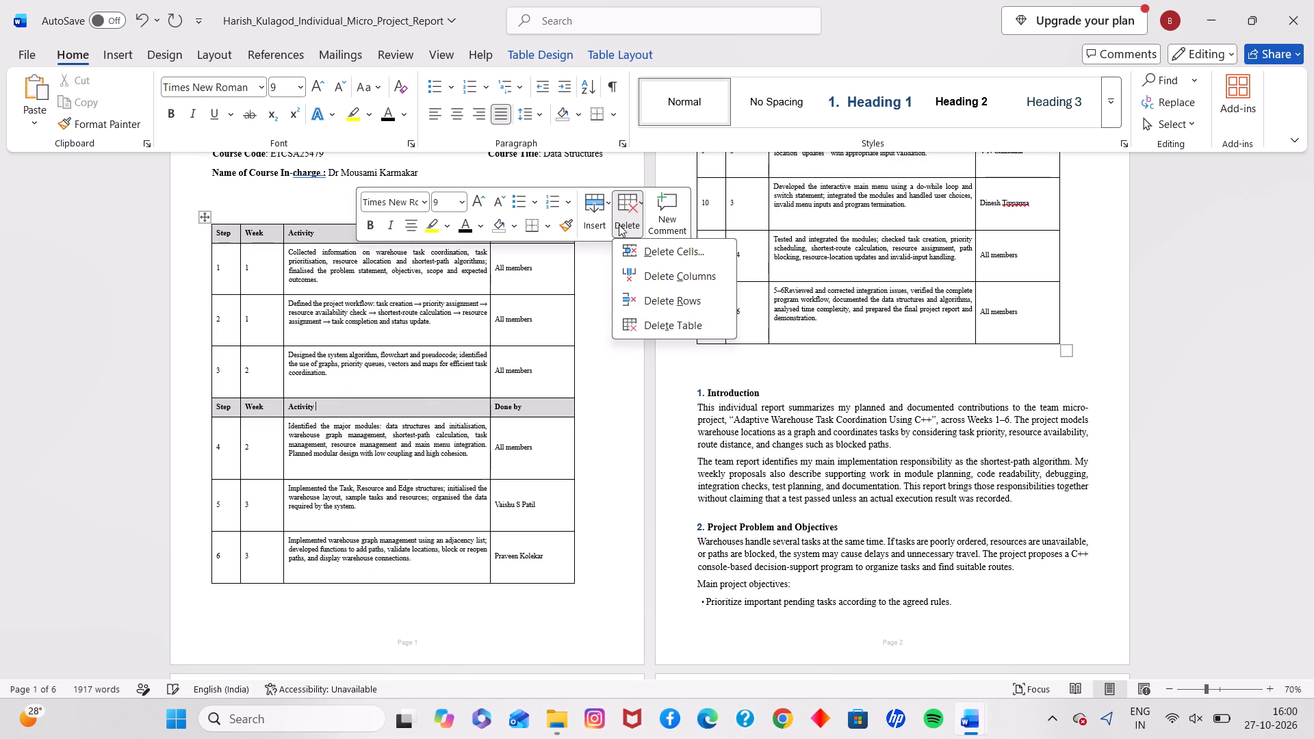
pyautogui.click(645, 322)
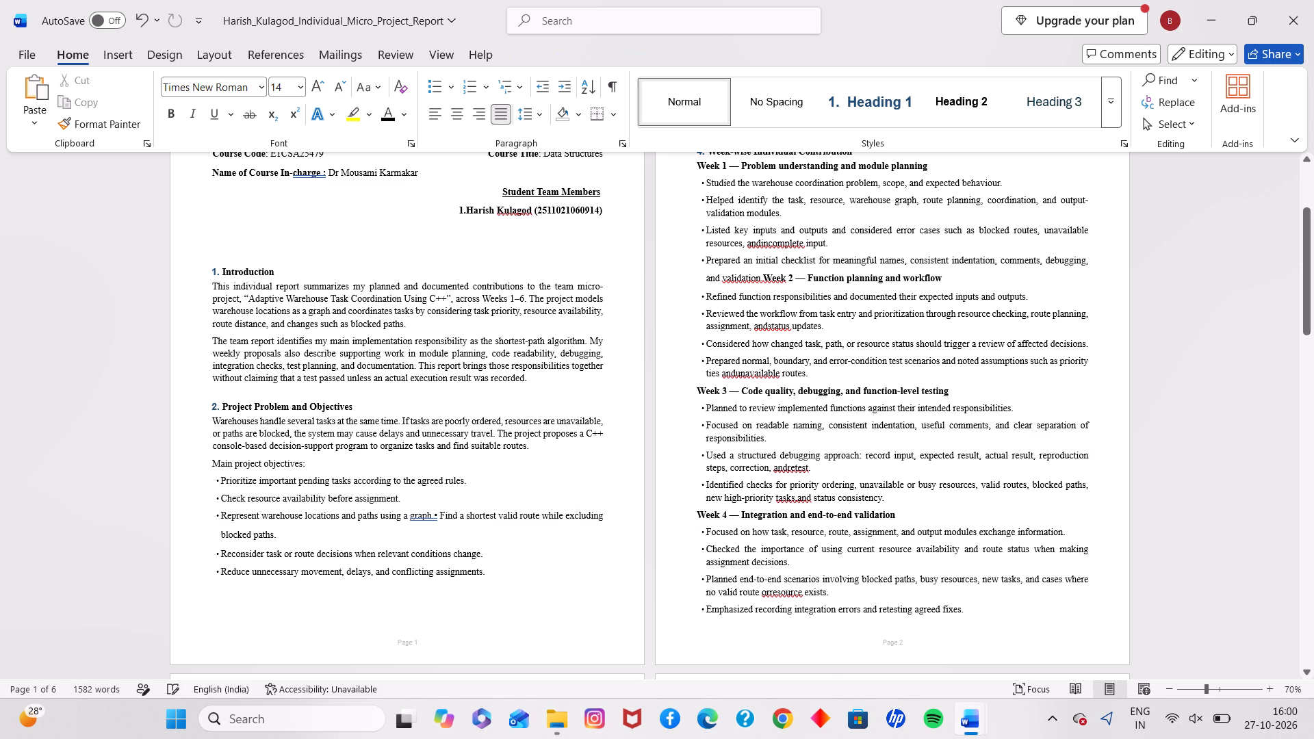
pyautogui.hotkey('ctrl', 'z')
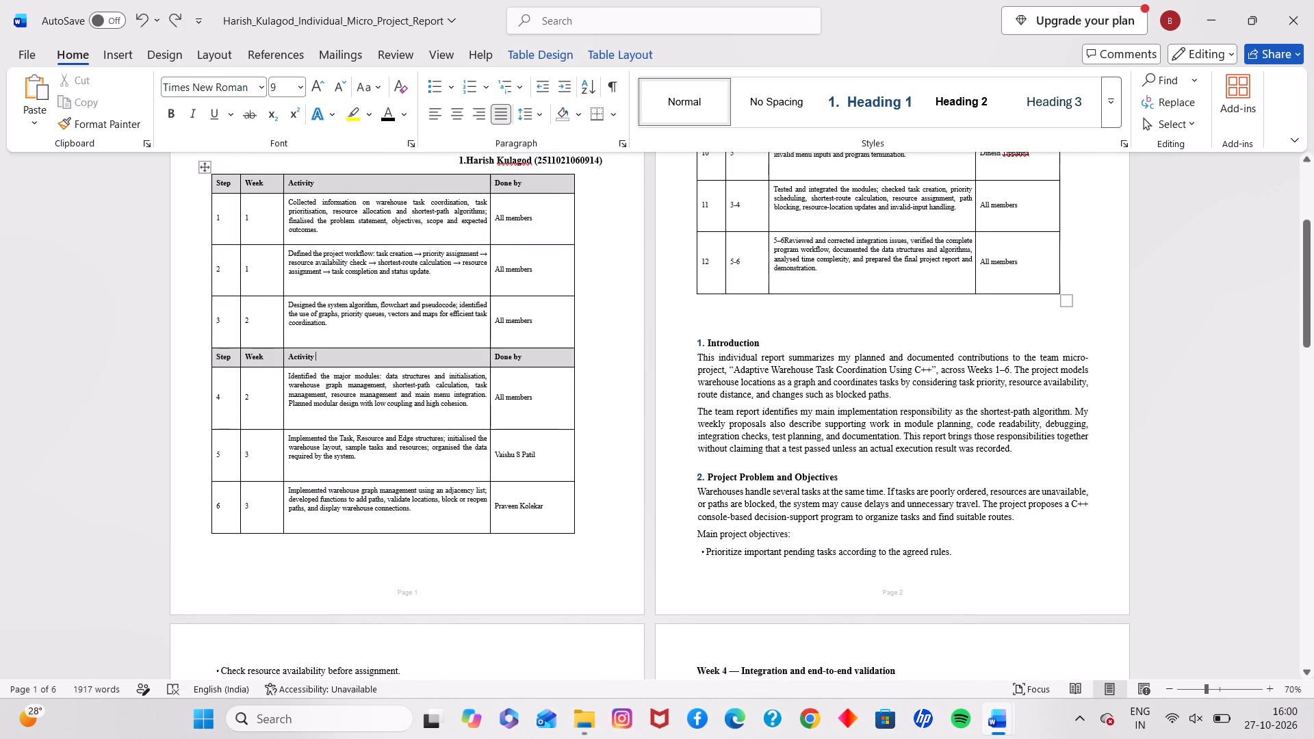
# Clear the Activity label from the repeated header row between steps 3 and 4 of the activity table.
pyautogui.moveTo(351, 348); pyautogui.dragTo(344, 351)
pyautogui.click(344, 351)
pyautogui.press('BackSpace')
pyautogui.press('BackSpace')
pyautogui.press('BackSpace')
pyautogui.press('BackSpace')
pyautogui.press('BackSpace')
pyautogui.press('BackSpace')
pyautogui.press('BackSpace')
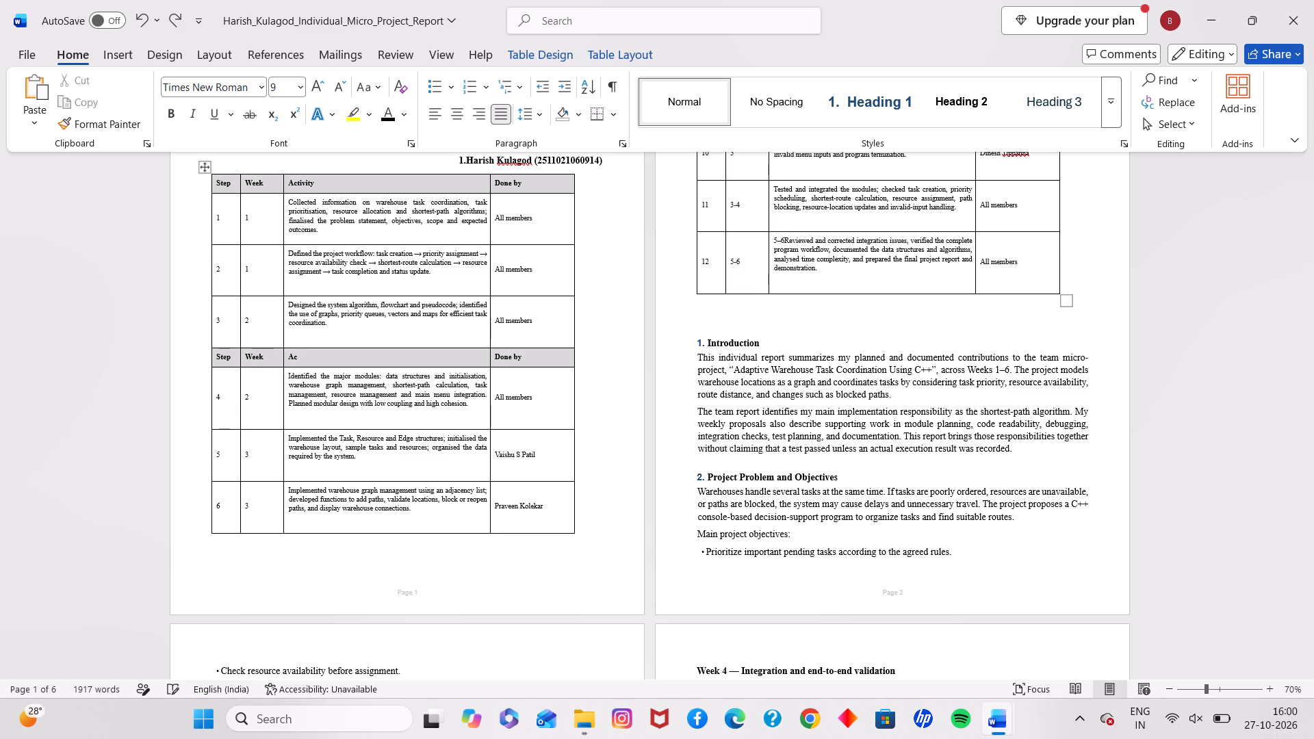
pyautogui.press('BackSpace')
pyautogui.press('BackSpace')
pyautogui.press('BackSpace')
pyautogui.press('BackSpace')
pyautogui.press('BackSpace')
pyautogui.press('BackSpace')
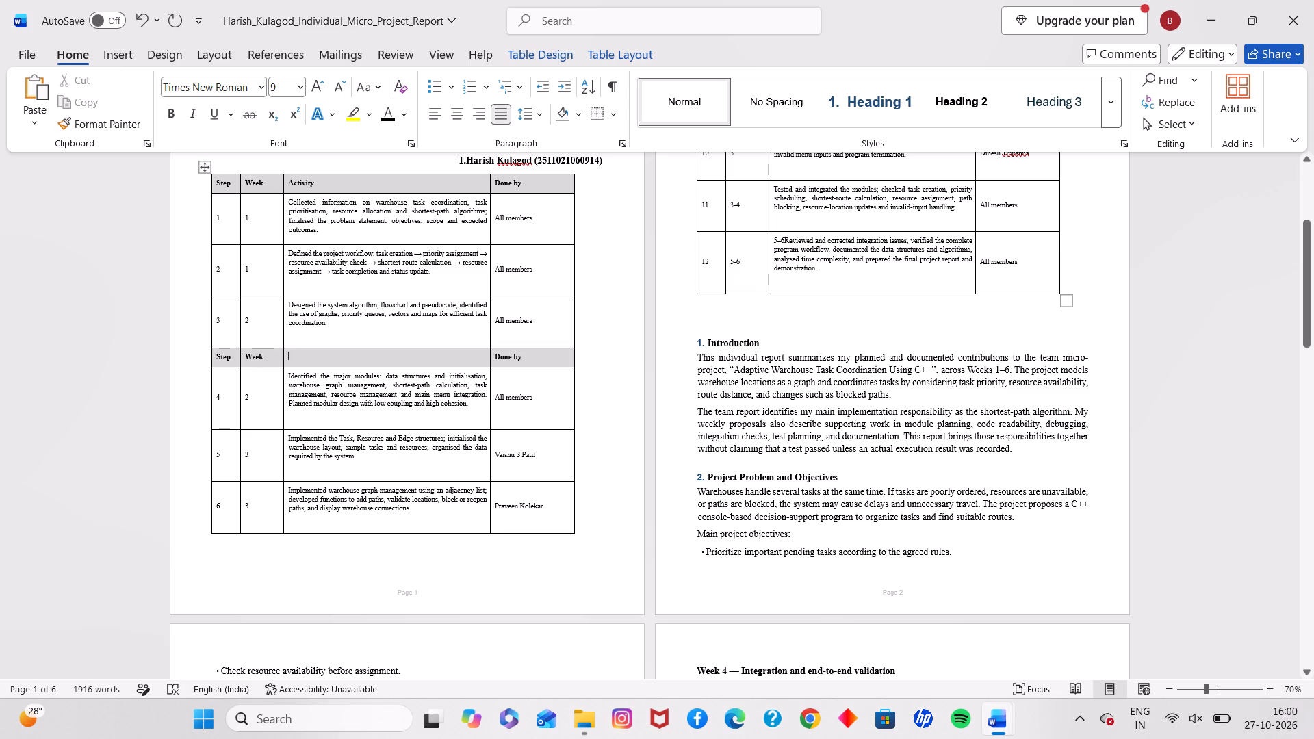
# Delete the repeated header row between steps 3 and 4 of the activity table.
pyautogui.keyDown('ctrl'); pyautogui.scroll(4, 480, 361); pyautogui.keyUp('ctrl')
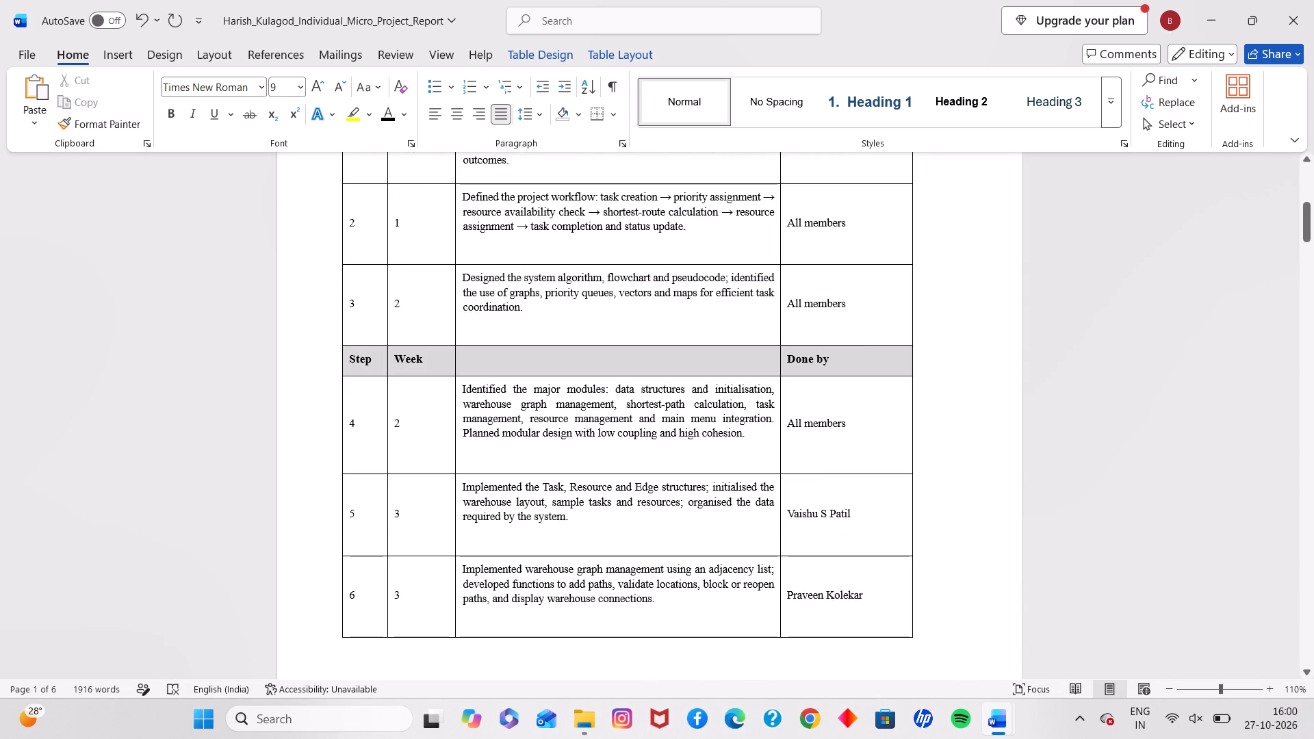
pyautogui.rightClick(350, 366)
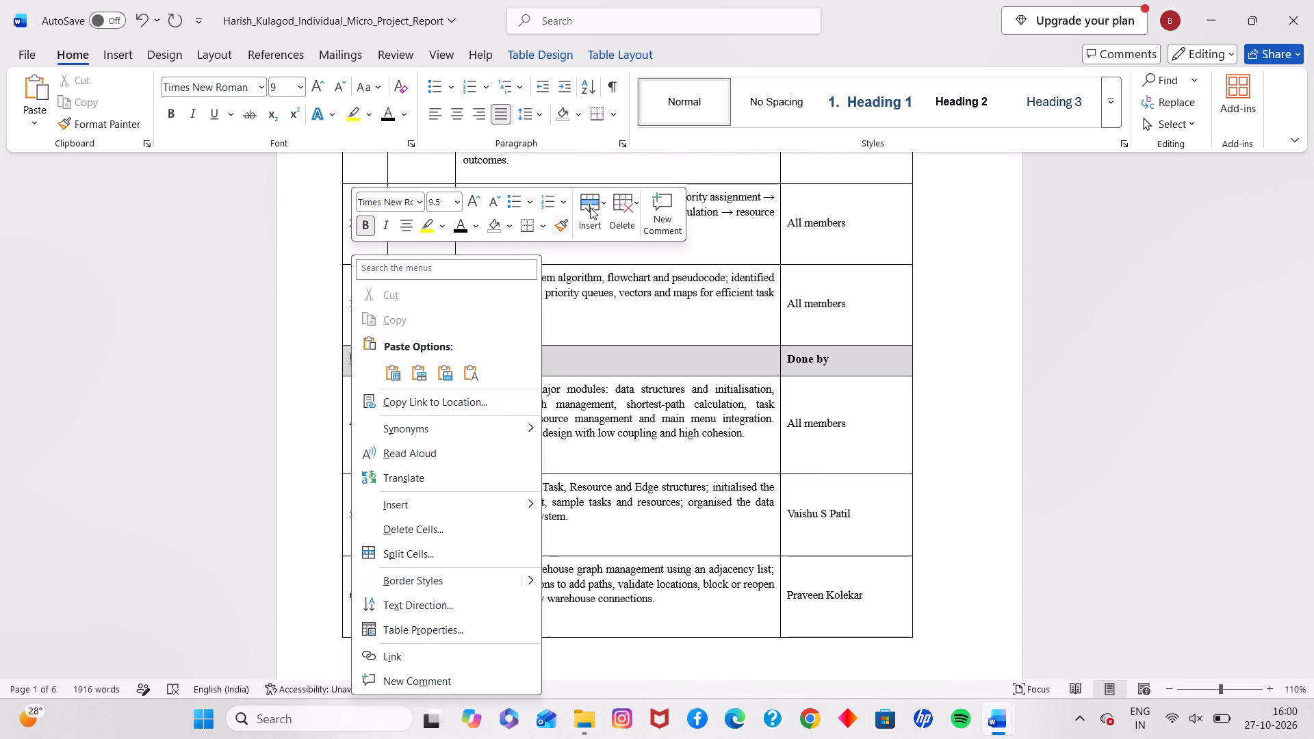
pyautogui.click(632, 207)
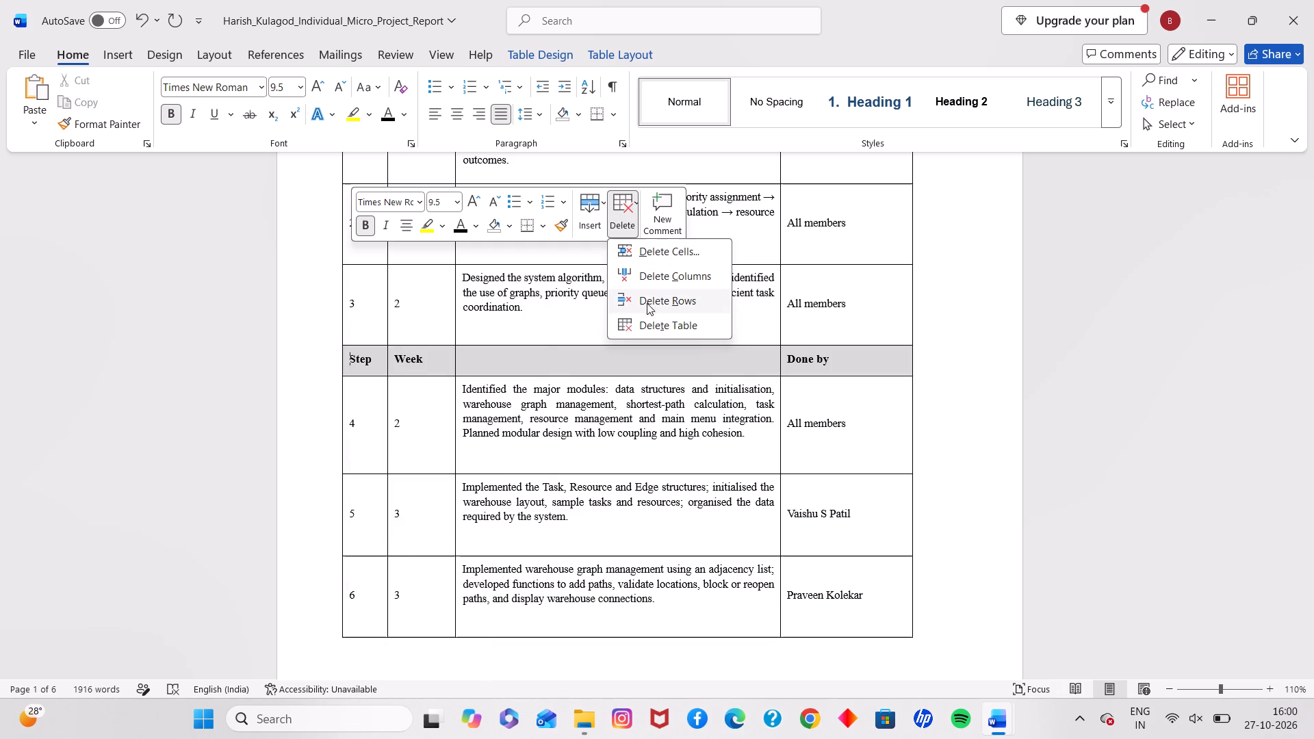
pyautogui.click(648, 299)
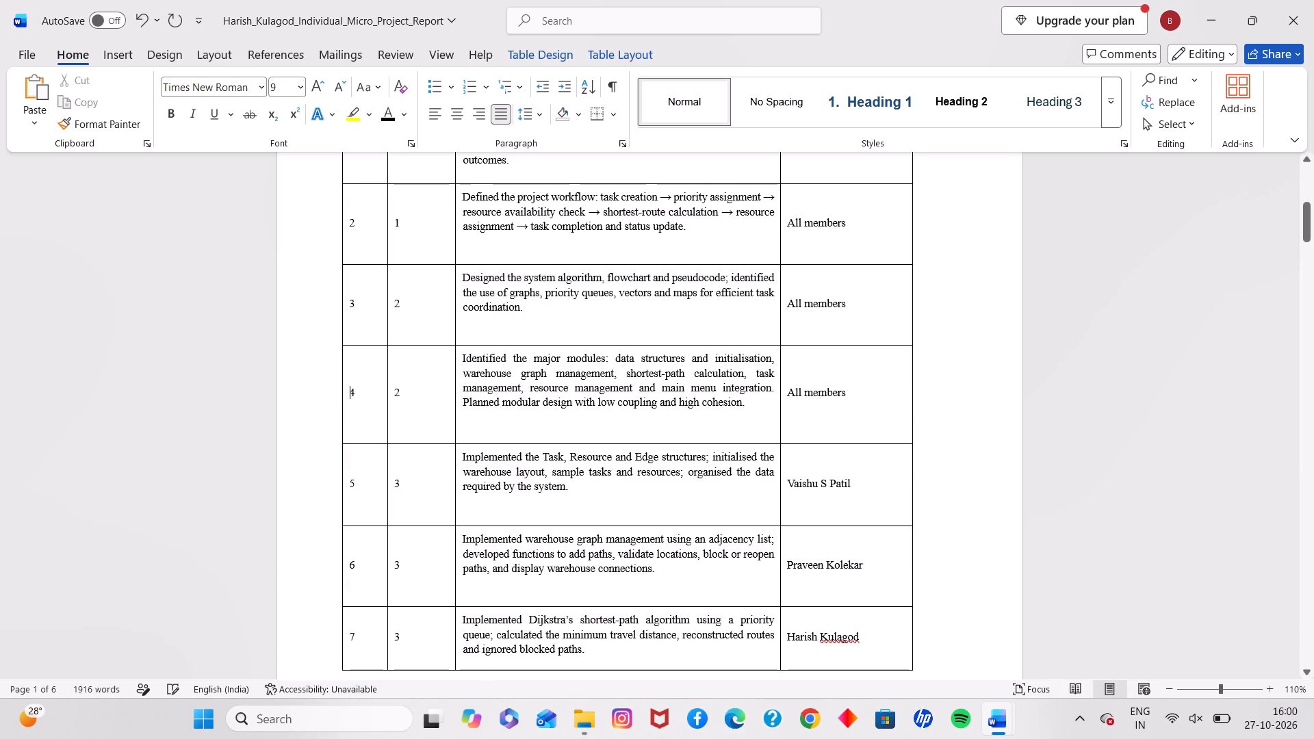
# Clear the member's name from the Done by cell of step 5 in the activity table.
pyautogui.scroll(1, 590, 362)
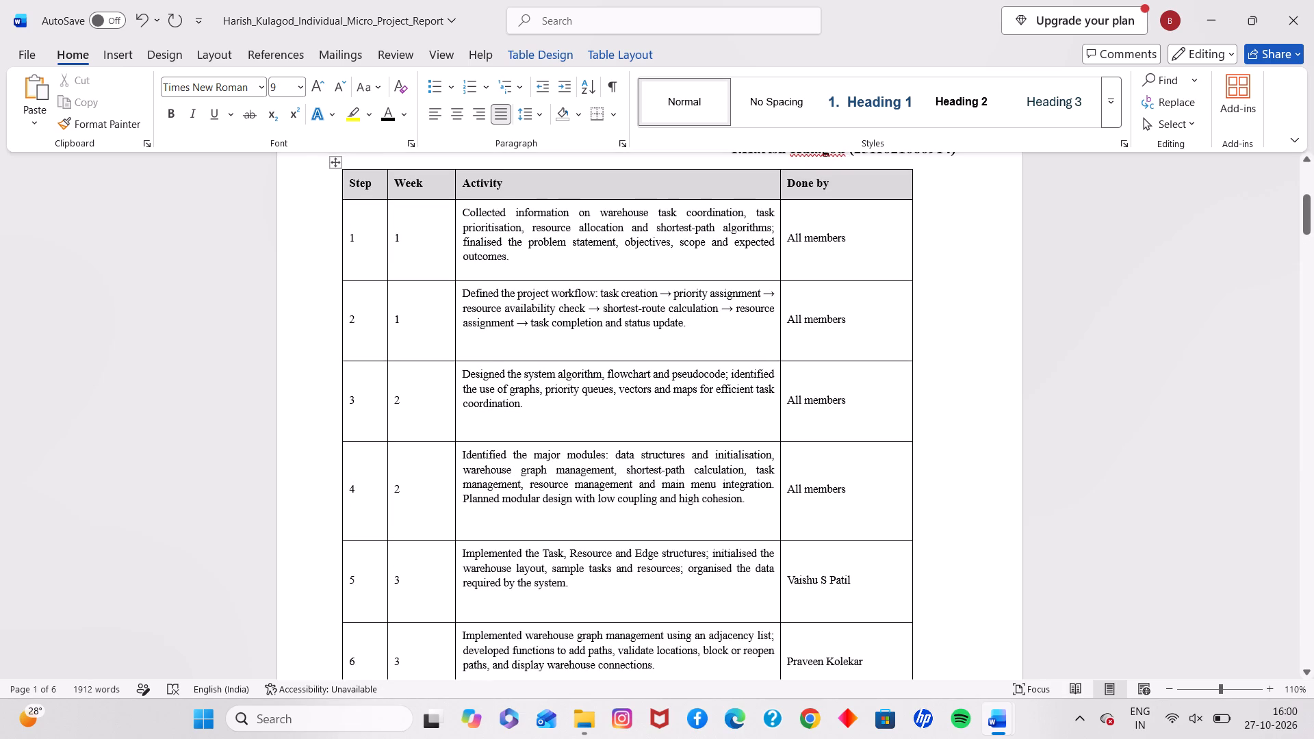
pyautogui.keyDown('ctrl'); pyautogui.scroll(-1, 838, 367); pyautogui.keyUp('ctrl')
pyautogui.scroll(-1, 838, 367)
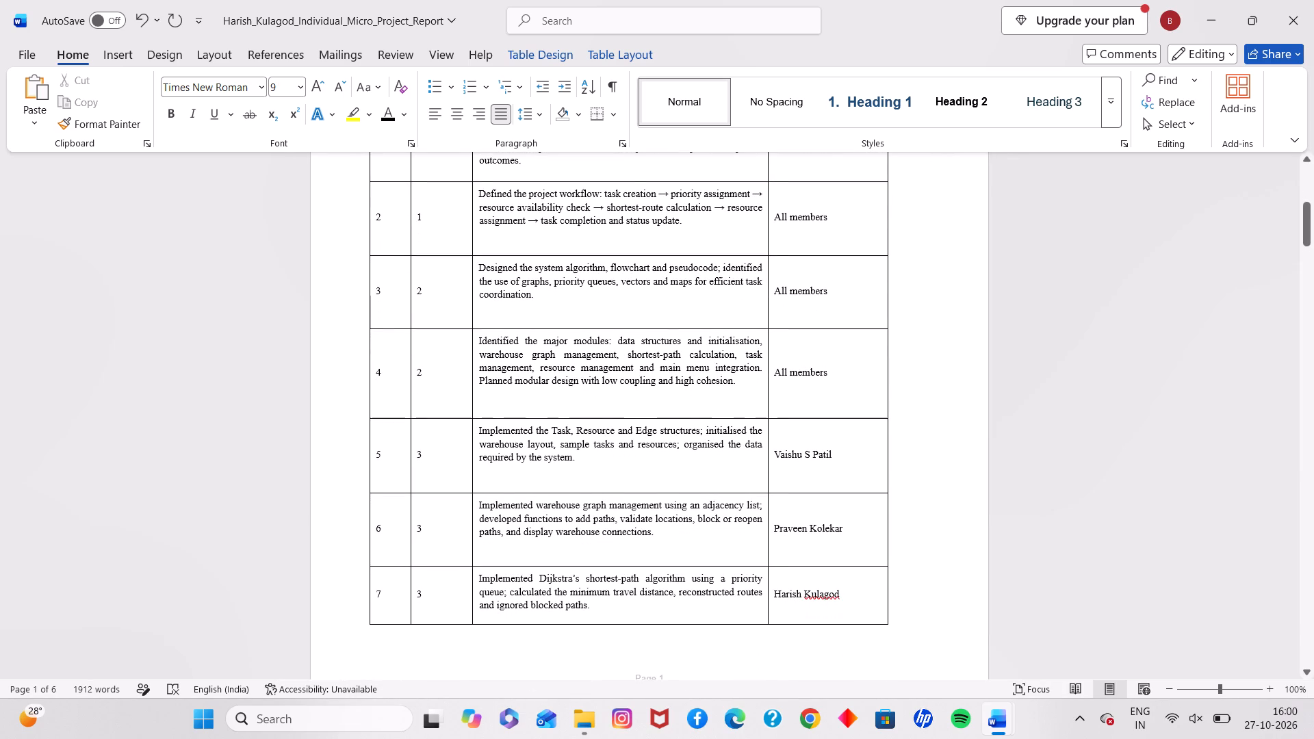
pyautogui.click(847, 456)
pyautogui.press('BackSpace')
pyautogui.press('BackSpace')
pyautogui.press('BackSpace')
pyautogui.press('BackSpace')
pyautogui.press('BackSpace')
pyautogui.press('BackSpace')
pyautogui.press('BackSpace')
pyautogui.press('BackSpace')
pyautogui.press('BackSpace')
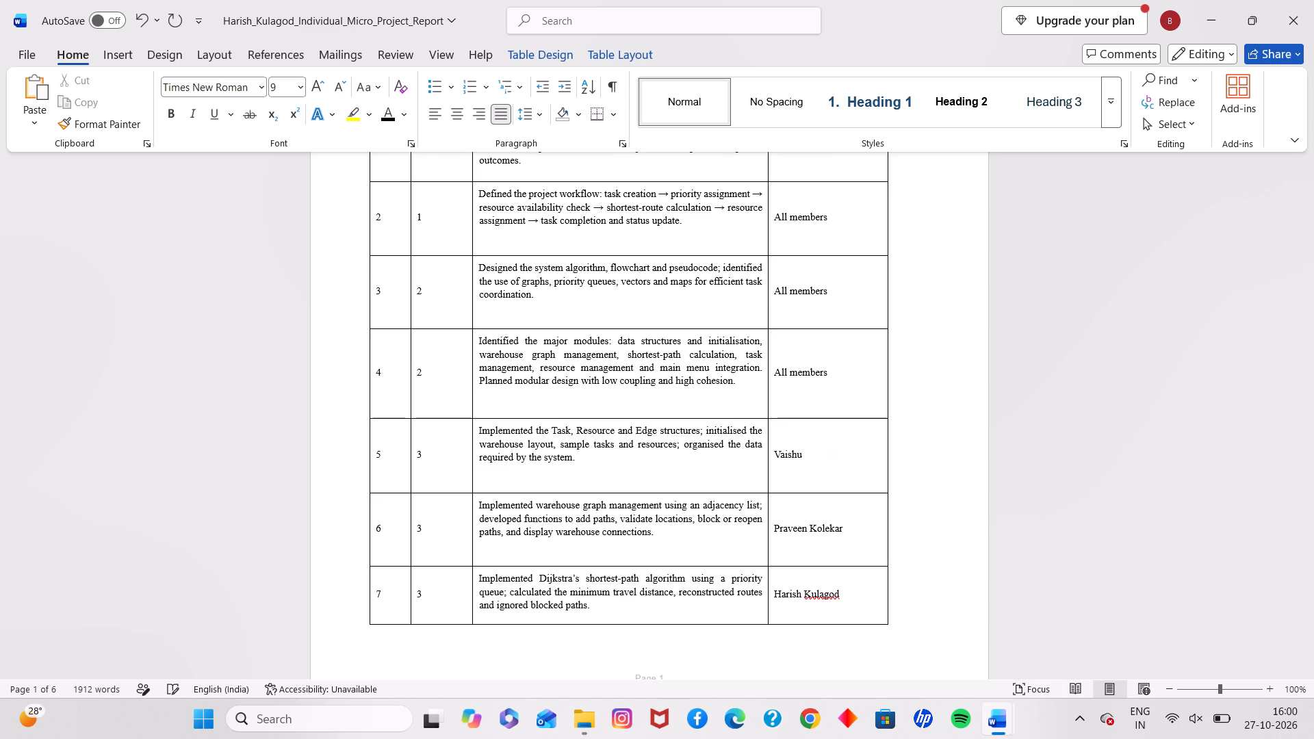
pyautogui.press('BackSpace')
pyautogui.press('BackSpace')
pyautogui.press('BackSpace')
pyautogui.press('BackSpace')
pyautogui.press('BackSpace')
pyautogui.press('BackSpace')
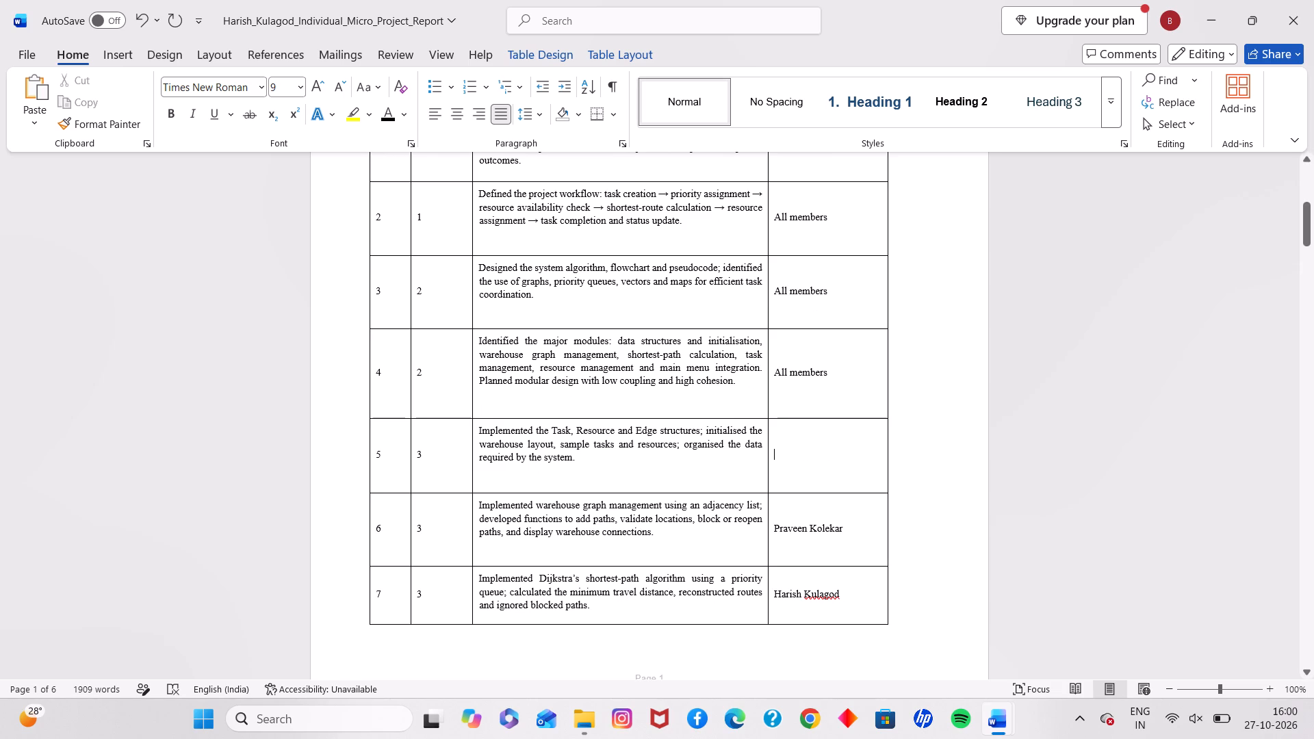
# Clear the member's name from the Done by cell of step 6 in the activity table.
pyautogui.click(843, 532)
pyautogui.press('BackSpace')
pyautogui.press('BackSpace')
pyautogui.press('BackSpace')
pyautogui.press('BackSpace')
pyautogui.press('BackSpace')
pyautogui.press('BackSpace')
pyautogui.press('BackSpace')
pyautogui.press('BackSpace')
pyautogui.press('BackSpace')
pyautogui.press('BackSpace')
pyautogui.press('BackSpace')
pyautogui.press('BackSpace')
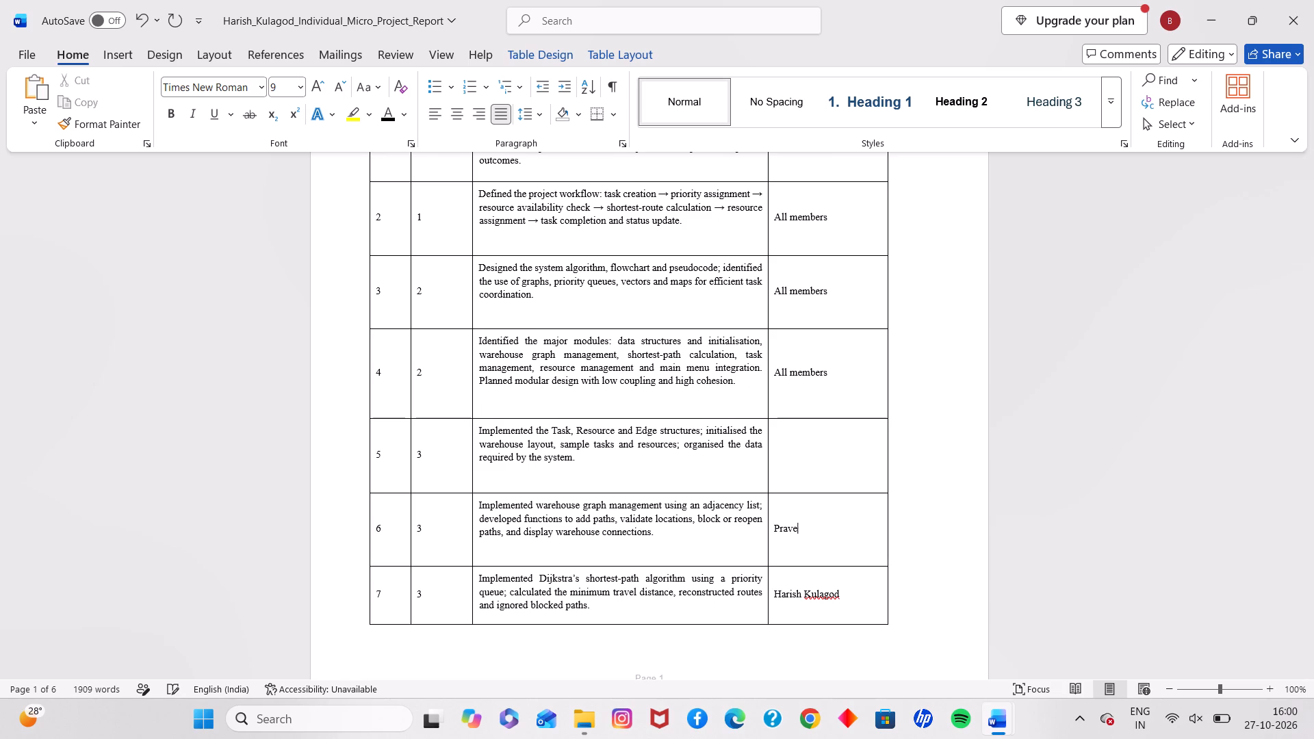
pyautogui.press('BackSpace')
pyautogui.press('BackSpace')
pyautogui.press('BackSpace')
pyautogui.press('BackSpace')
pyautogui.press('BackSpace')
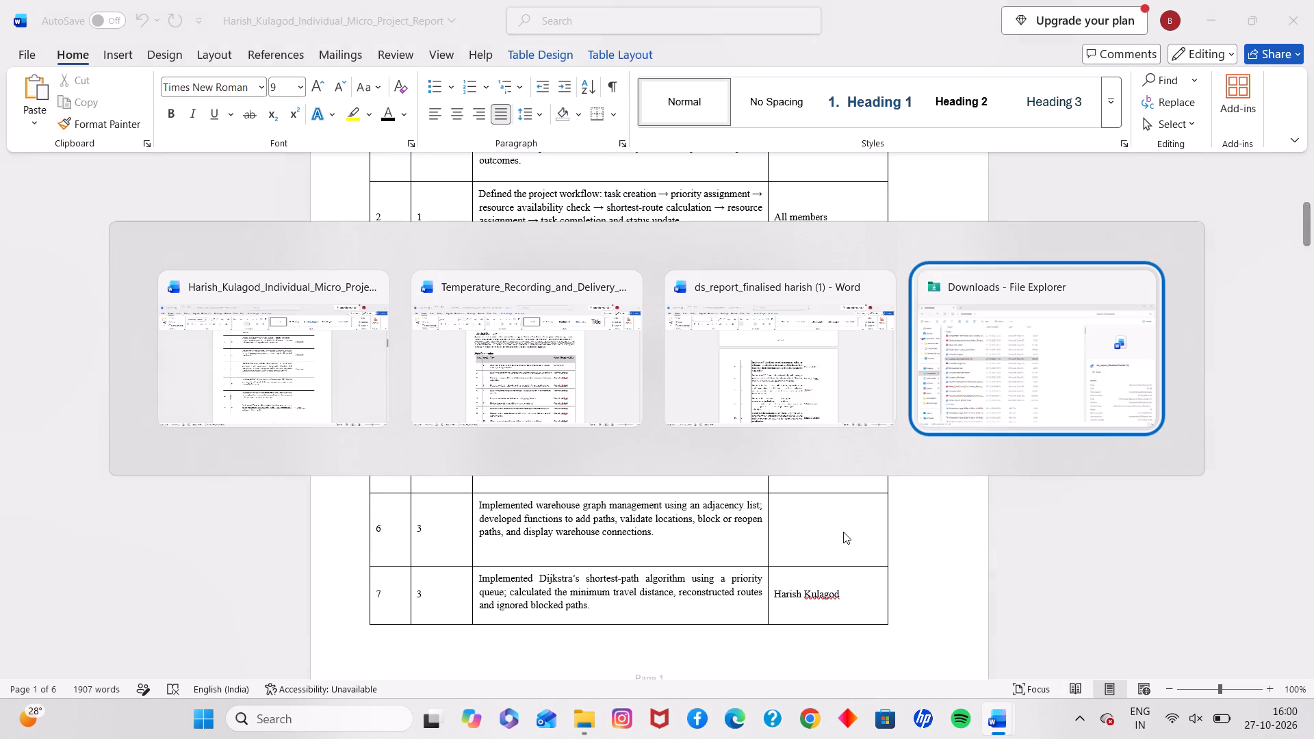
# Close the Downloads window of File Explorer.
pyautogui.press('Delete')
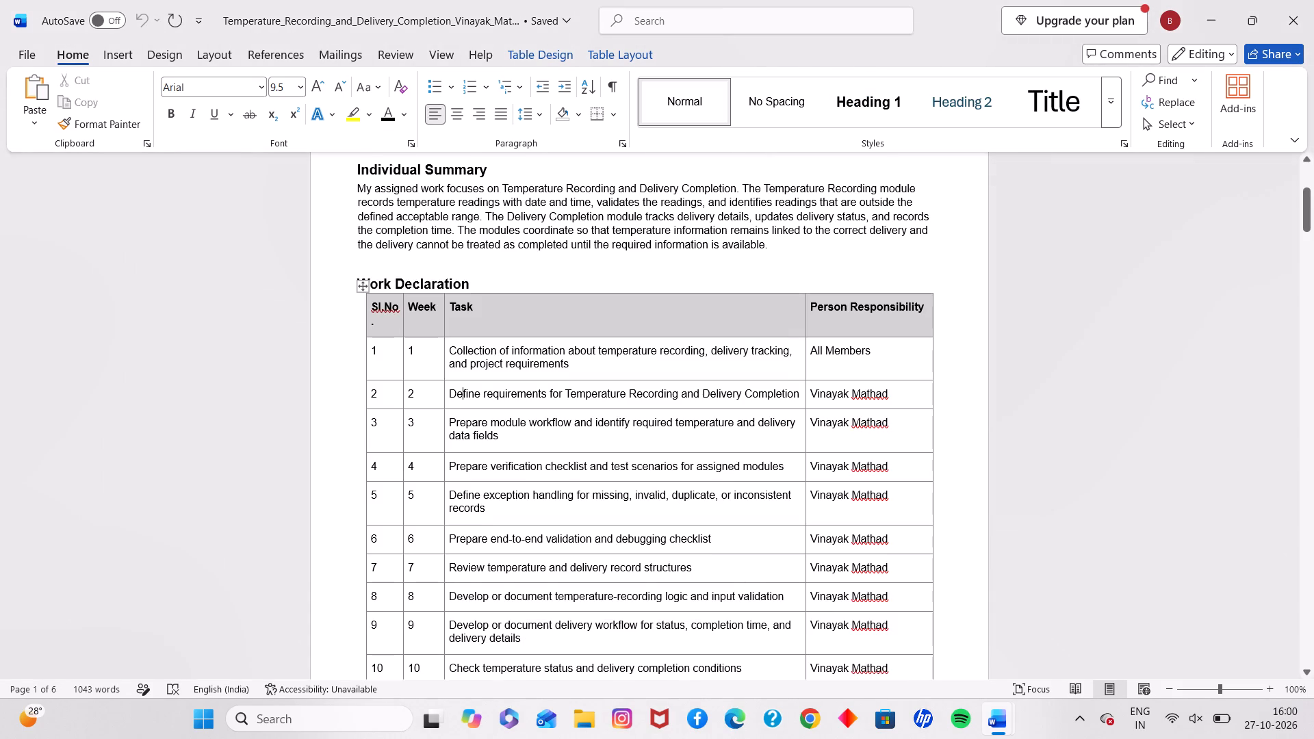
# Examine the Work Declaration table in the Temperature Recording and Delivery Completion report.
pyautogui.scroll(-2, 756, 585)
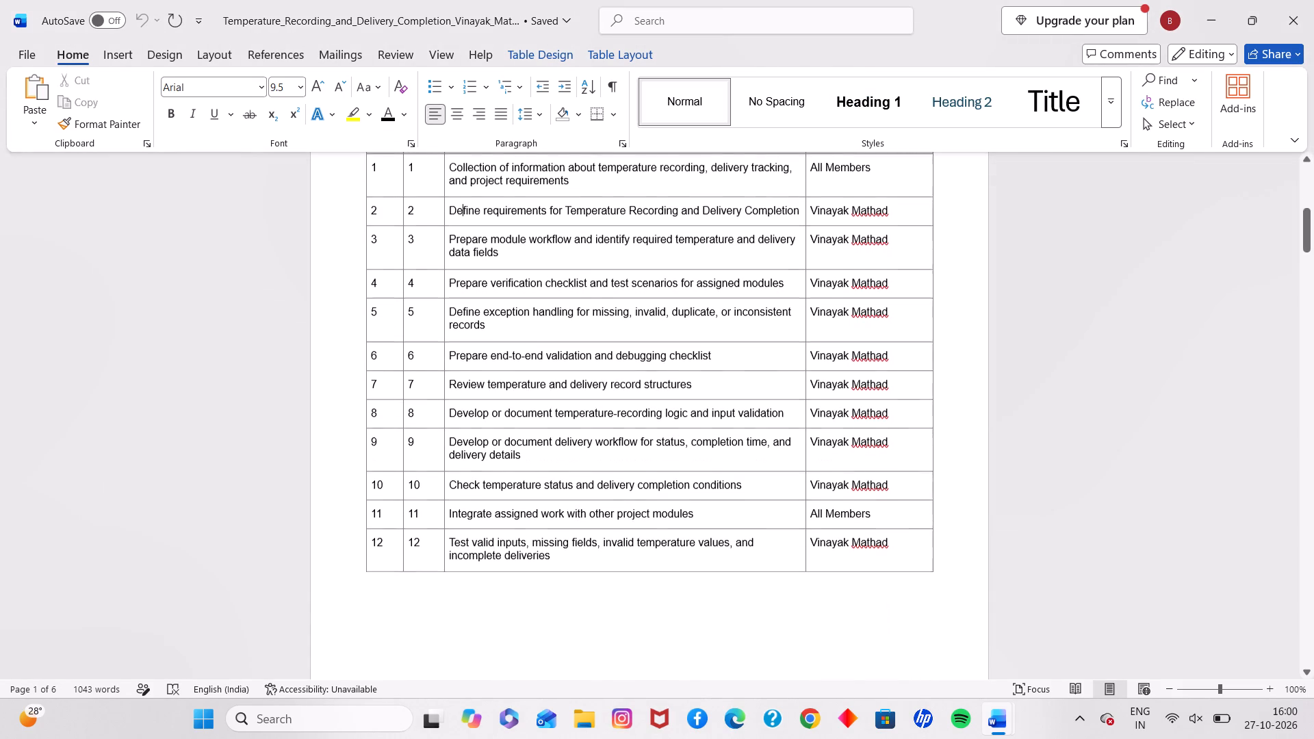
pyautogui.scroll(-2, 756, 585)
pyautogui.scroll(1, 756, 585)
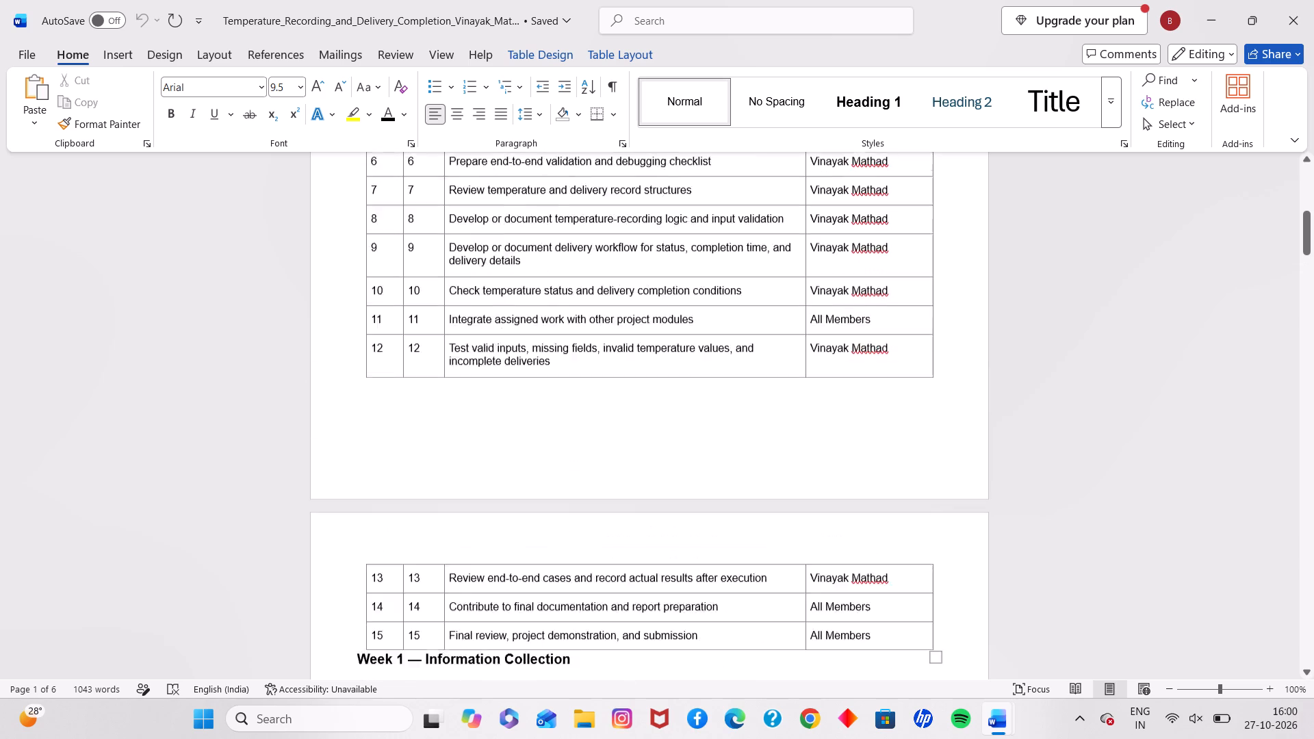
pyautogui.scroll(2, 756, 585)
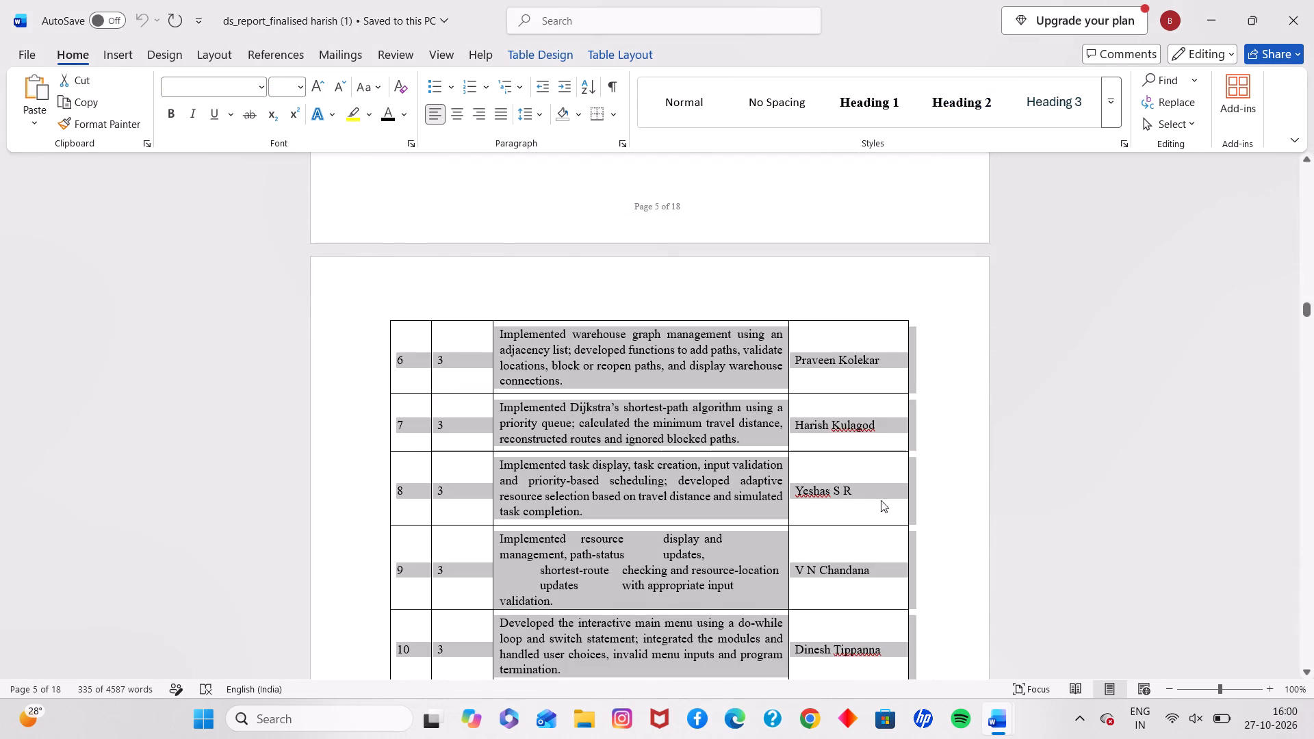
# Close the ds_report_finalised team report document.
pyautogui.click(847, 500)
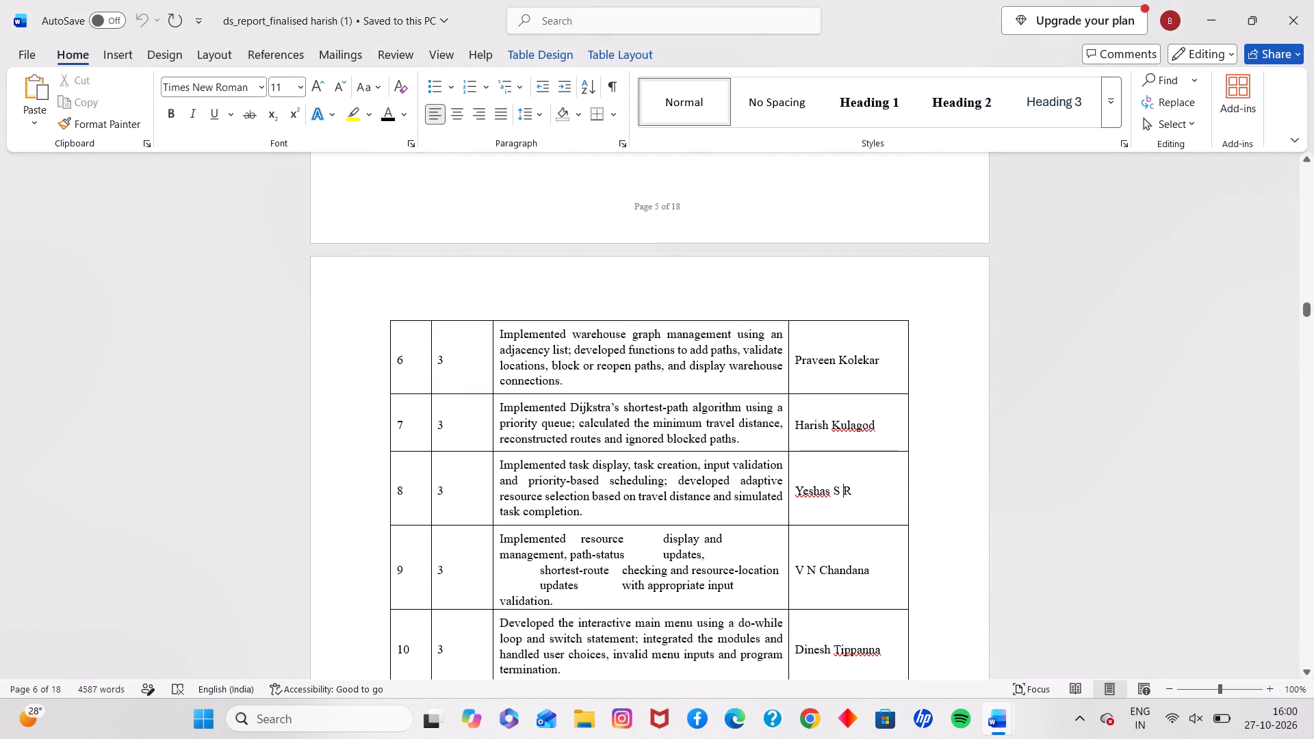
pyautogui.click(1293, 34)
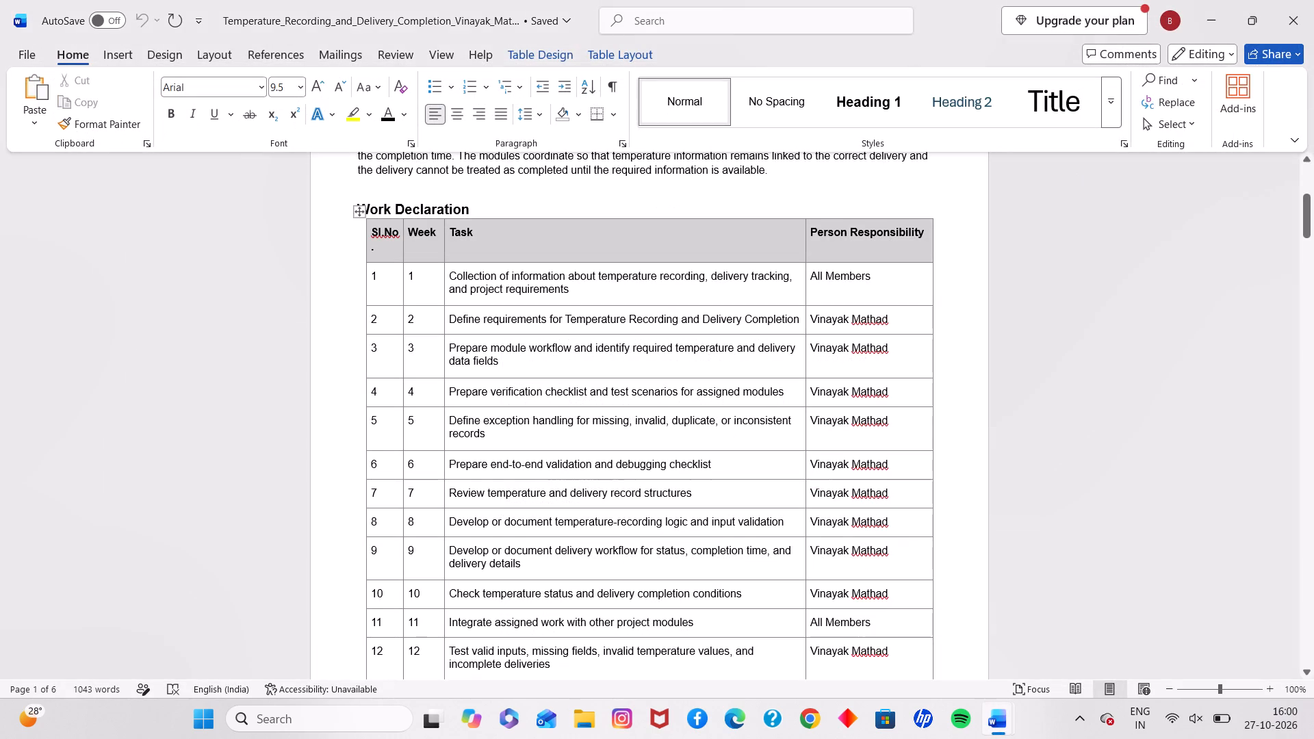
# Return to the individual micro-project report and delete the step 5 row from its activity table.
pyautogui.scroll(1, 977, 257)
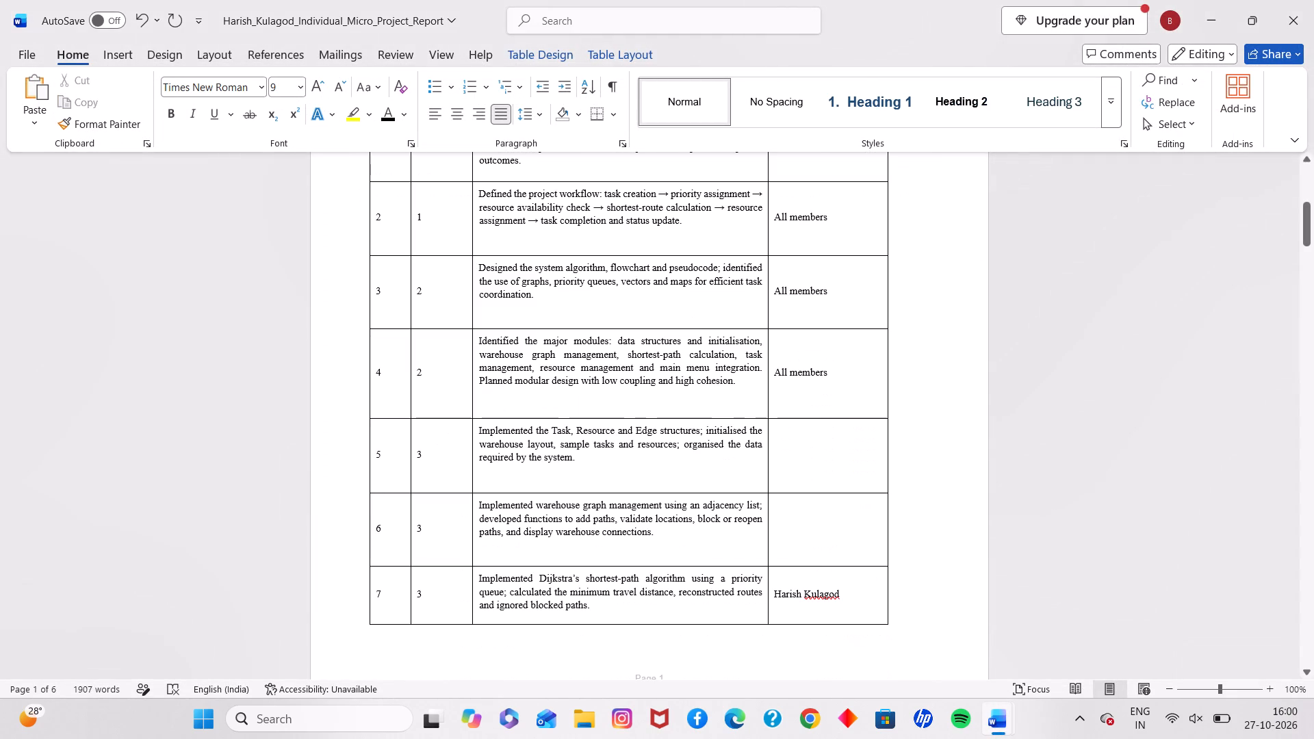
pyautogui.scroll(-1, 803, 453)
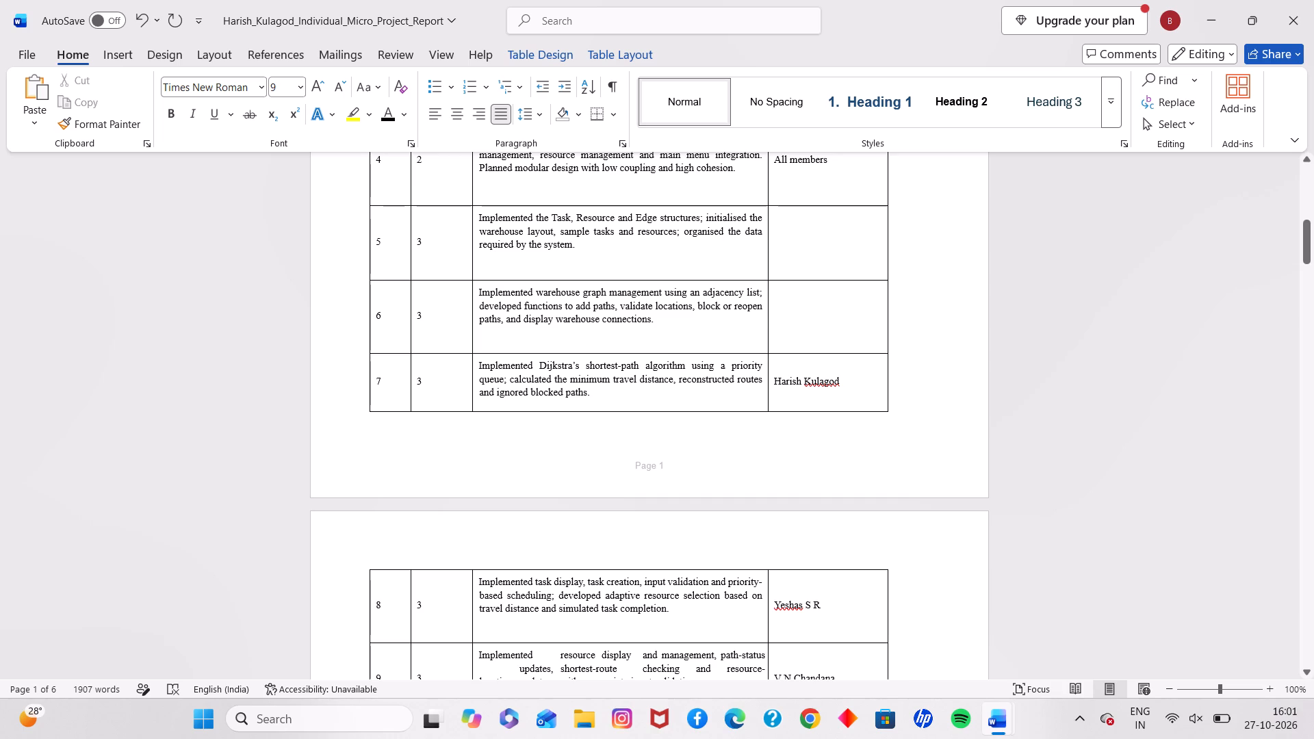
pyautogui.scroll(-1, 387, 240)
pyautogui.keyDown('ctrl'); pyautogui.scroll(-3, 387, 240); pyautogui.keyUp('ctrl')
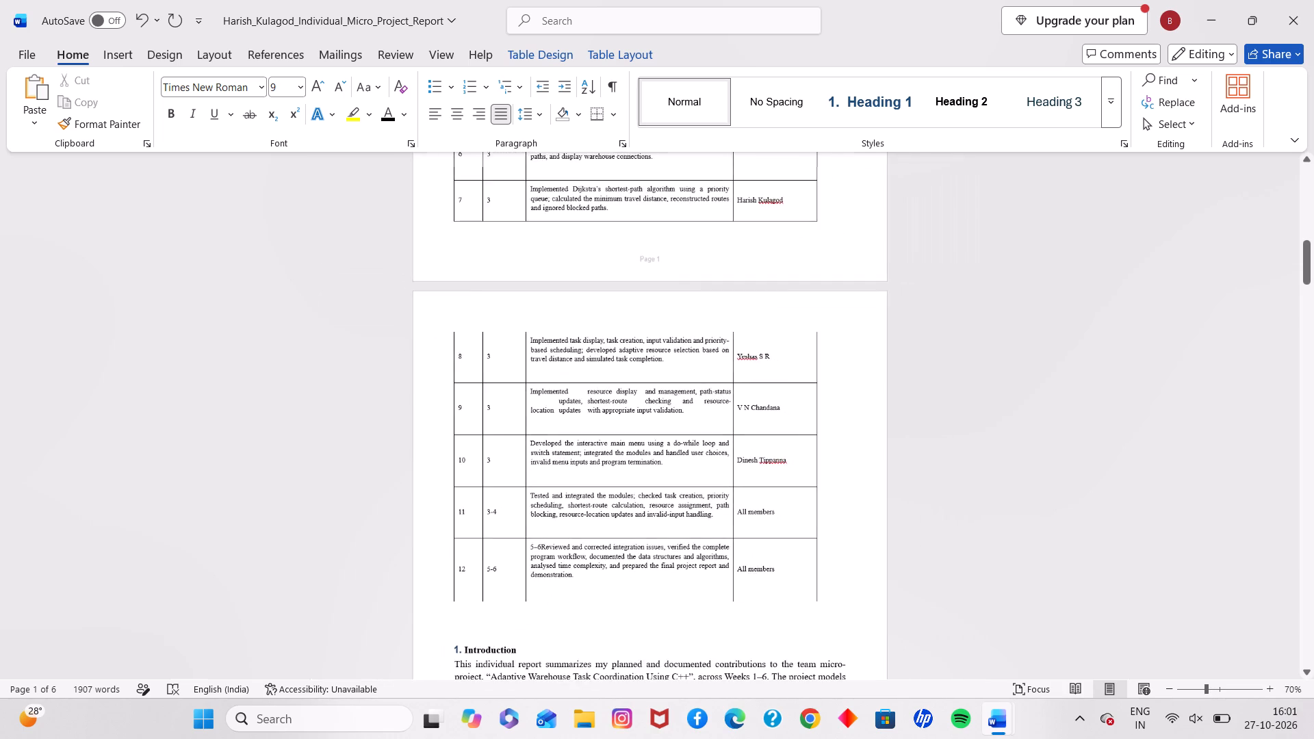
pyautogui.scroll(-1, 389, 325)
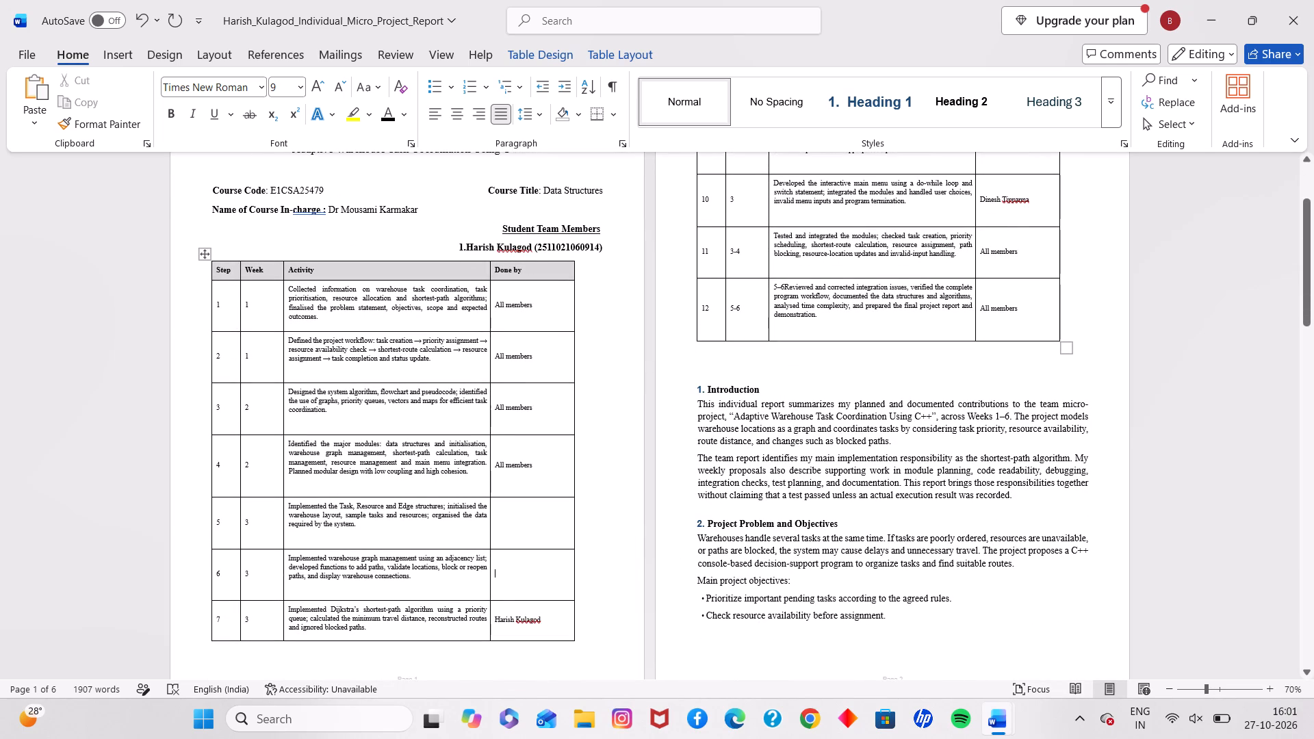
pyautogui.scroll(-1, 265, 513)
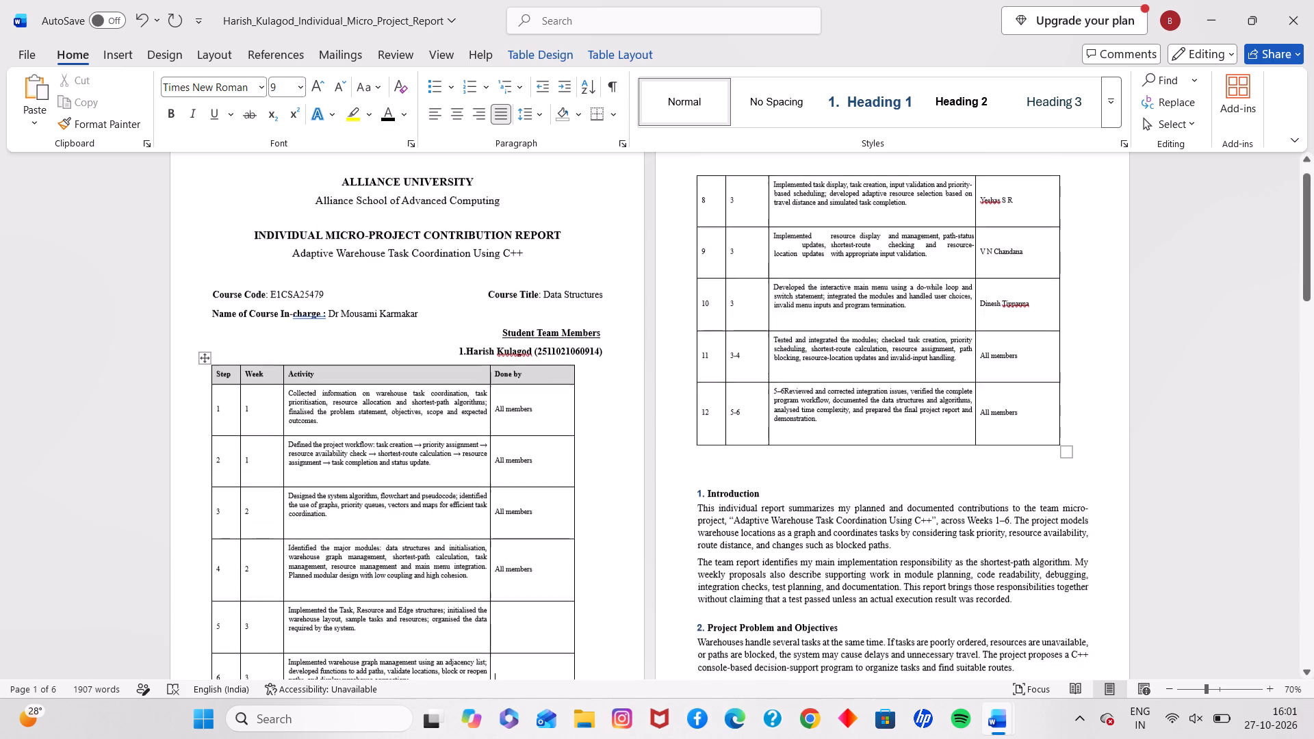
pyautogui.scroll(-1, 265, 513)
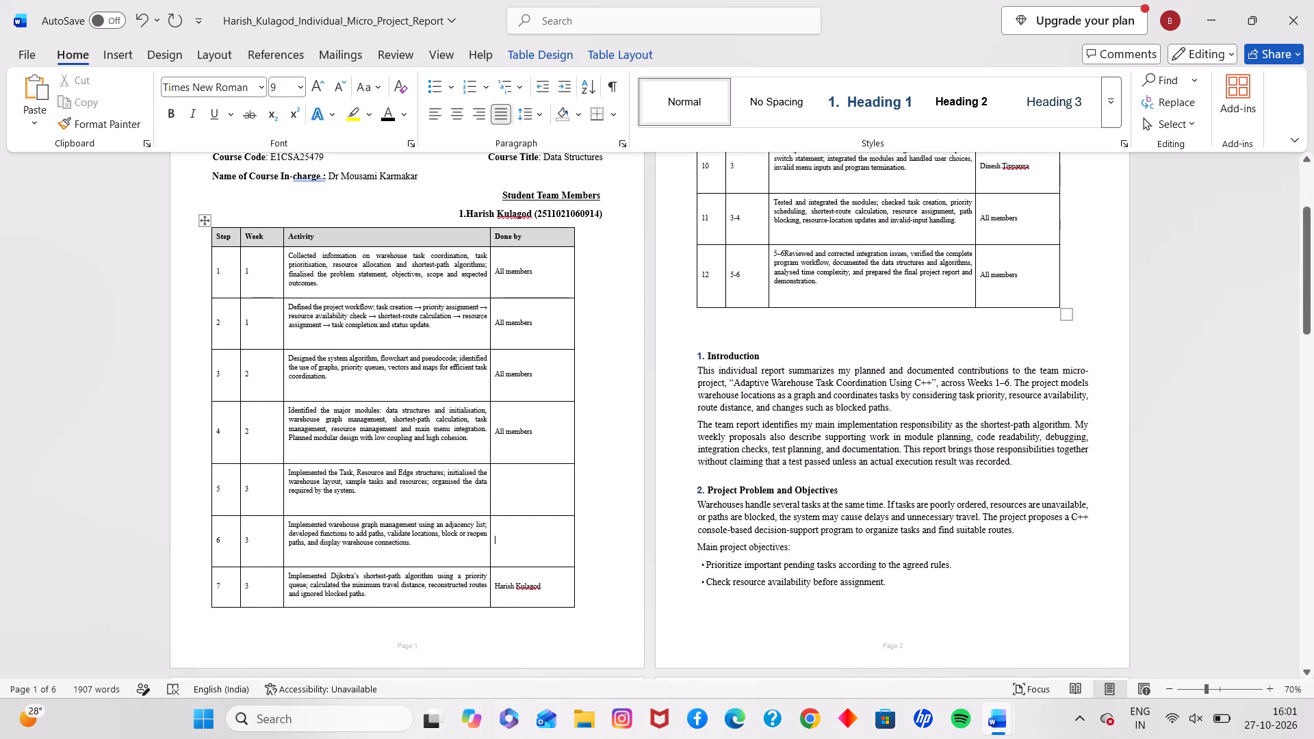
pyautogui.rightClick(258, 474)
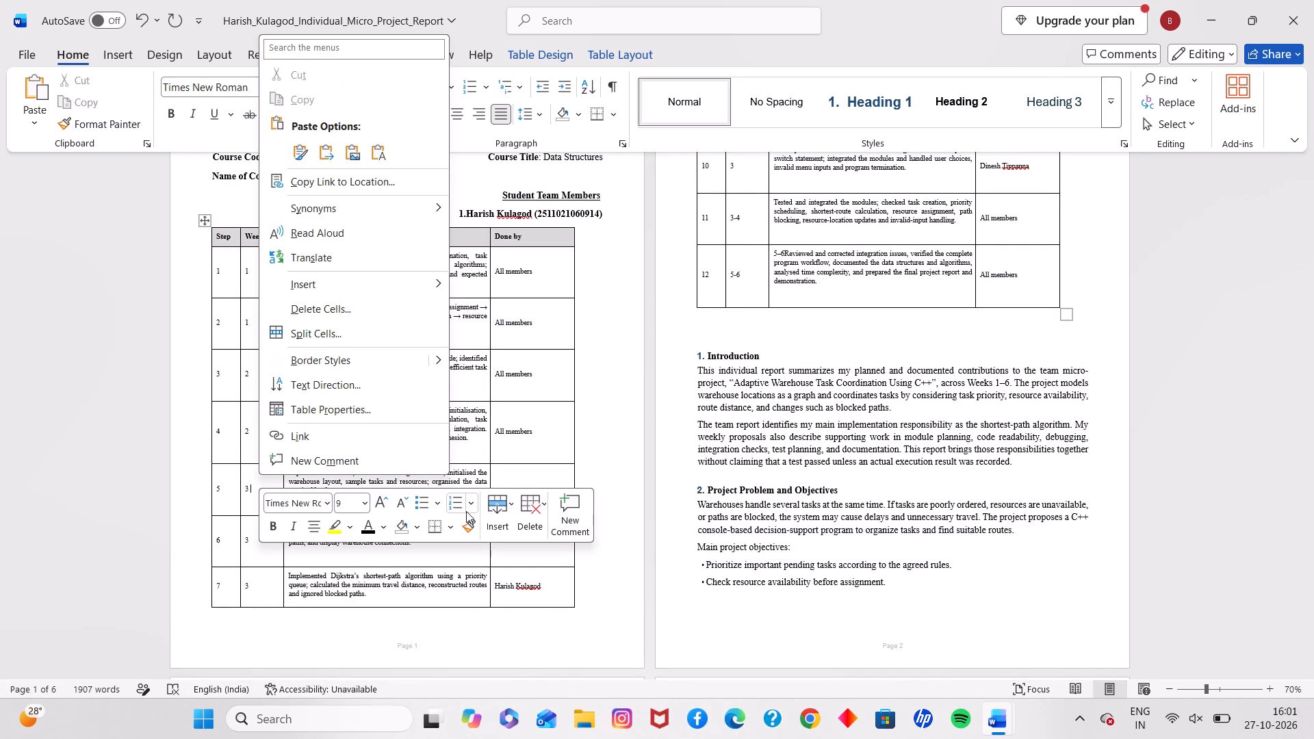
pyautogui.click(534, 509)
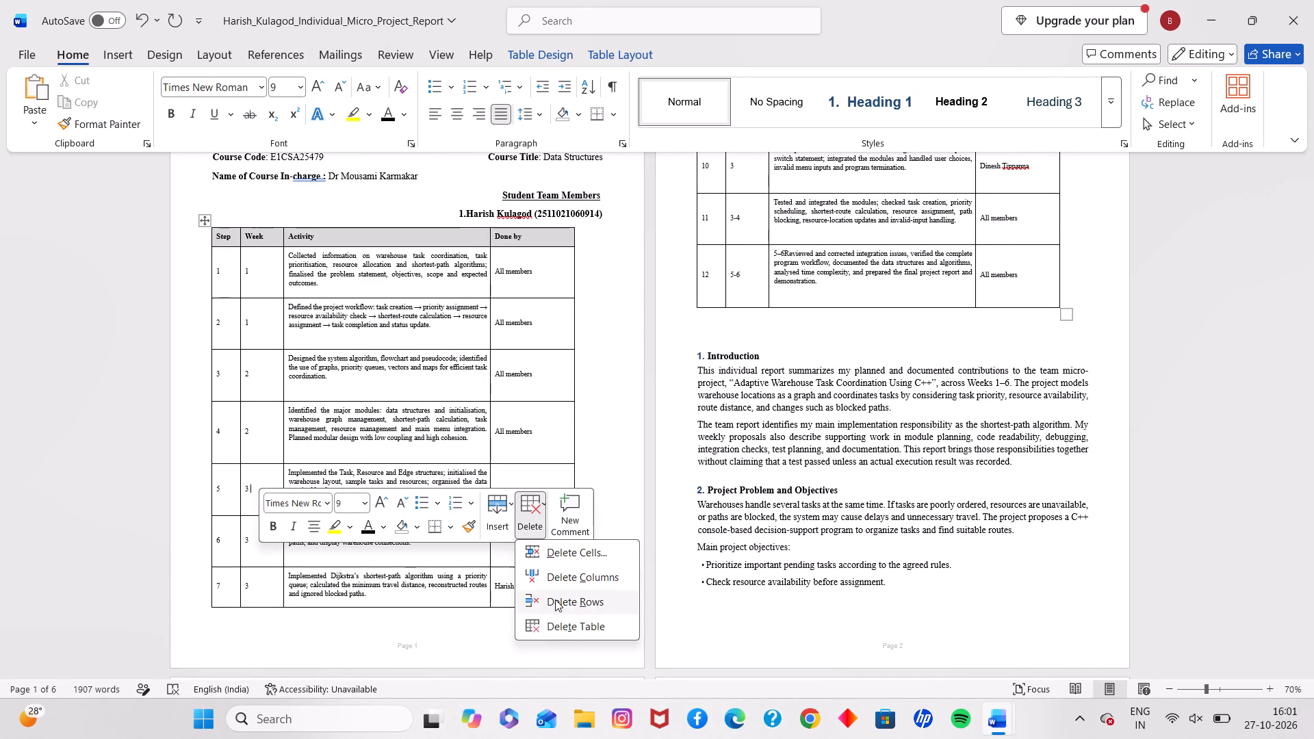
pyautogui.click(555, 599)
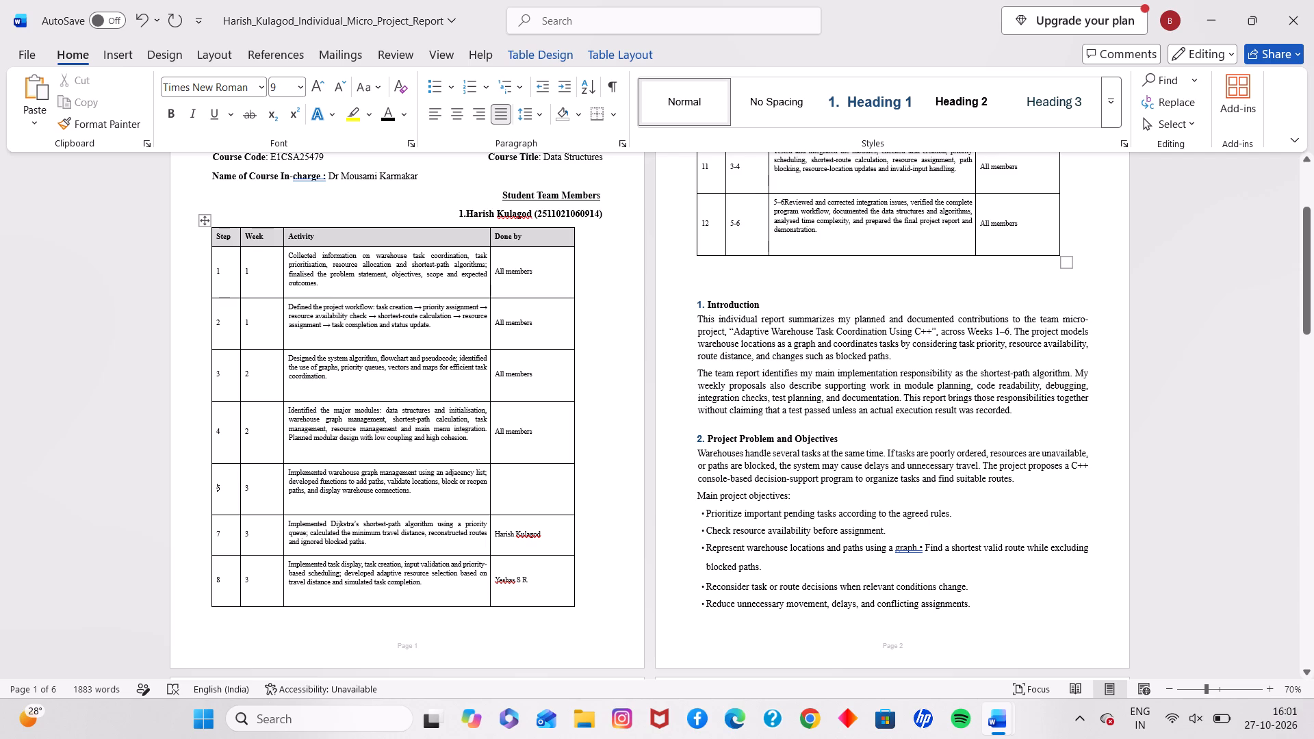
# Delete the step 8 row, covering task display and priority-based scheduling, from the activity table.
pyautogui.rightClick(259, 584)
pyautogui.click(547, 612)
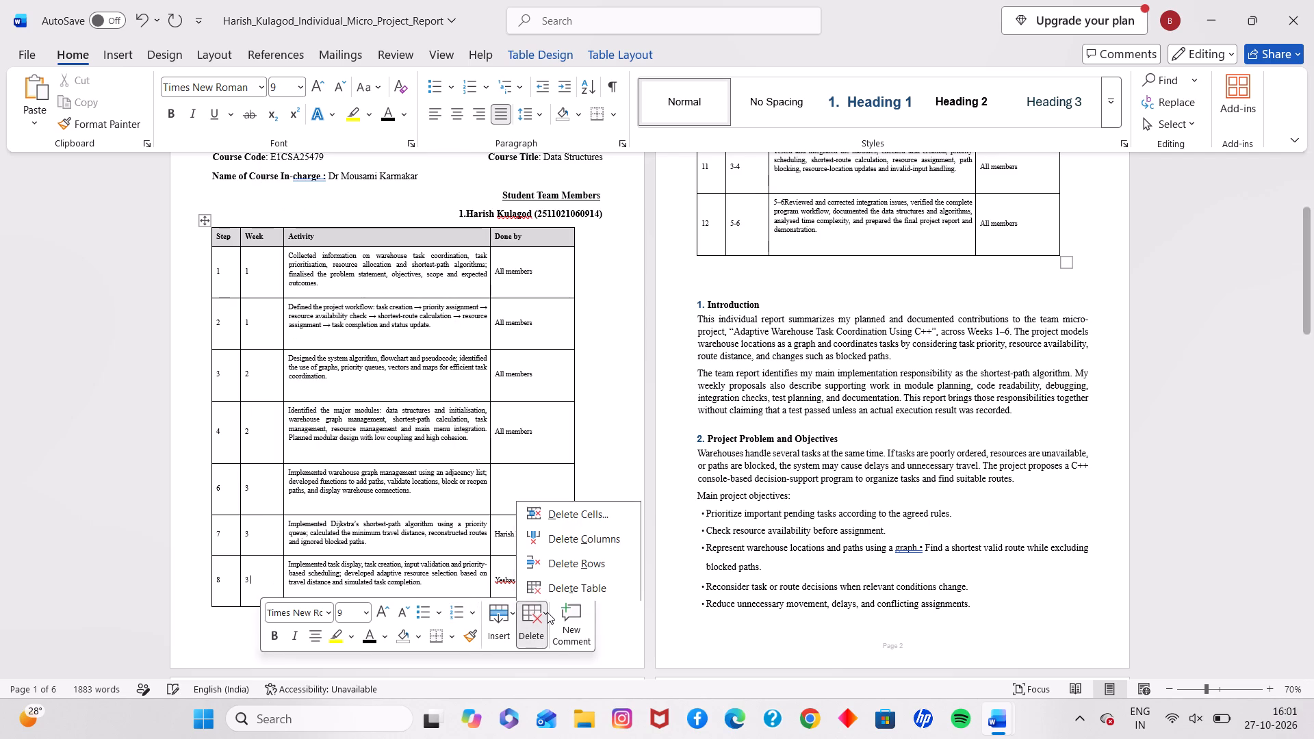
pyautogui.click(579, 563)
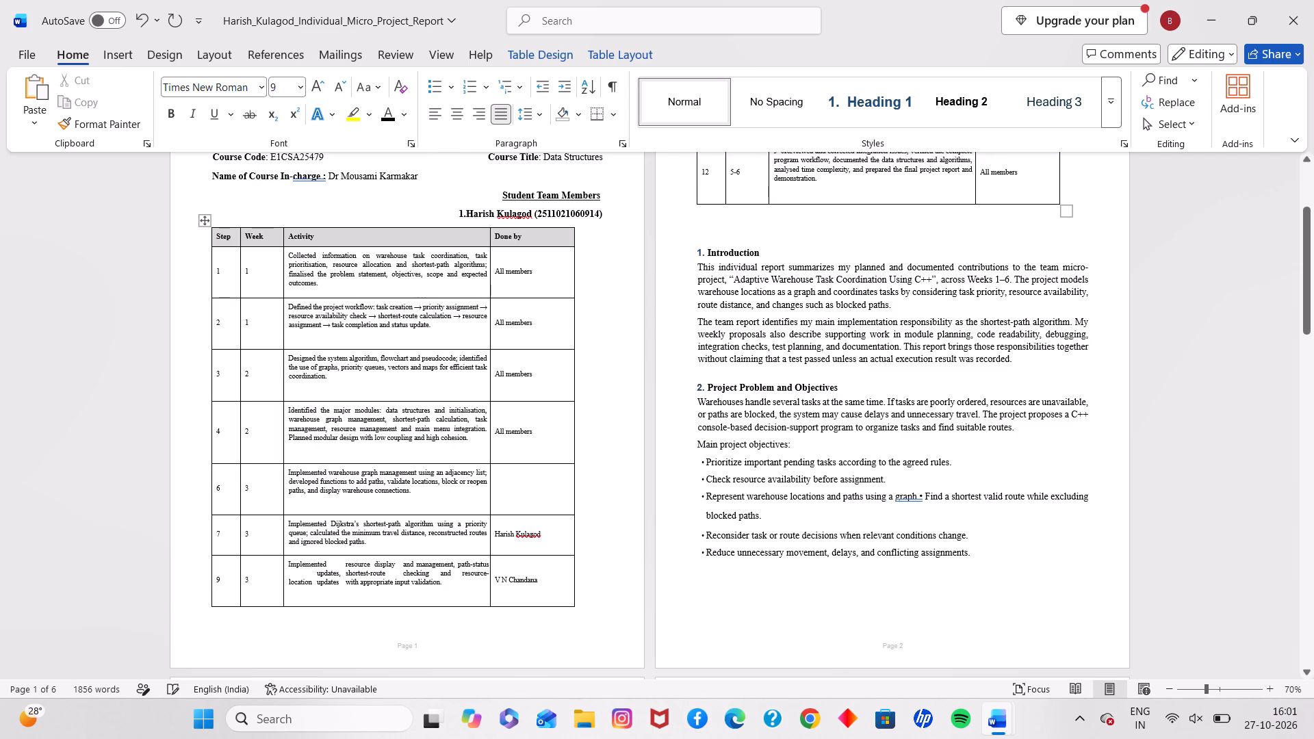
# Delete the step 9 row, covering resource display and management, from the activity table.
pyautogui.doubleClick(448, 583)
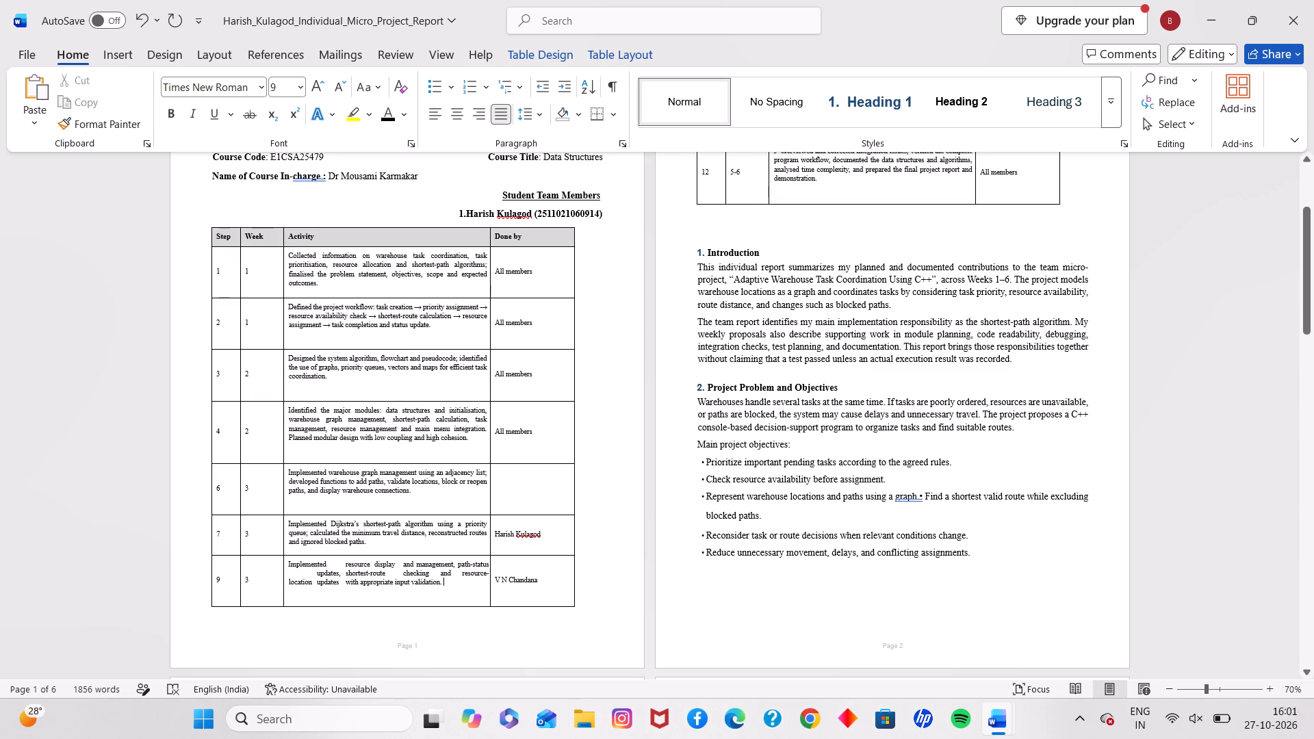
pyautogui.rightClick(448, 583)
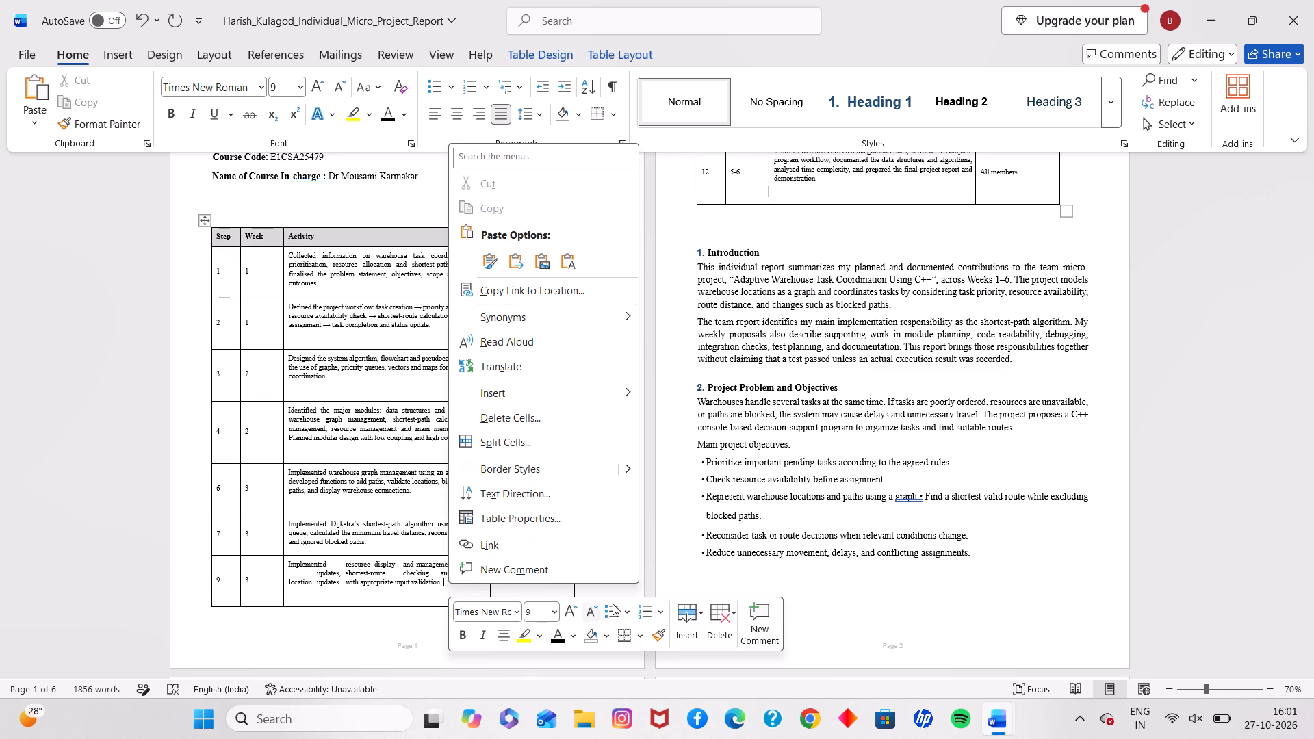
pyautogui.click(727, 610)
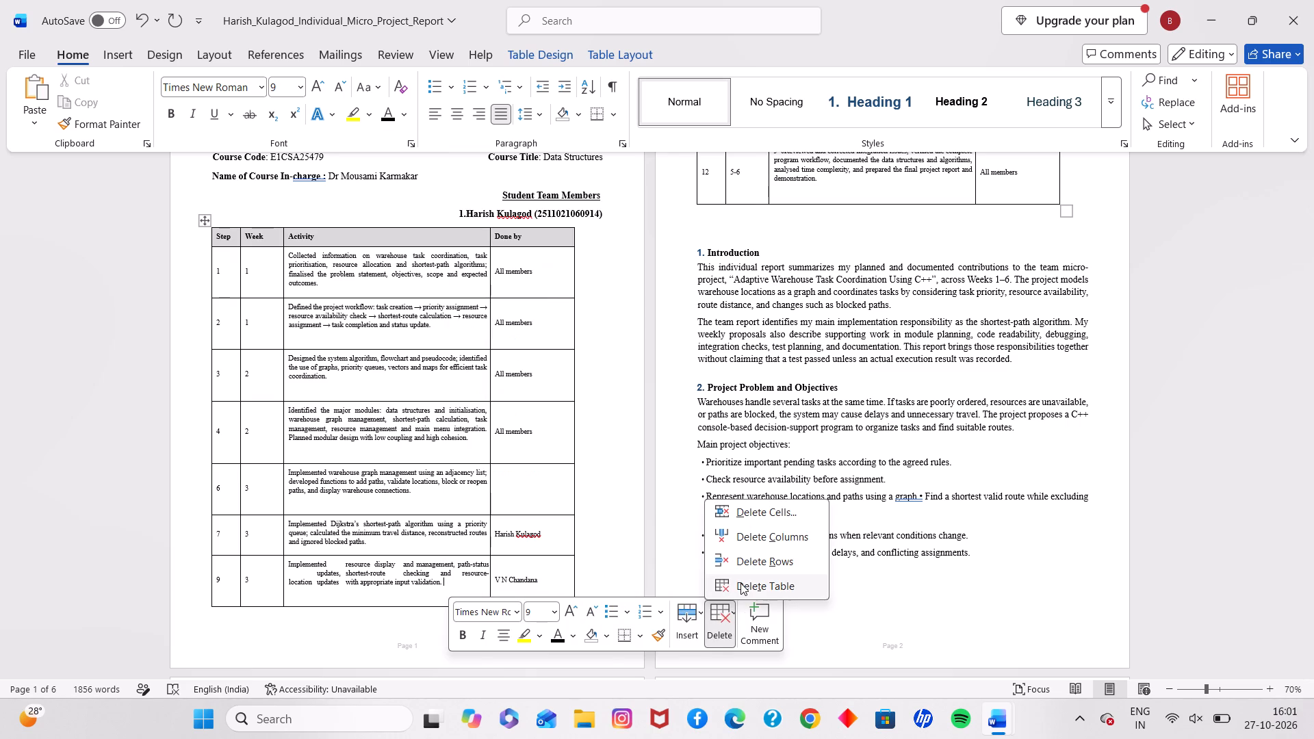
pyautogui.click(737, 558)
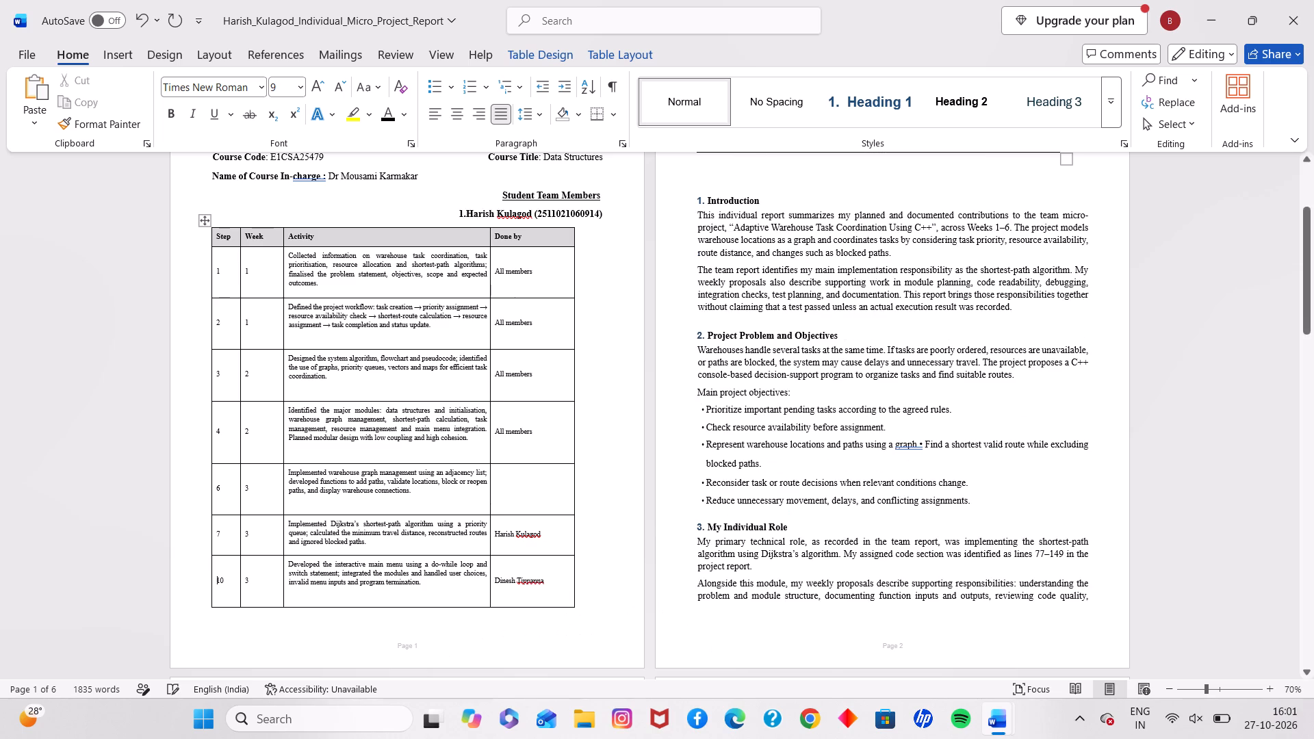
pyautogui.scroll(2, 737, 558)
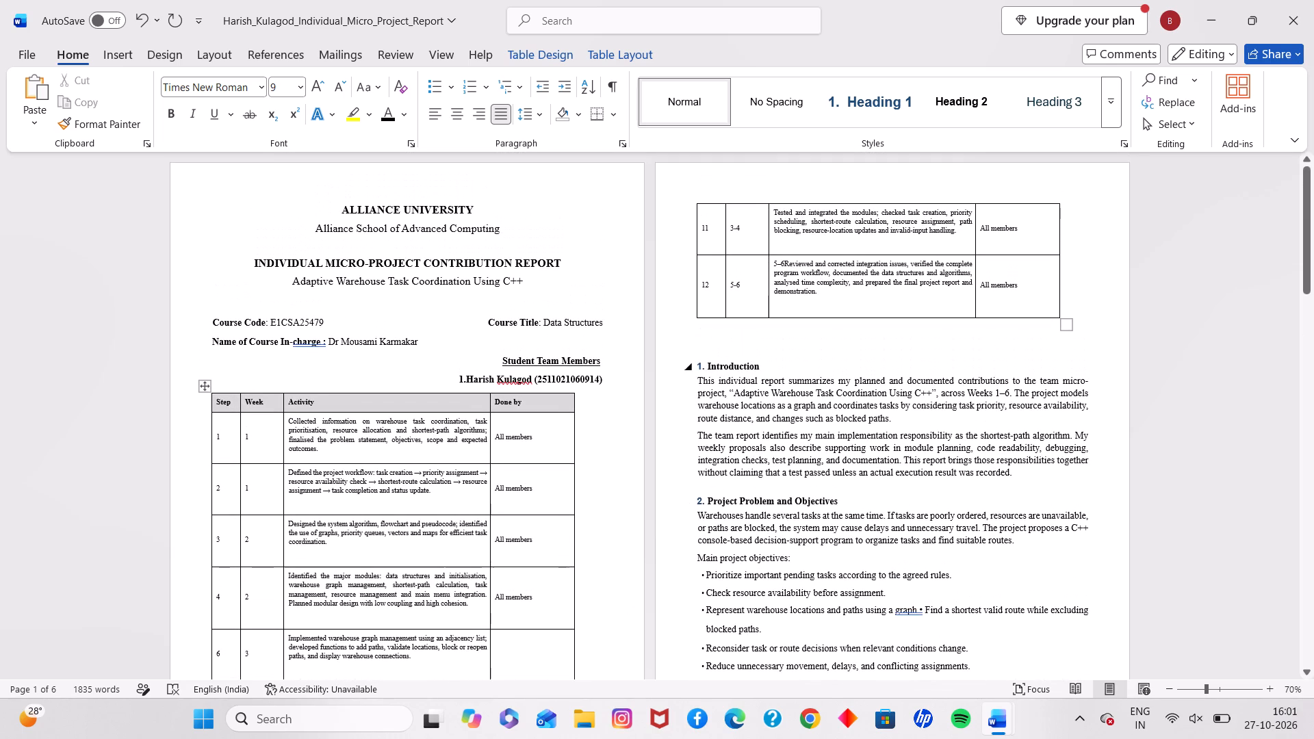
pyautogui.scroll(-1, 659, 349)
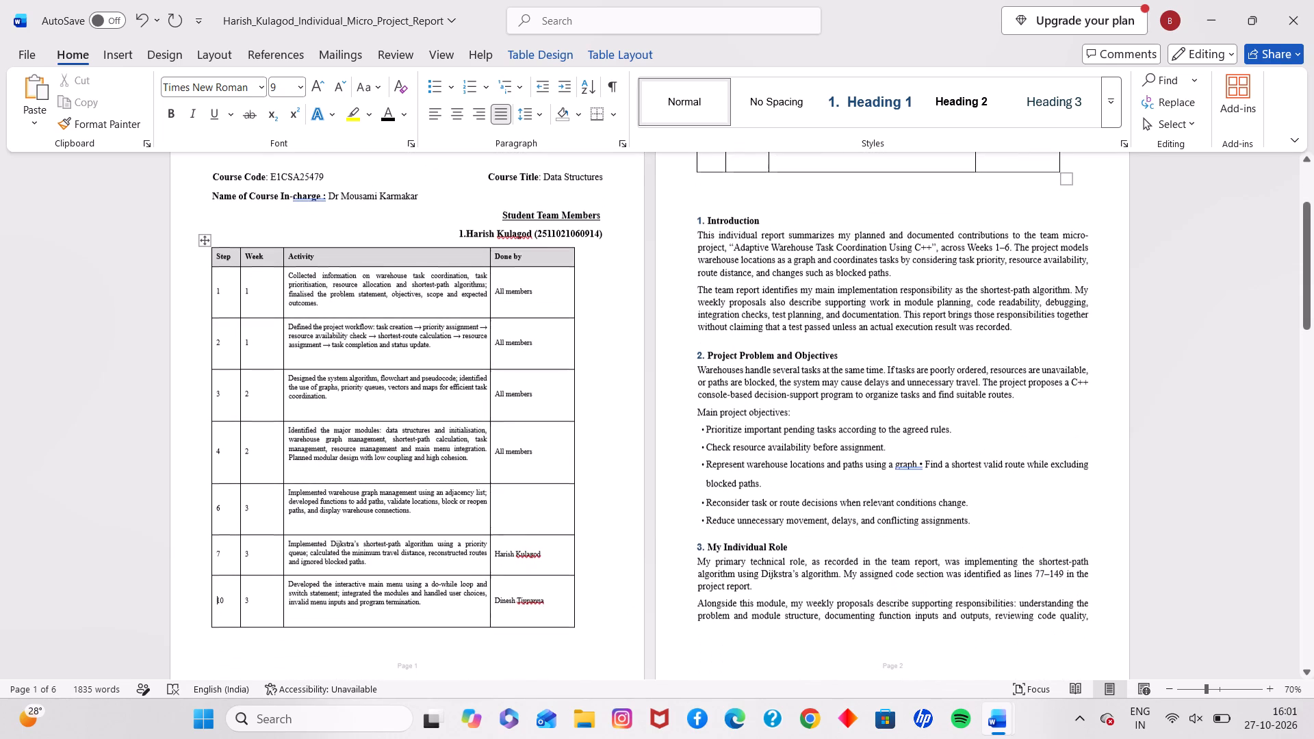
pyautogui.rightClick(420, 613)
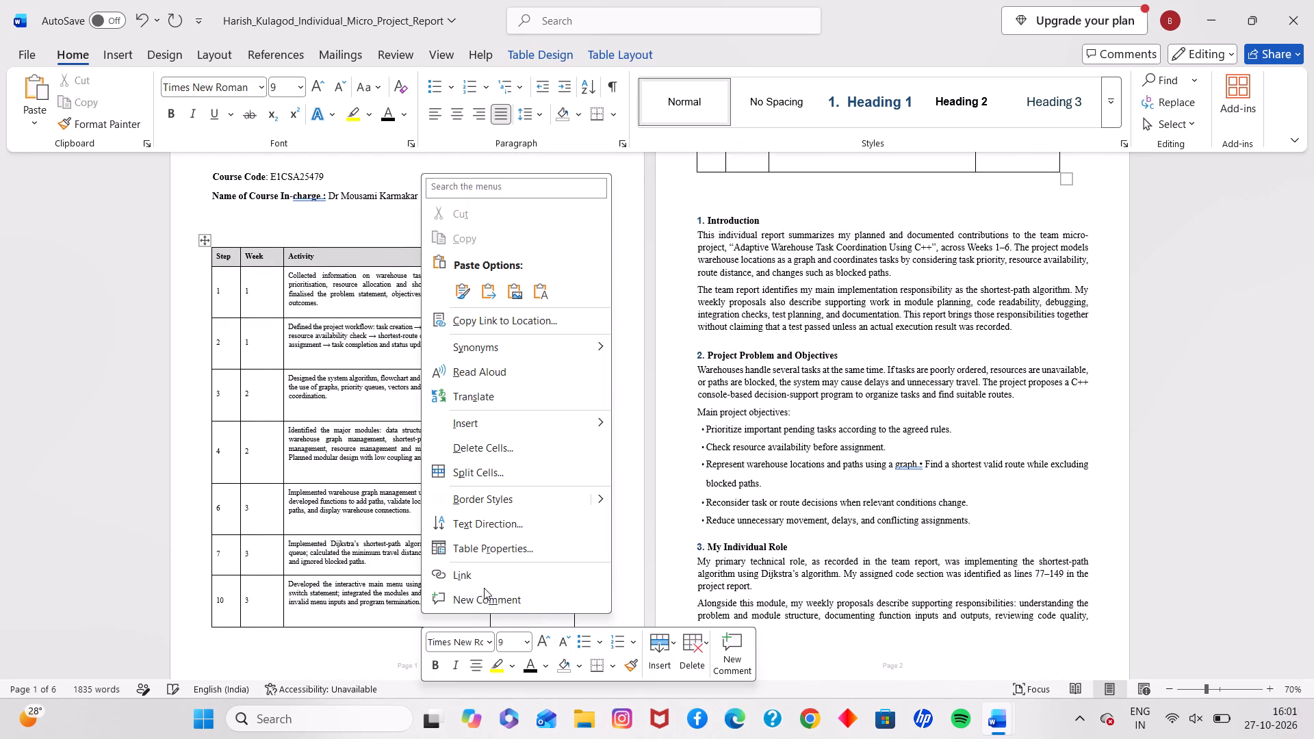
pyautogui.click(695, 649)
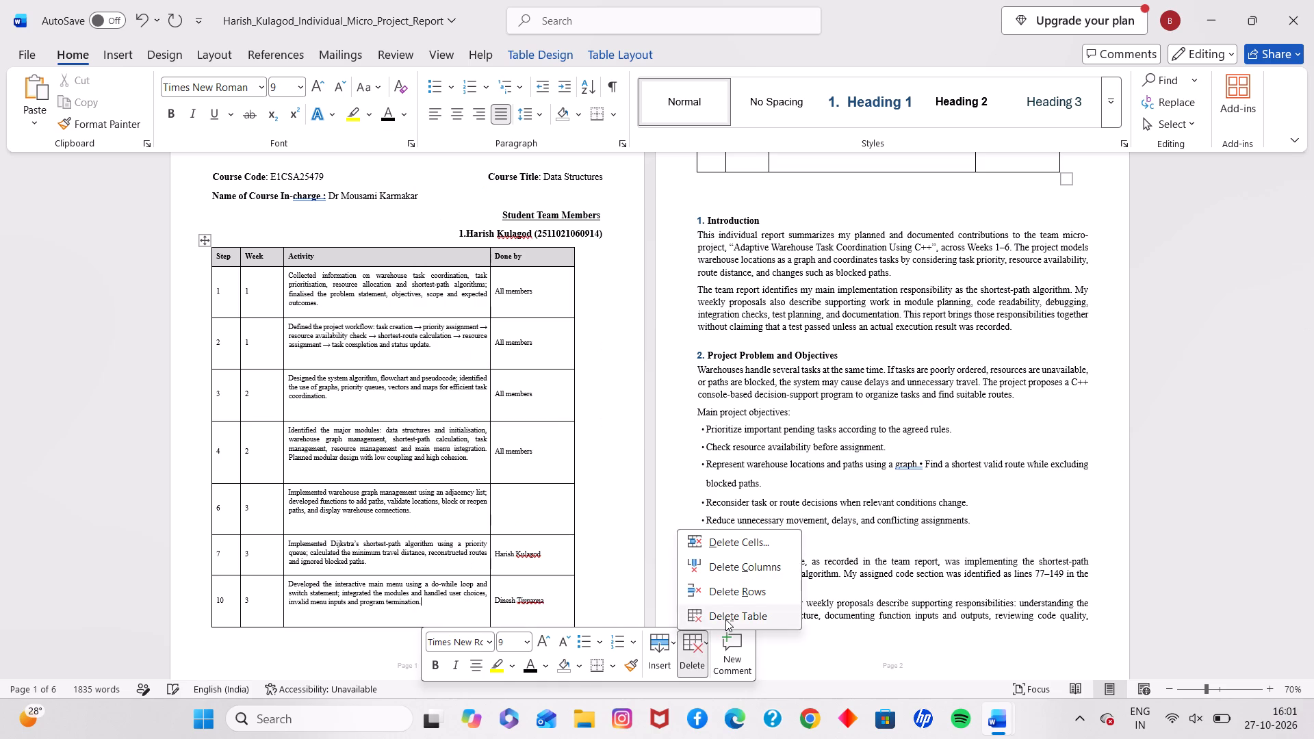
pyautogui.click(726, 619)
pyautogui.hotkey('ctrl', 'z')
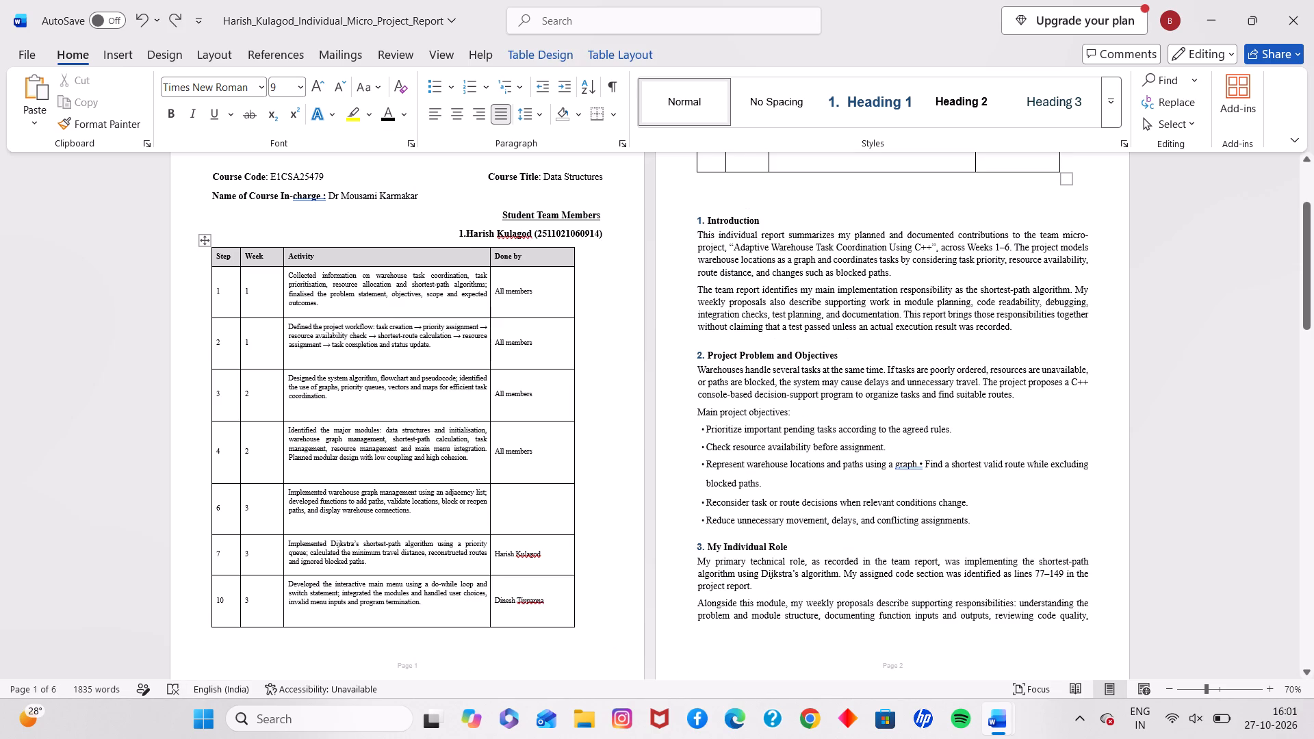
# Delete the step 10 row, covering the interactive main menu, from the activity table.
pyautogui.rightClick(452, 600)
pyautogui.click(731, 635)
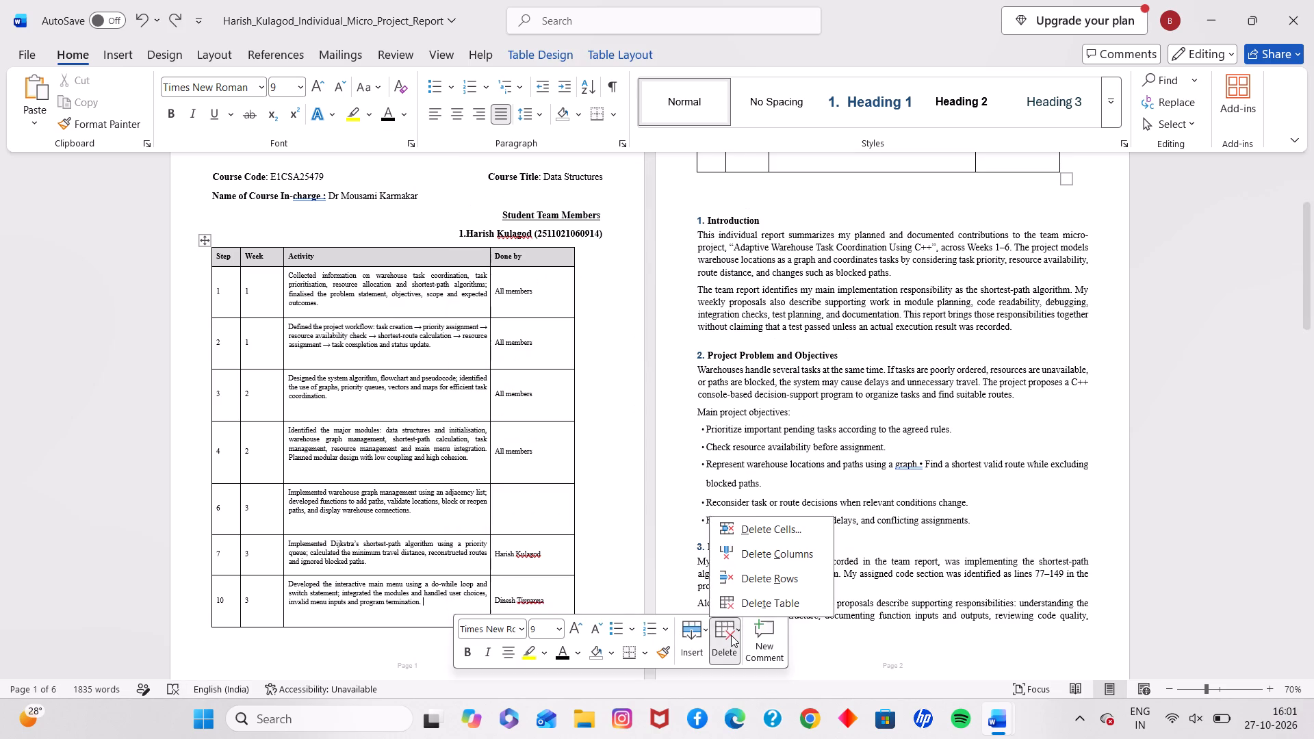
pyautogui.click(734, 573)
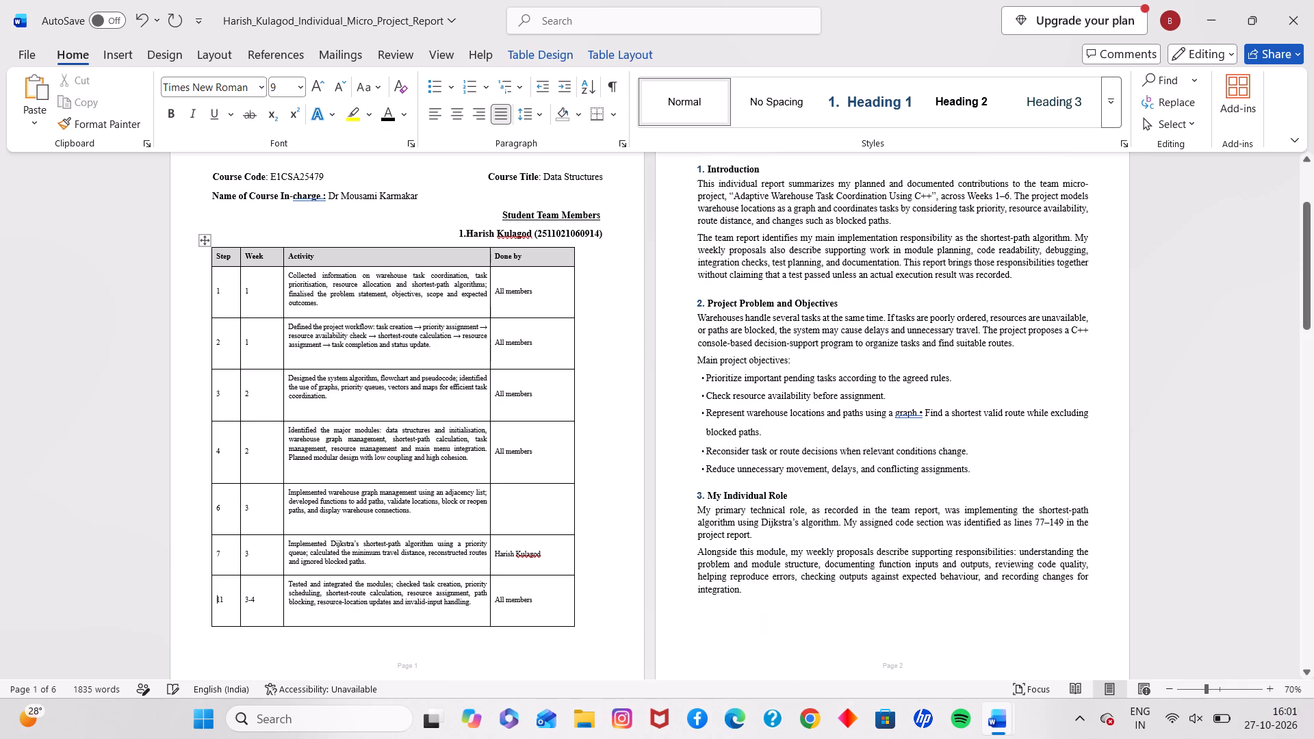
# Enter the report author's name in the empty Done by cell of the step 6 row.
pyautogui.scroll(1, 404, 569)
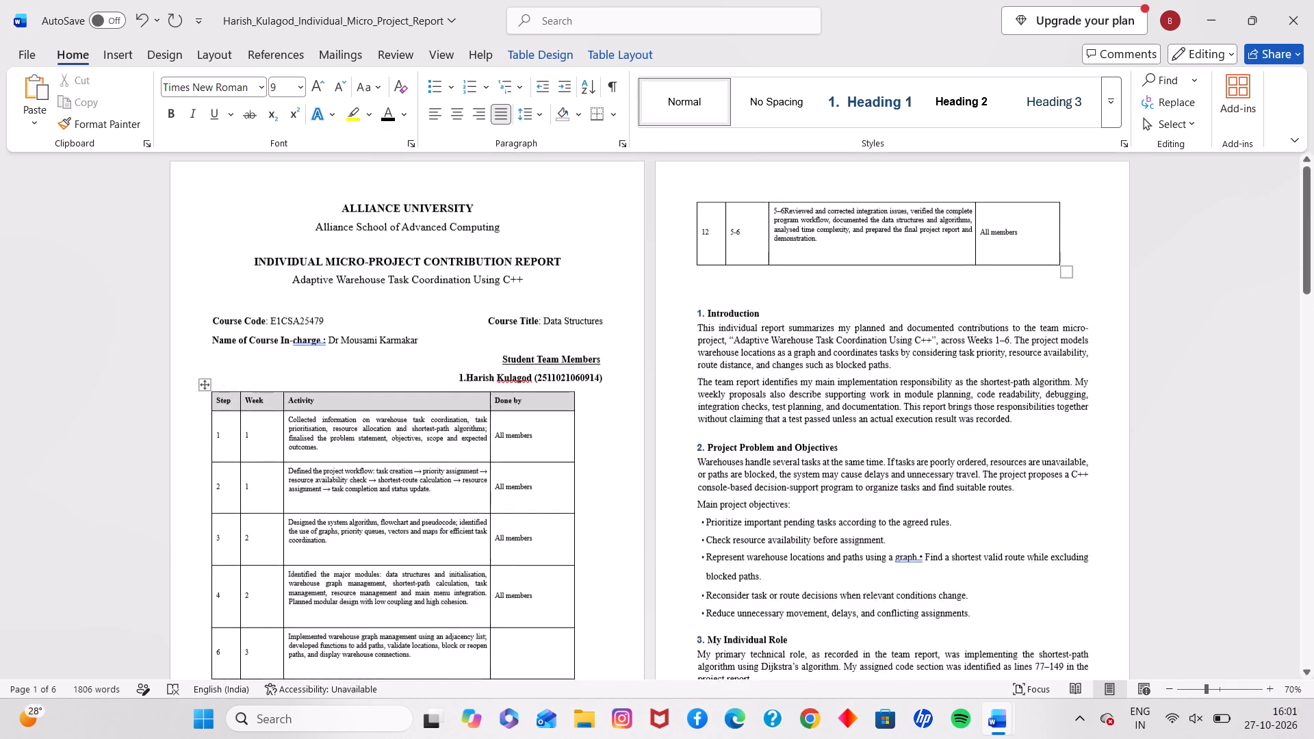
pyautogui.scroll(1, 404, 569)
pyautogui.scroll(-1, 404, 569)
pyautogui.scroll(1, 404, 569)
pyautogui.keyDown('ctrl'); pyautogui.scroll(1, 404, 569); pyautogui.keyUp('ctrl')
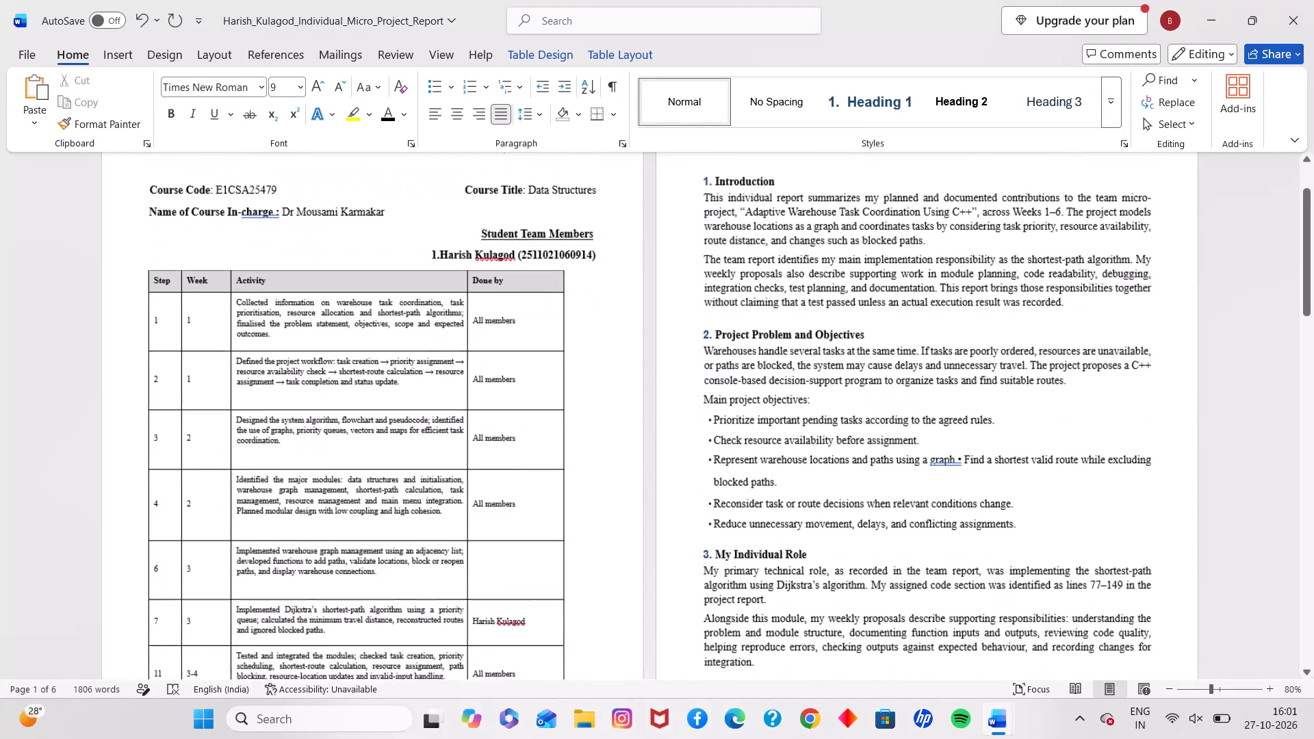
pyautogui.keyDown('ctrl'); pyautogui.scroll(2, 404, 569); pyautogui.keyUp('ctrl')
pyautogui.hscroll(1, 404, 569)
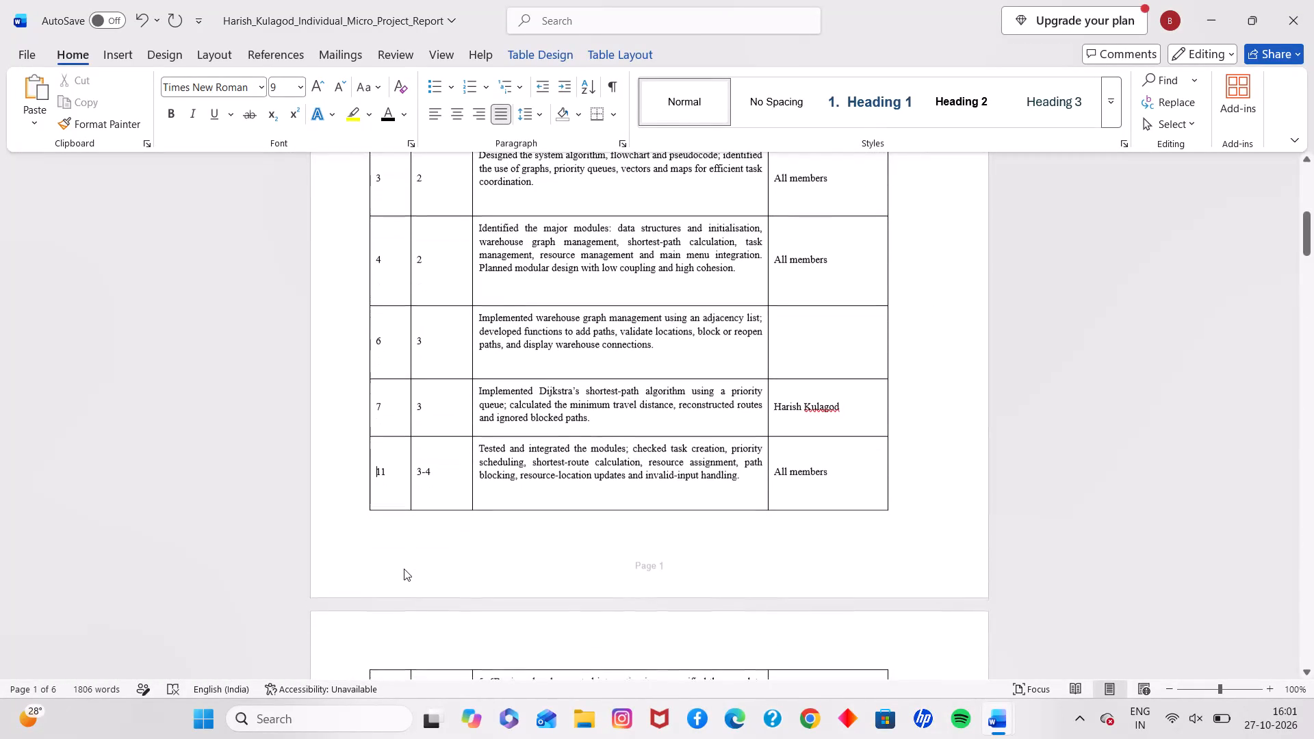
pyautogui.scroll(1, 602, 543)
pyautogui.keyDown('ctrl'); pyautogui.scroll(2, 612, 483); pyautogui.keyUp('ctrl')
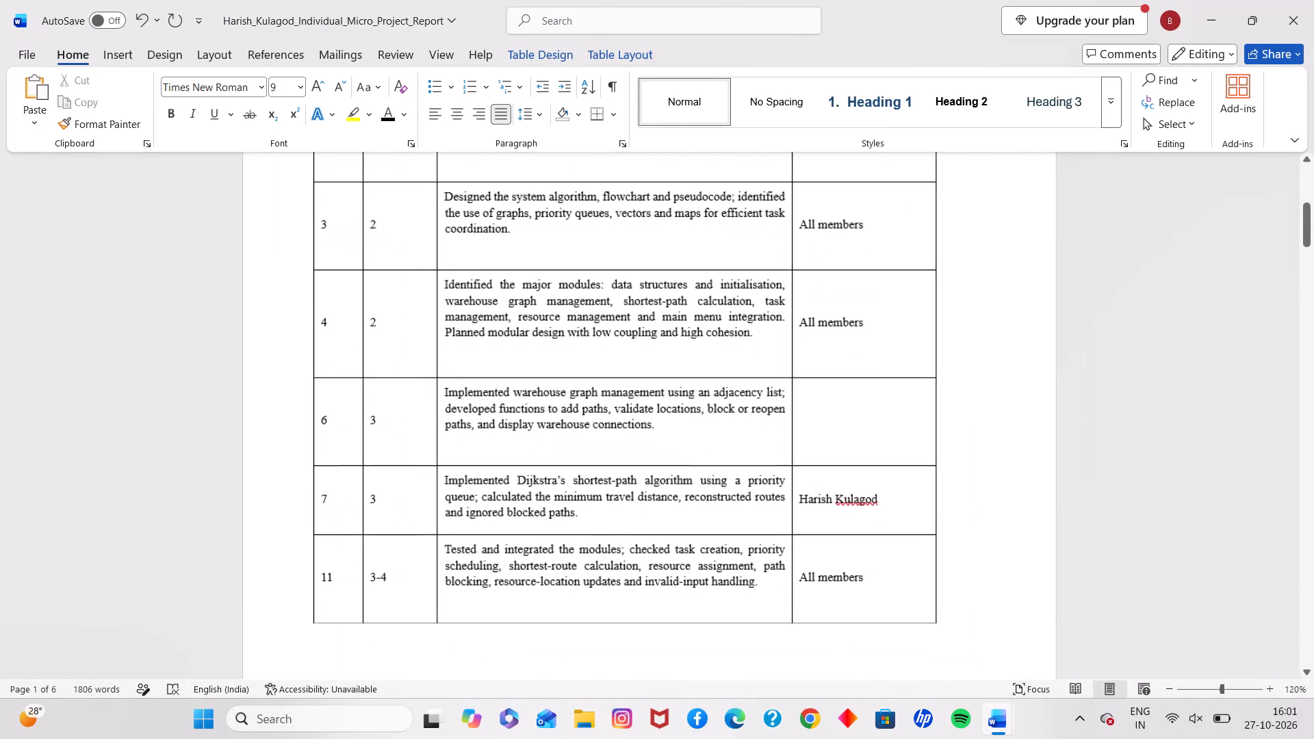
pyautogui.click(838, 417)
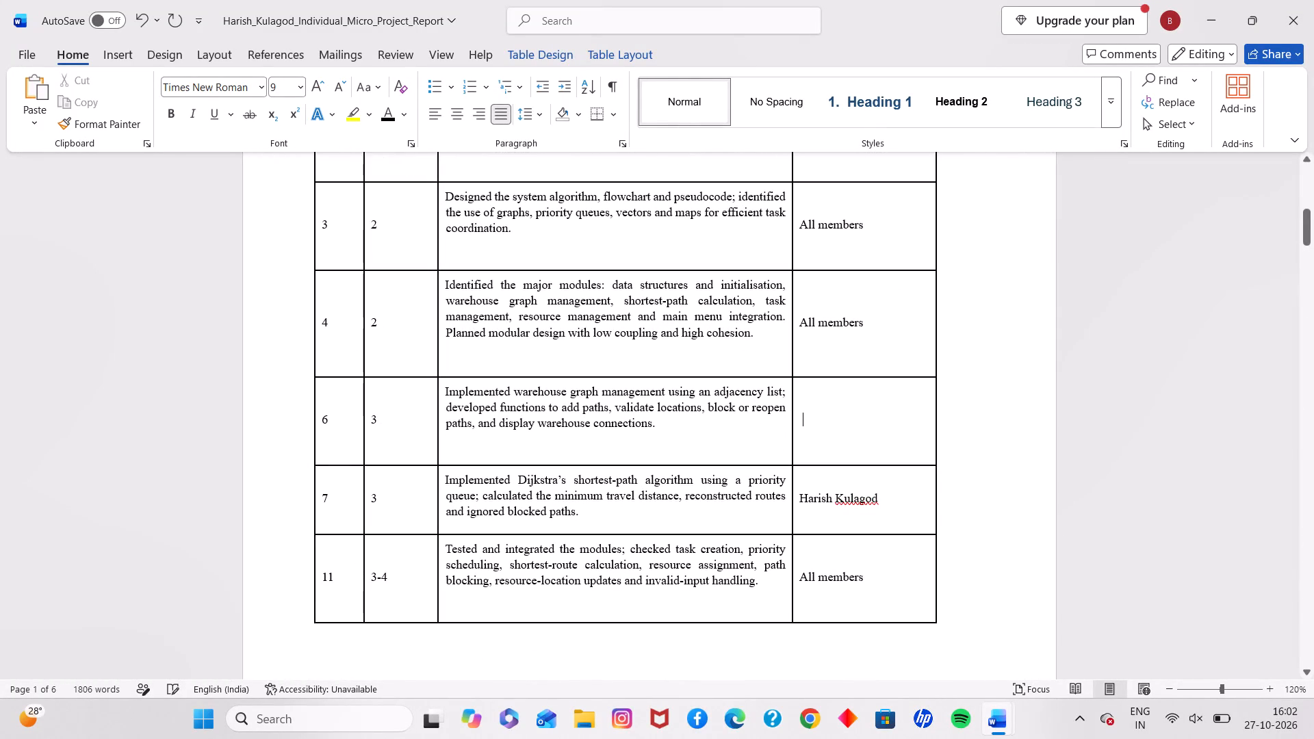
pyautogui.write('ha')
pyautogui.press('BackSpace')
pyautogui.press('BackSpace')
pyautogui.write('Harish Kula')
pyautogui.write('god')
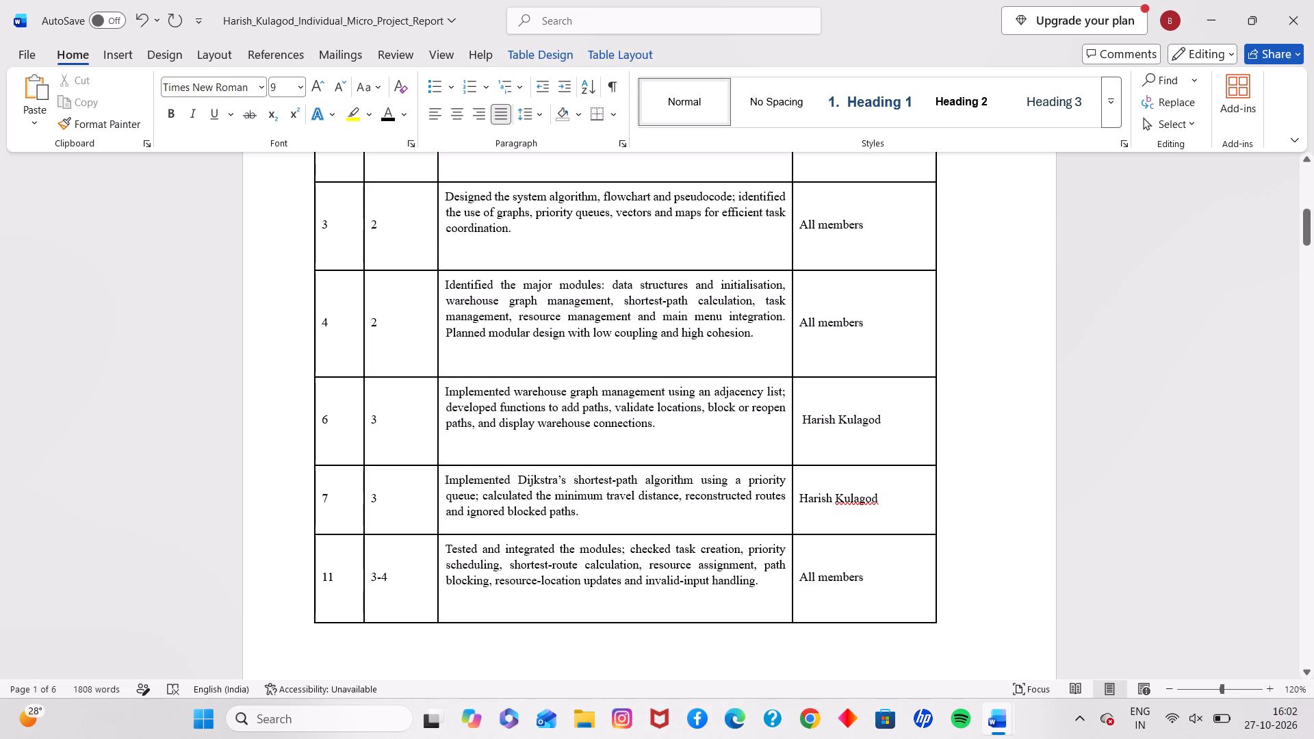
# Move the step 7 activity text from "calculated the minimum travel distance" onward into a new row directly below, numbered step 8, week 4.
pyautogui.moveTo(482, 493); pyautogui.dragTo(575, 513)
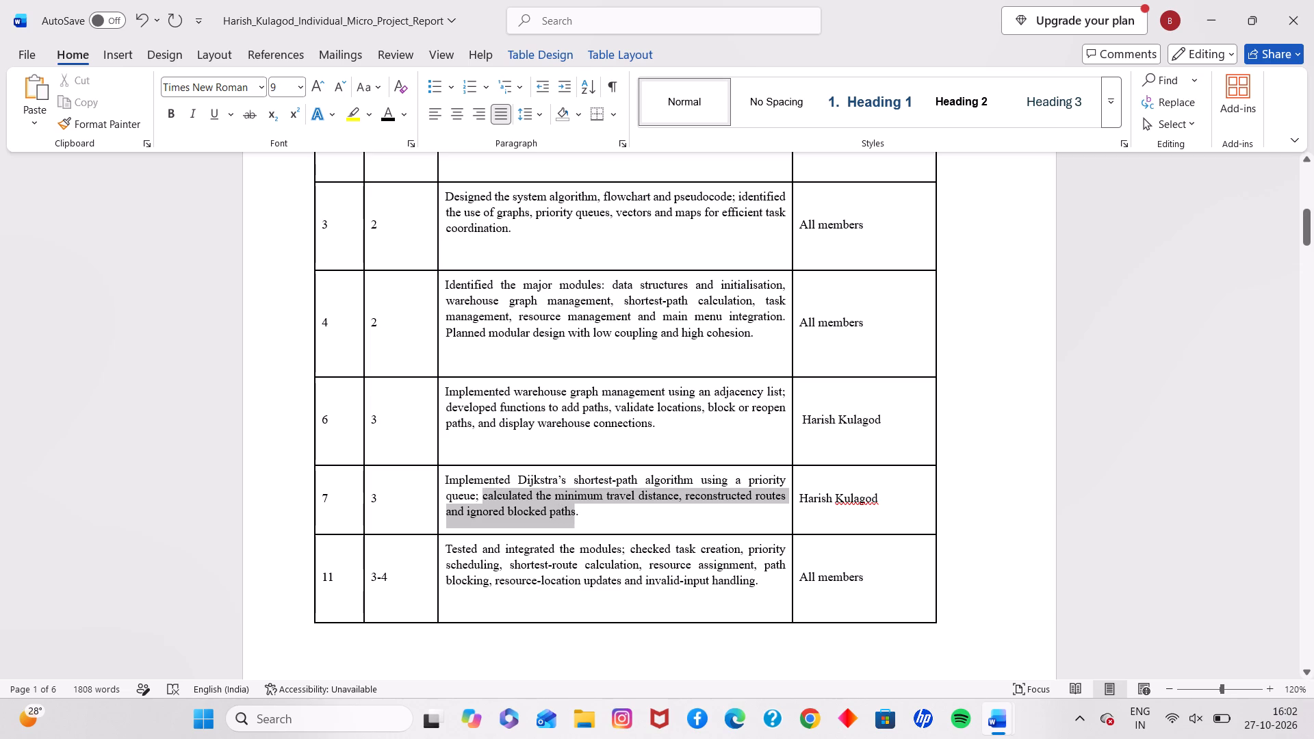
pyautogui.moveTo(575, 513); pyautogui.dragTo(580, 513)
pyautogui.hotkey('ctrl', 'x')
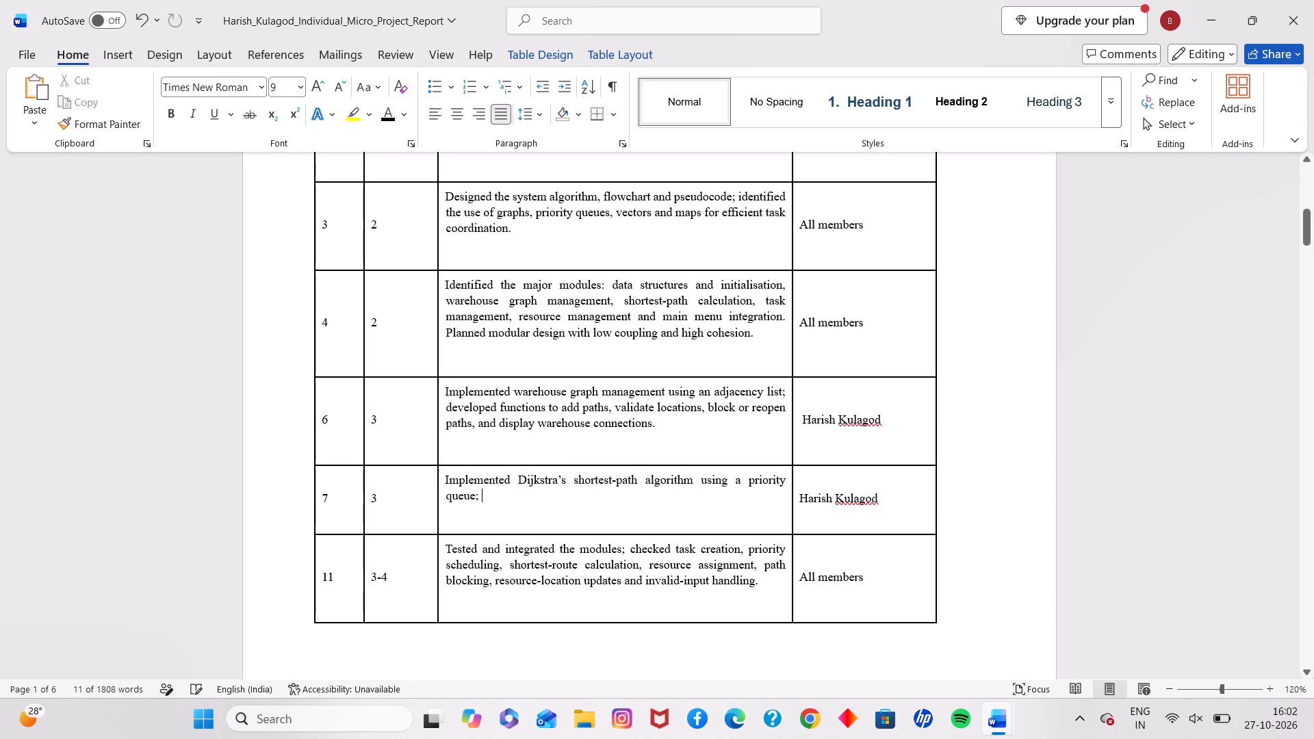
pyautogui.click(308, 534)
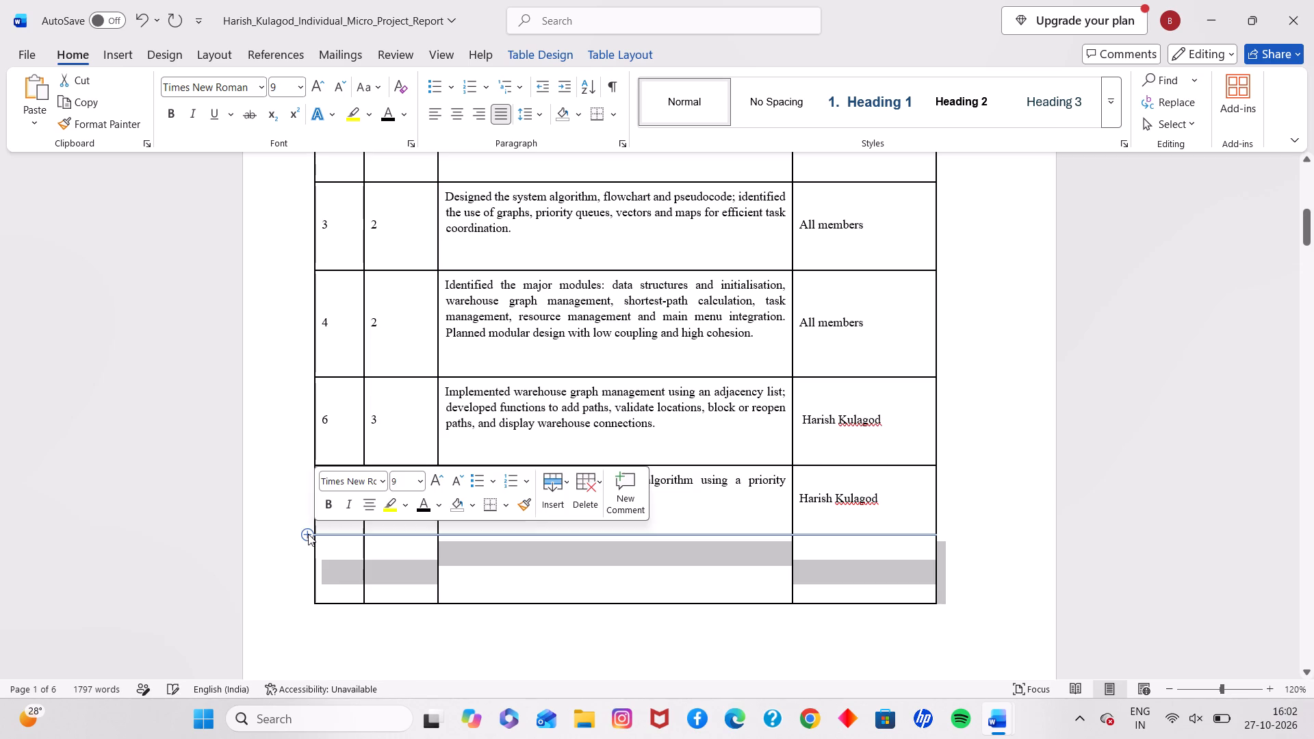
pyautogui.click(328, 571)
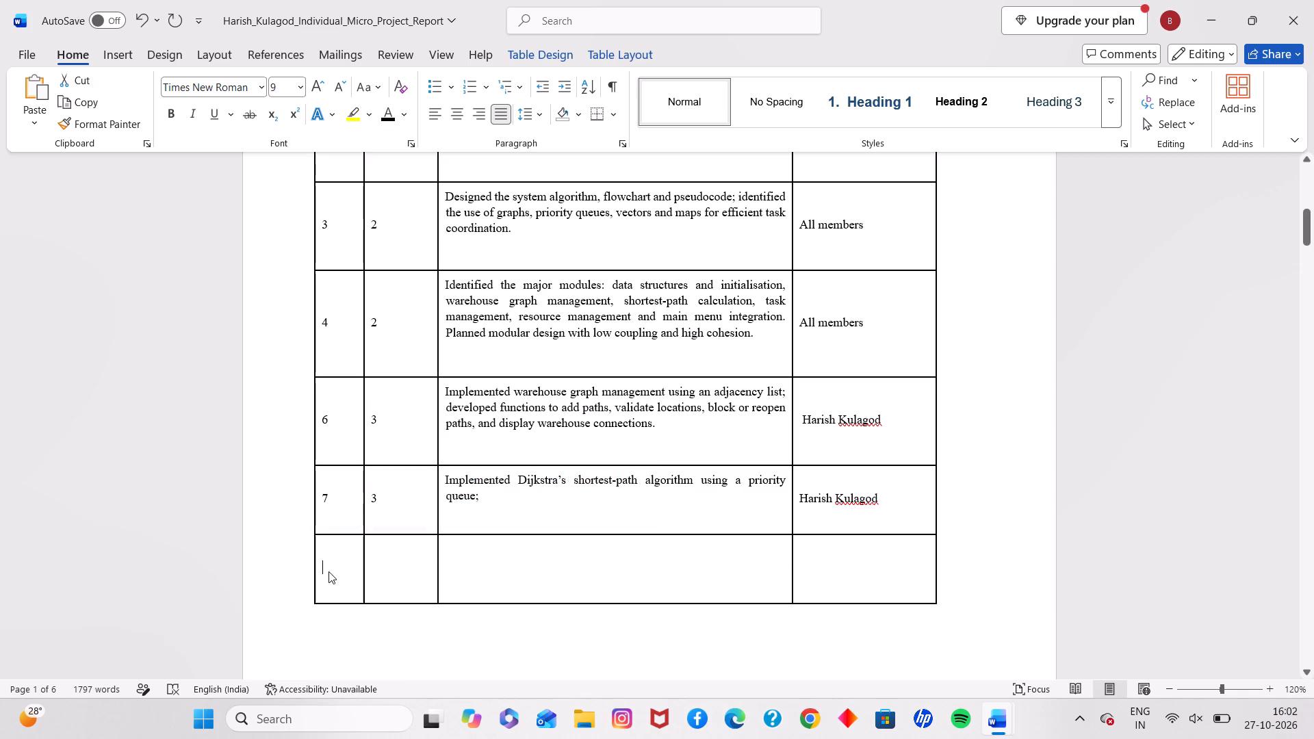
pyautogui.press('8')
pyautogui.press('space')
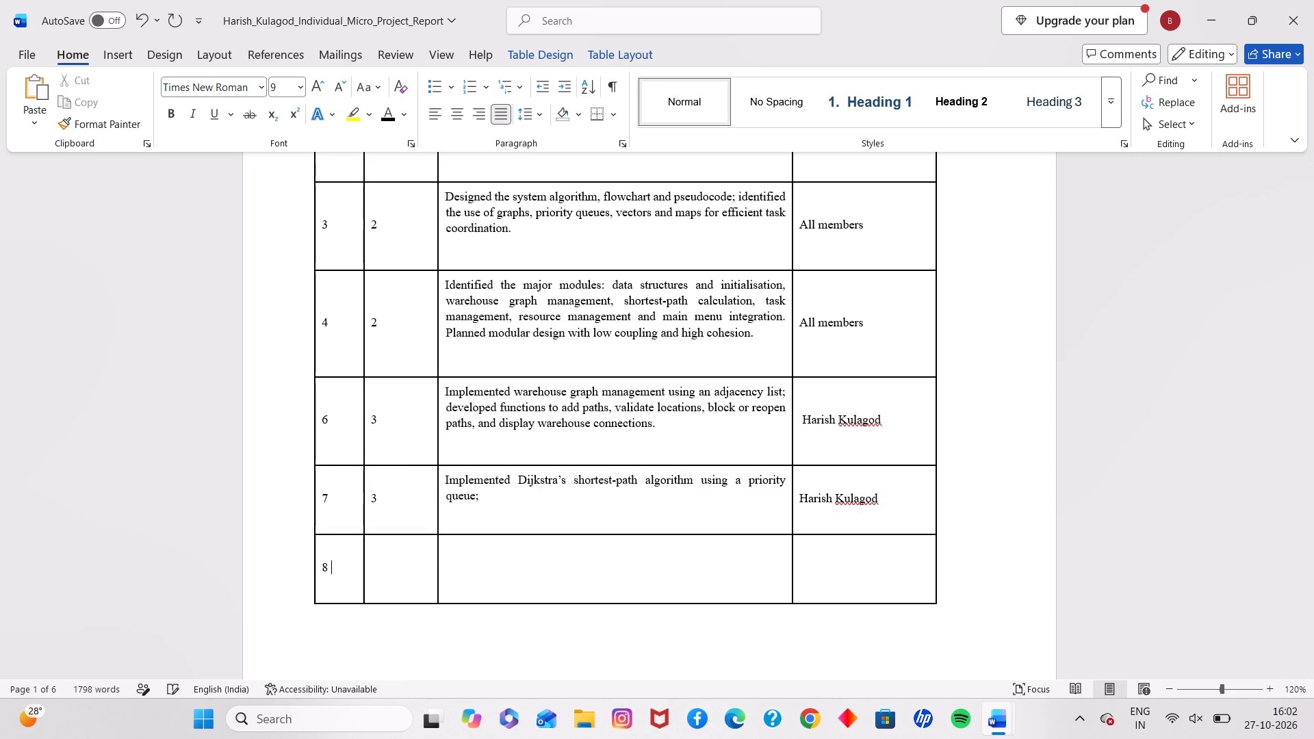
pyautogui.press('space')
pyautogui.press('space')
pyautogui.press('space')
pyautogui.press('space')
pyautogui.press('space')
pyautogui.click(396, 567)
pyautogui.scroll(1, 396, 567)
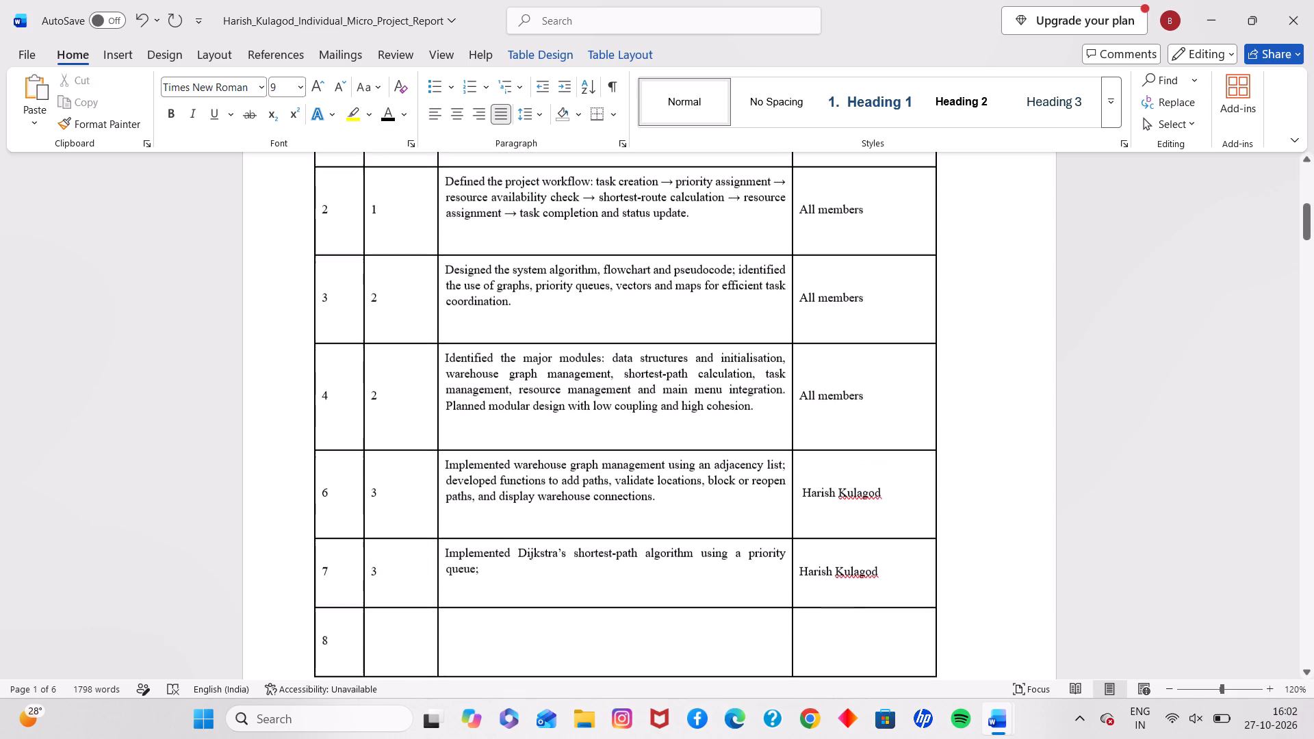
pyautogui.scroll(1, 396, 567)
pyautogui.press('4')
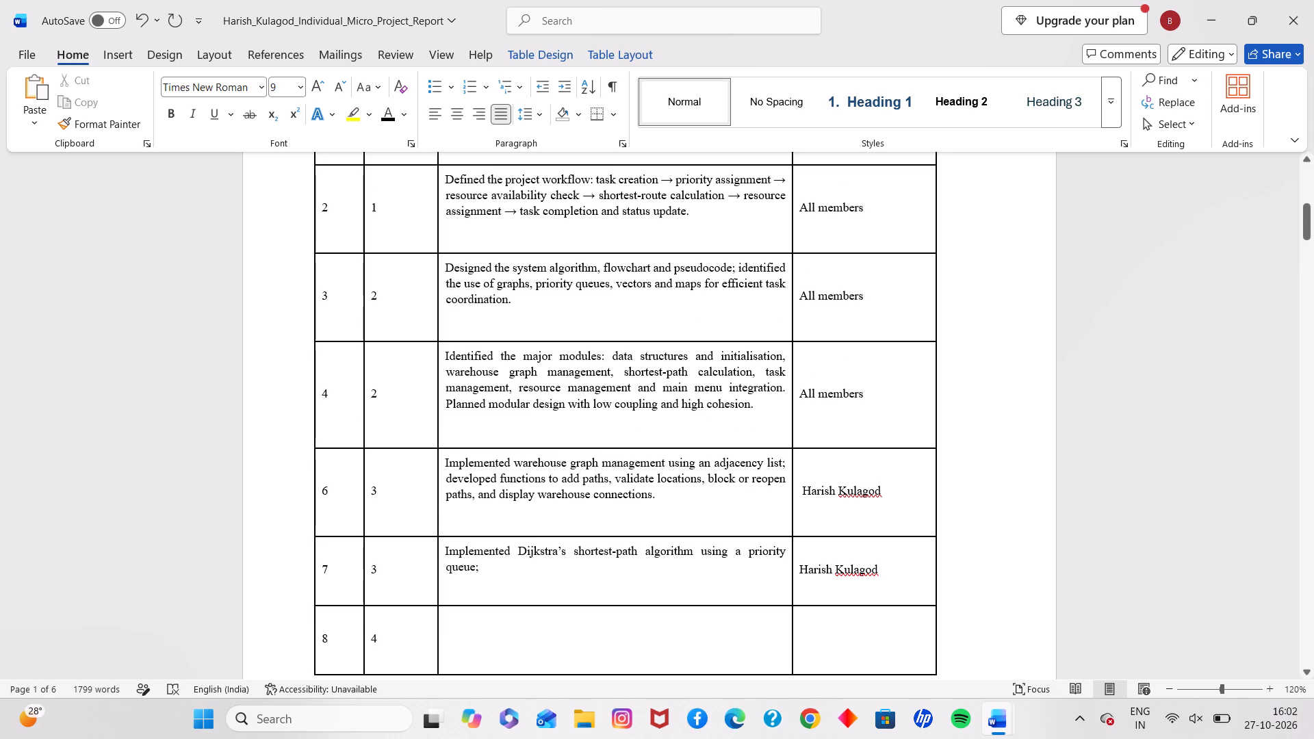
pyautogui.click(491, 633)
pyautogui.hotkey('ctrl', 'v')
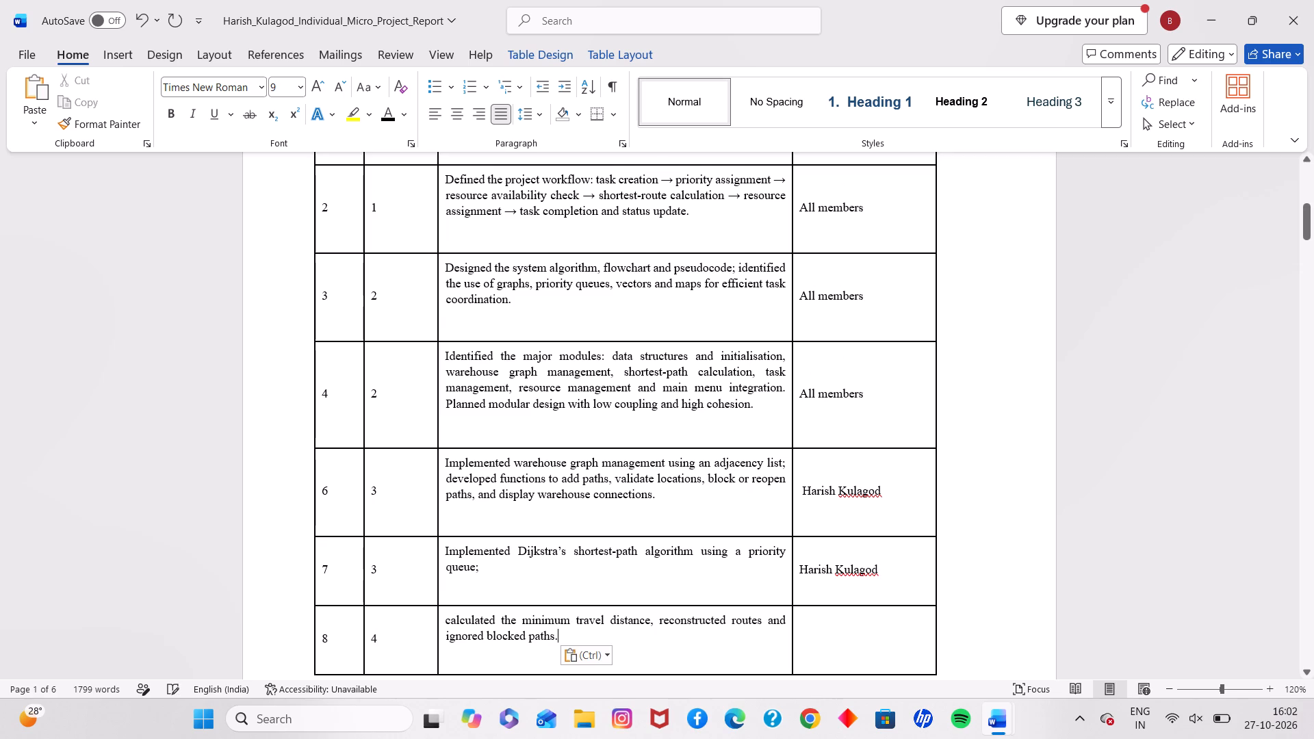
# Move the step 6 activity text from "developed functions to add paths" onward into a new row directly below, numbered step 7, week 3.
pyautogui.scroll(-1, 491, 633)
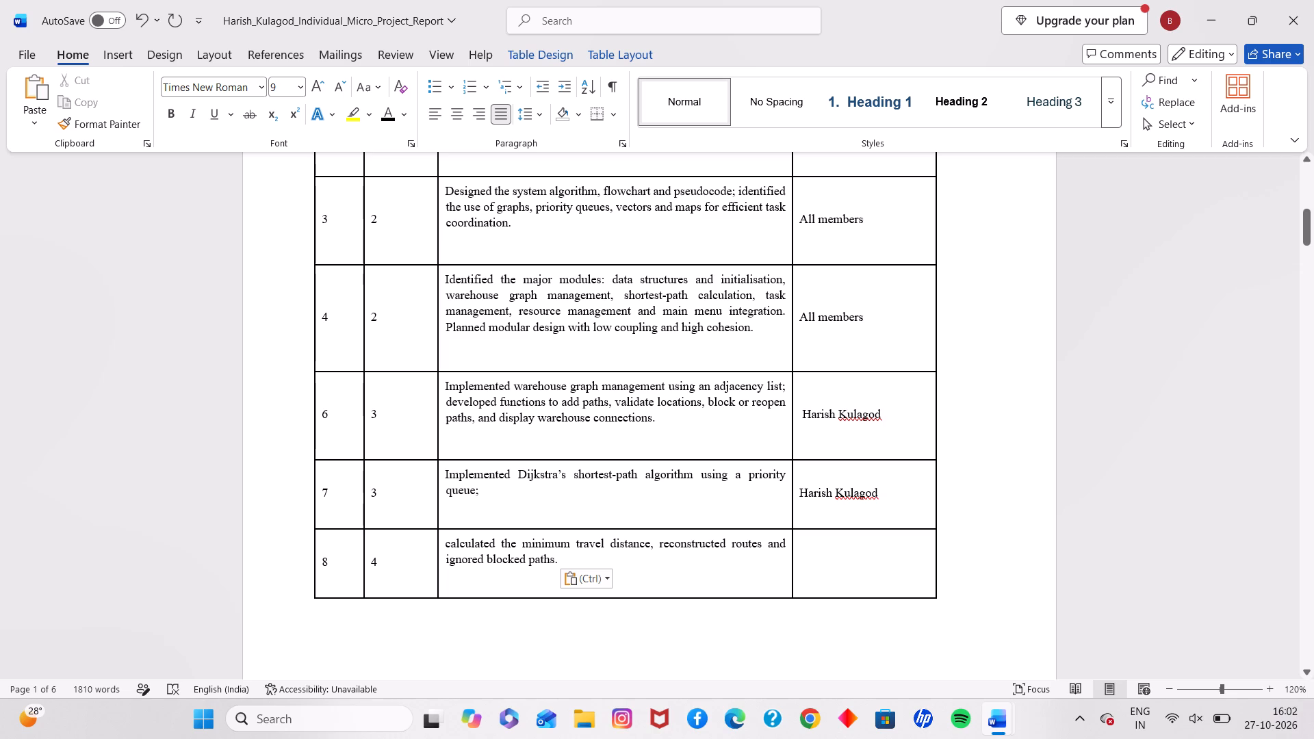
pyautogui.moveTo(445, 400); pyautogui.dragTo(658, 426)
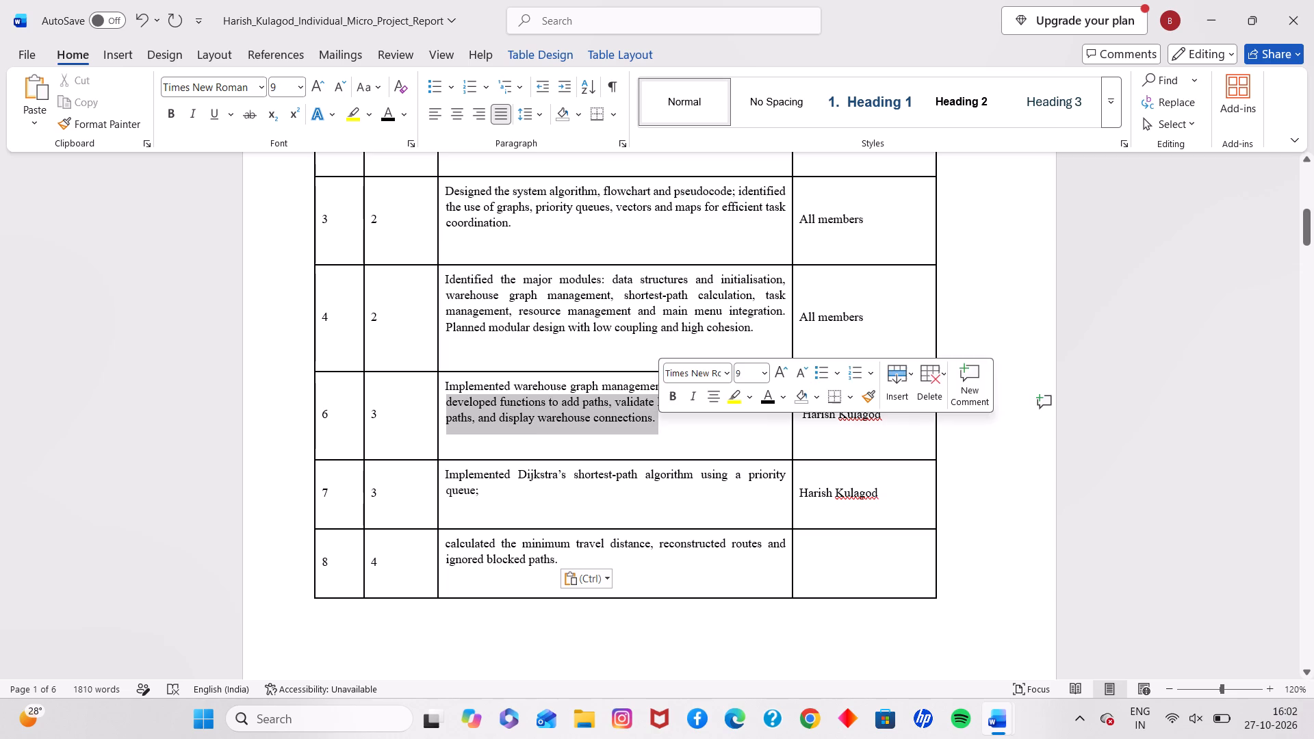
pyautogui.hotkey('ctrl', 'x')
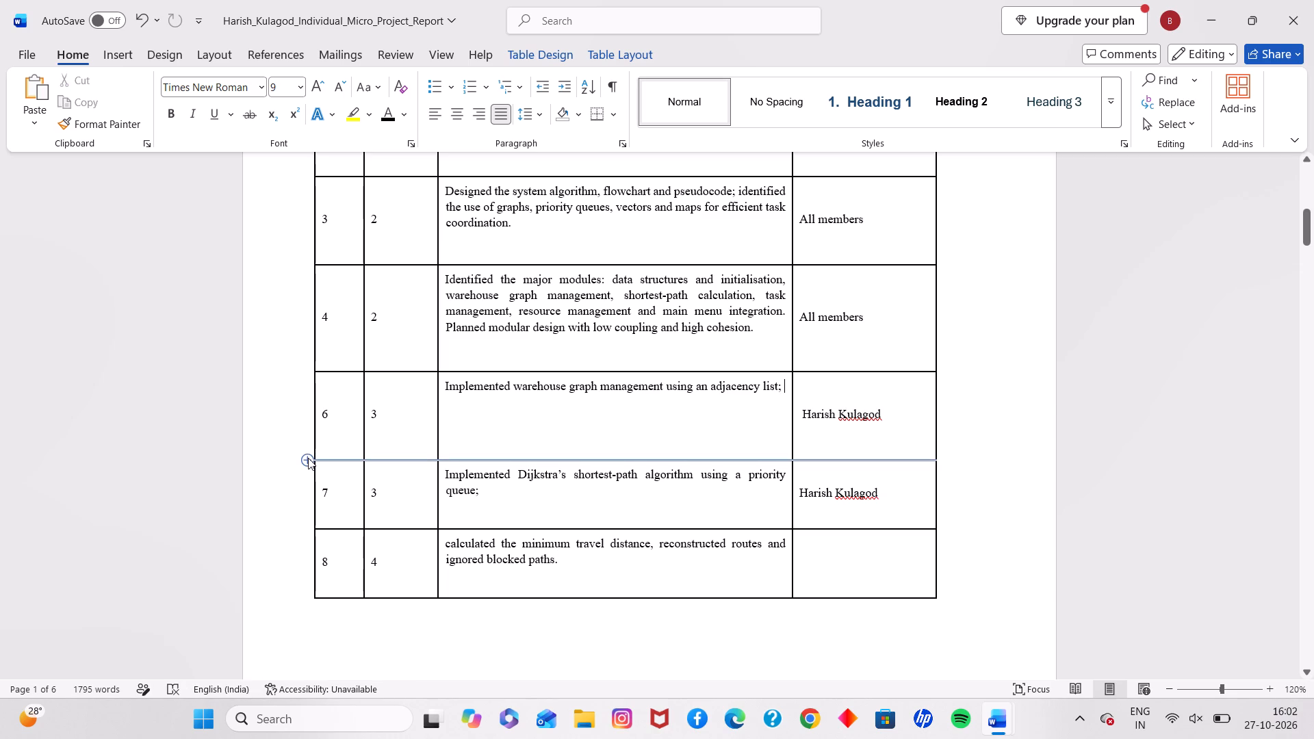
pyautogui.click(308, 458)
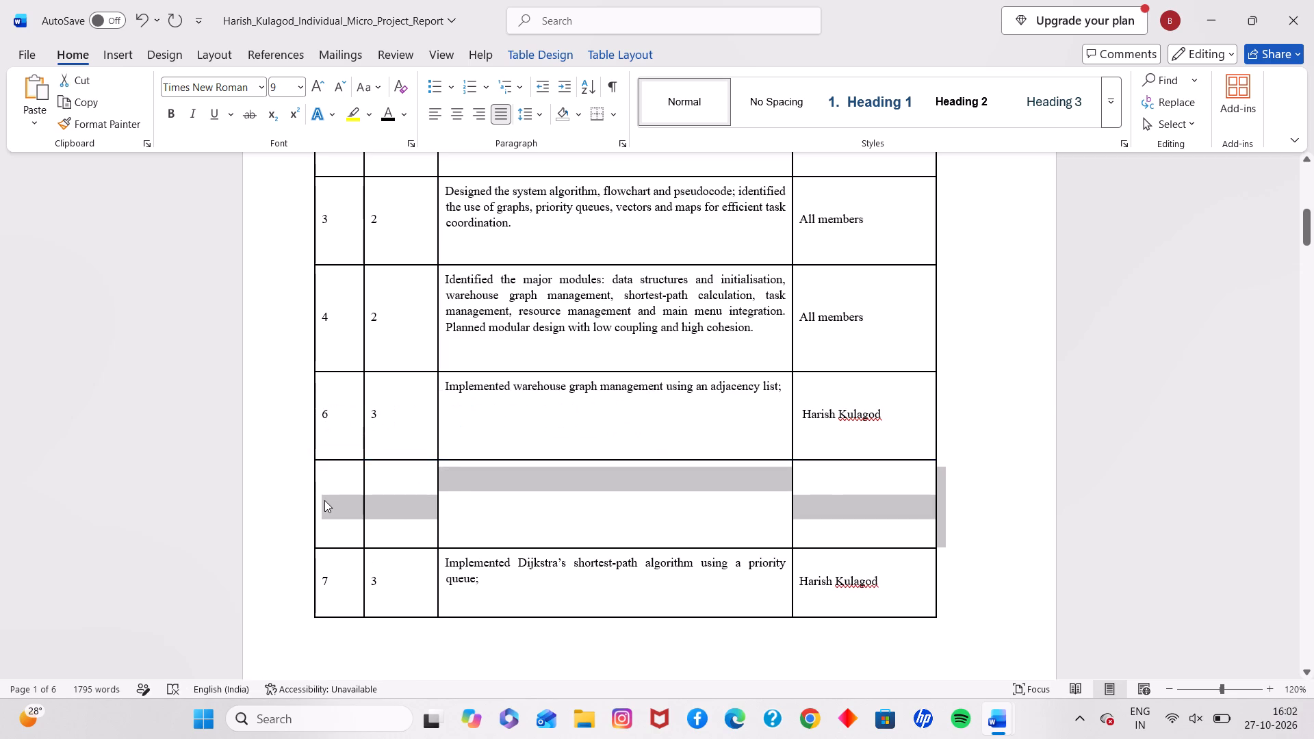
pyautogui.click(322, 500)
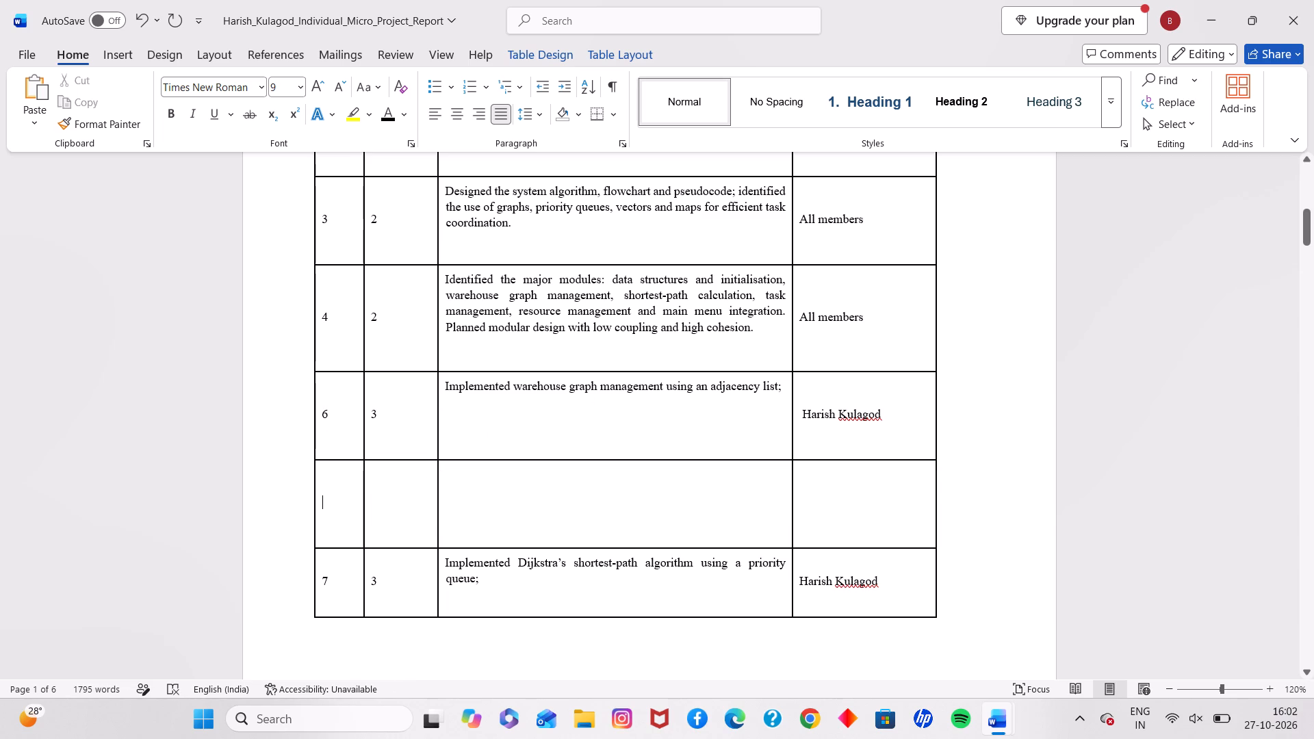
pyautogui.press('7')
pyautogui.click(382, 505)
pyautogui.press('3')
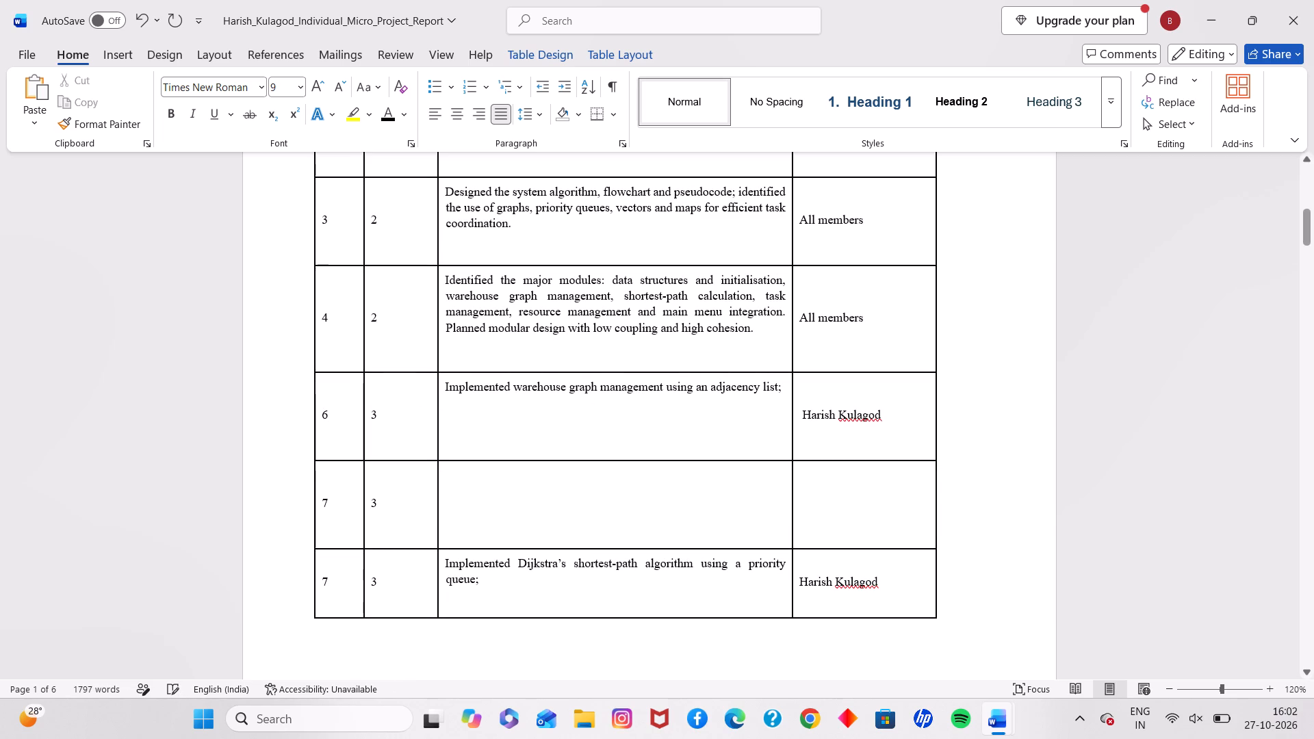
pyautogui.click(517, 487)
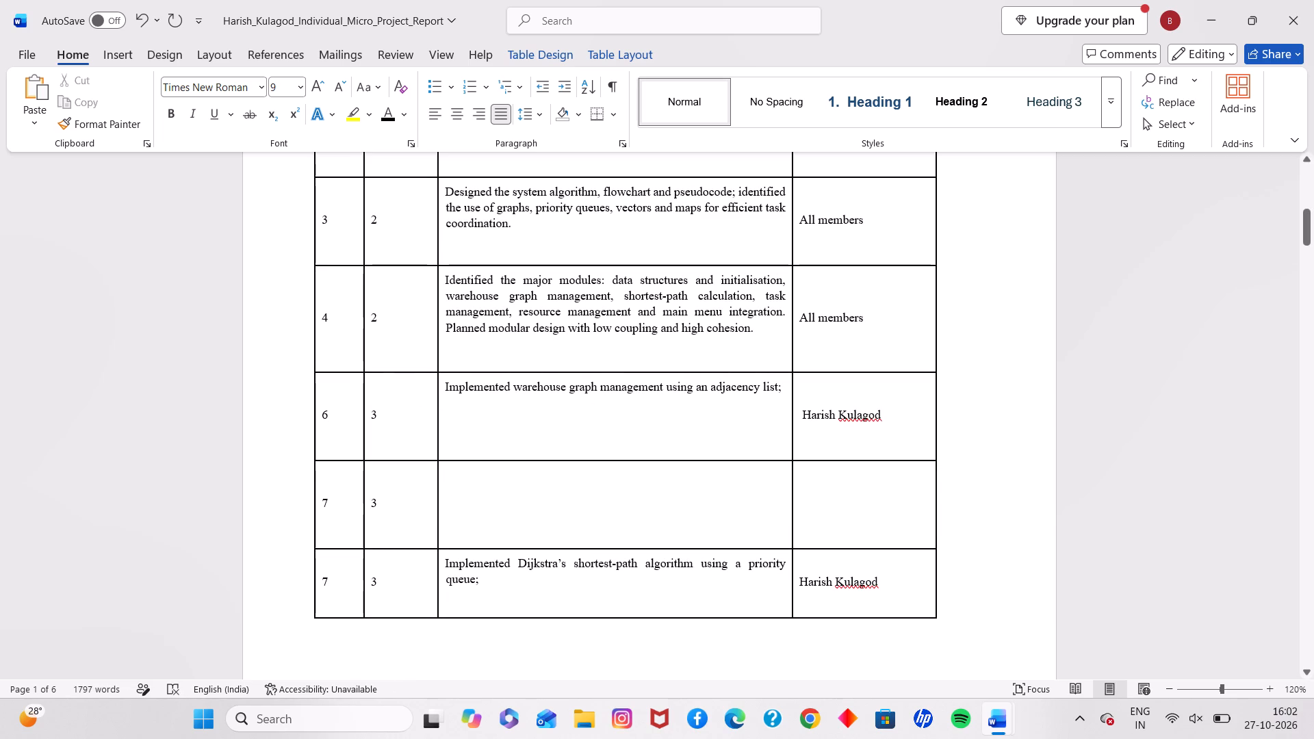
pyautogui.hotkey('ctrl', 'v')
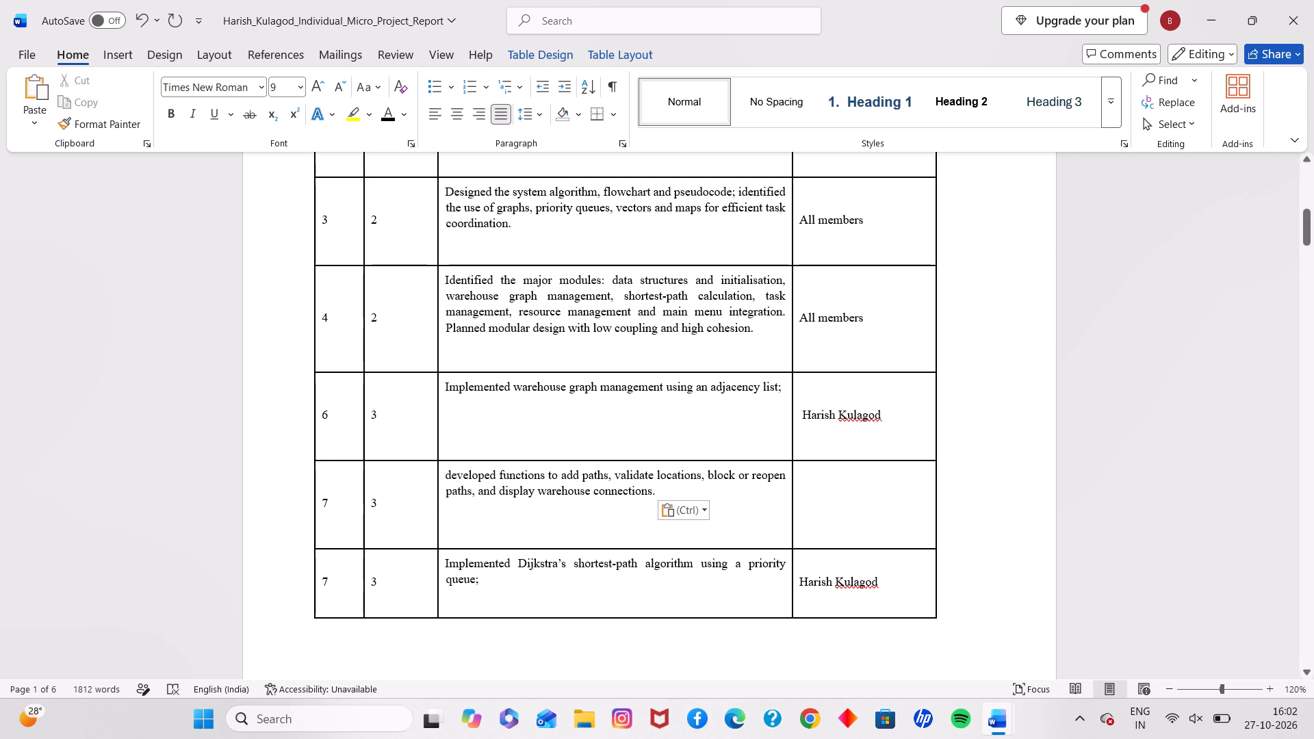
# Enter the report author's name in the empty Done by cell of the "developed functions to add paths" row.
pyautogui.click(828, 496)
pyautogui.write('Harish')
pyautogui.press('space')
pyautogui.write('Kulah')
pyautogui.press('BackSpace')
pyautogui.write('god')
# Enter the report author's name in the empty Done by cell of the step 8 row.
pyautogui.scroll(1, 744, 465)
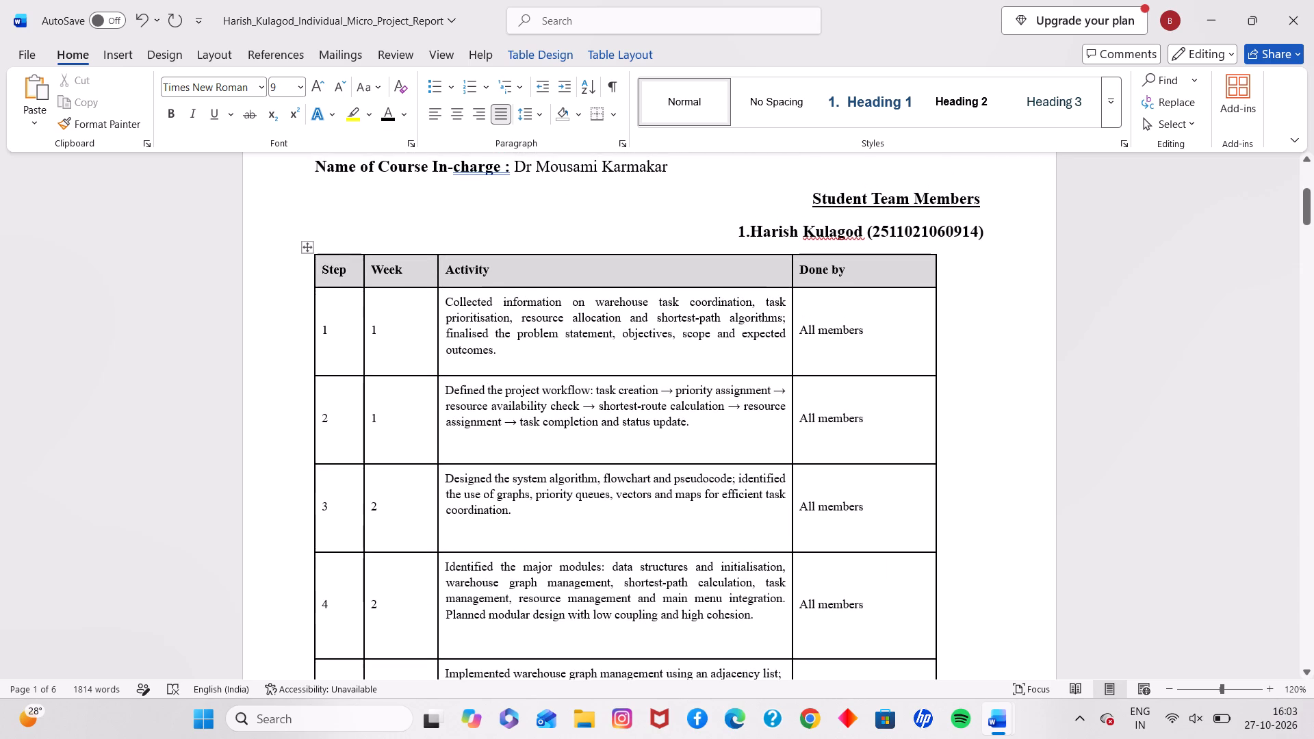
pyautogui.scroll(-2, 730, 453)
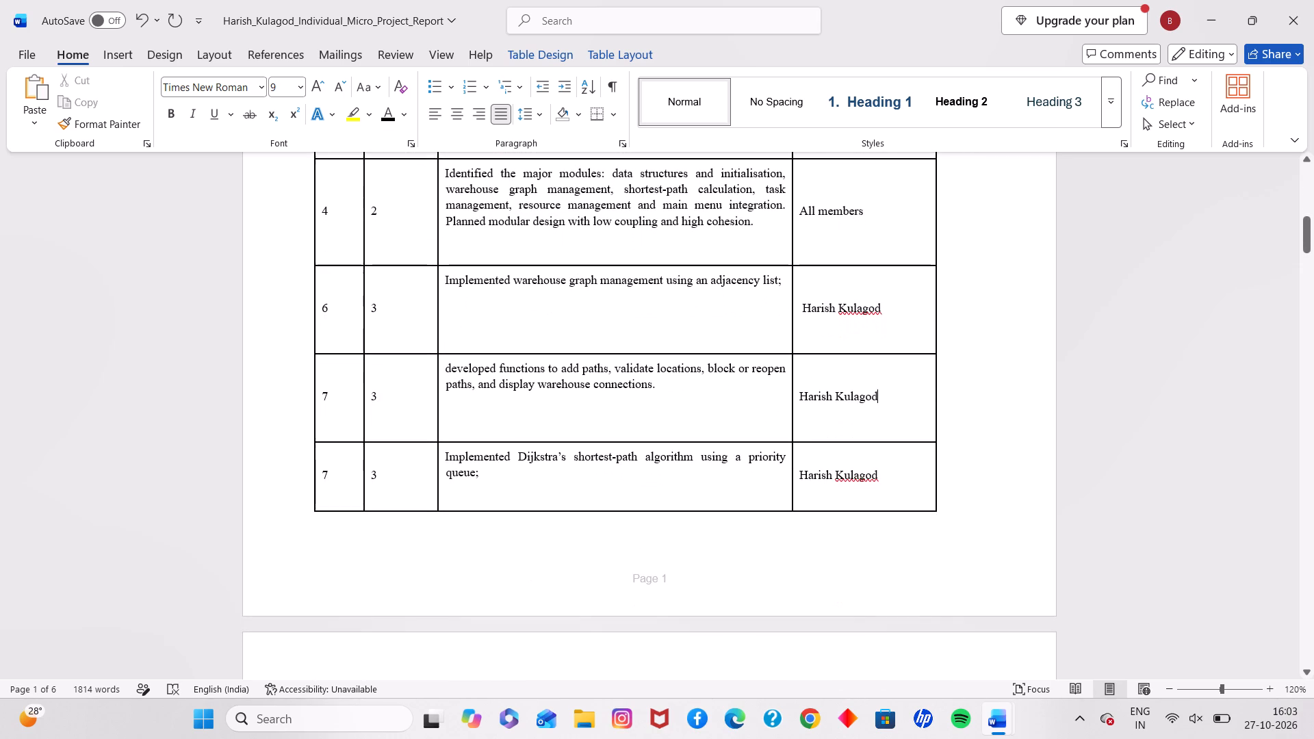
pyautogui.keyDown('ctrl'); pyautogui.scroll(-3, 730, 453); pyautogui.keyUp('ctrl')
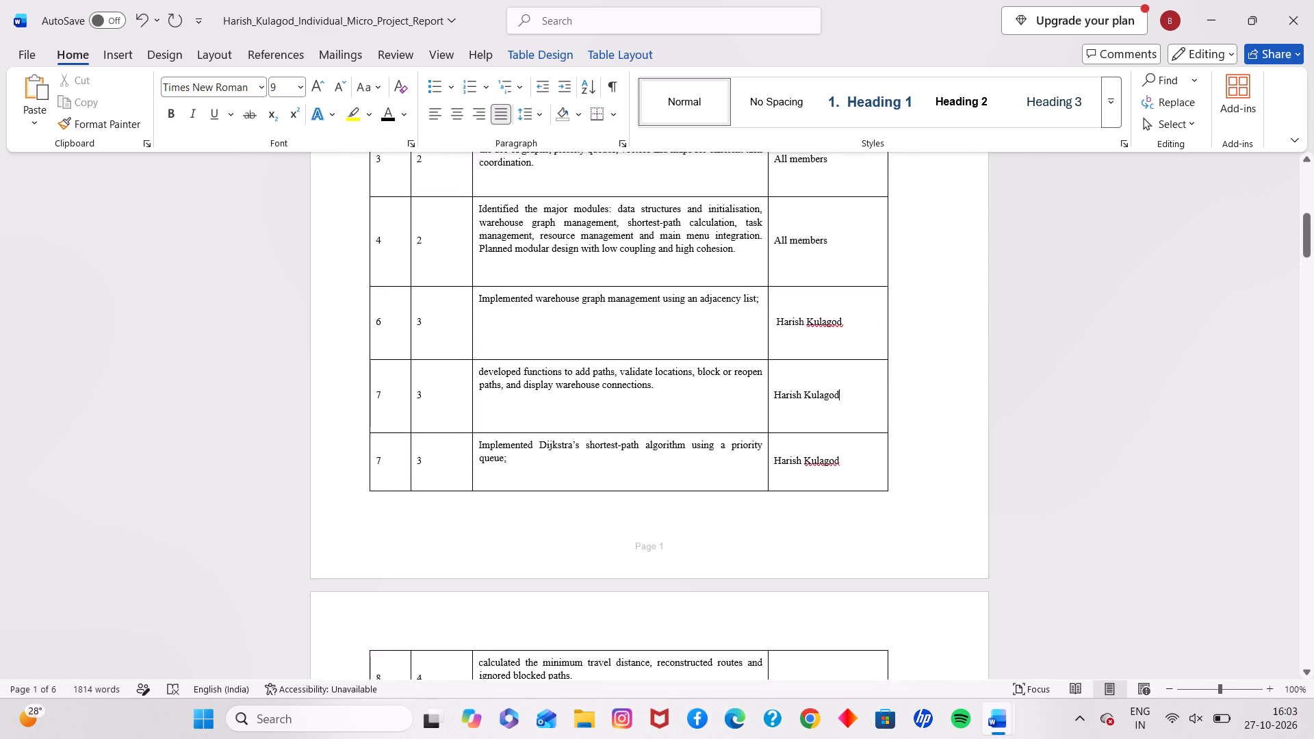
pyautogui.scroll(-1, 730, 453)
pyautogui.scroll(1, 730, 453)
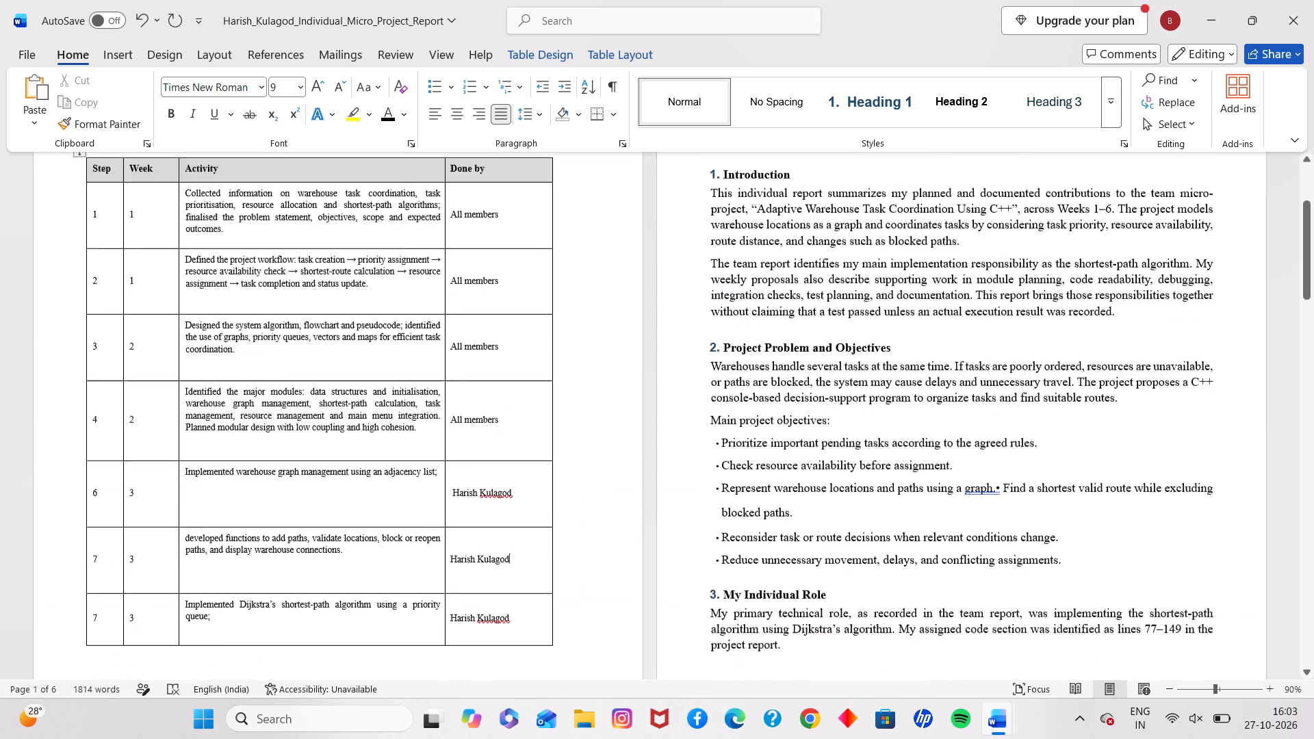
pyautogui.scroll(2, 730, 453)
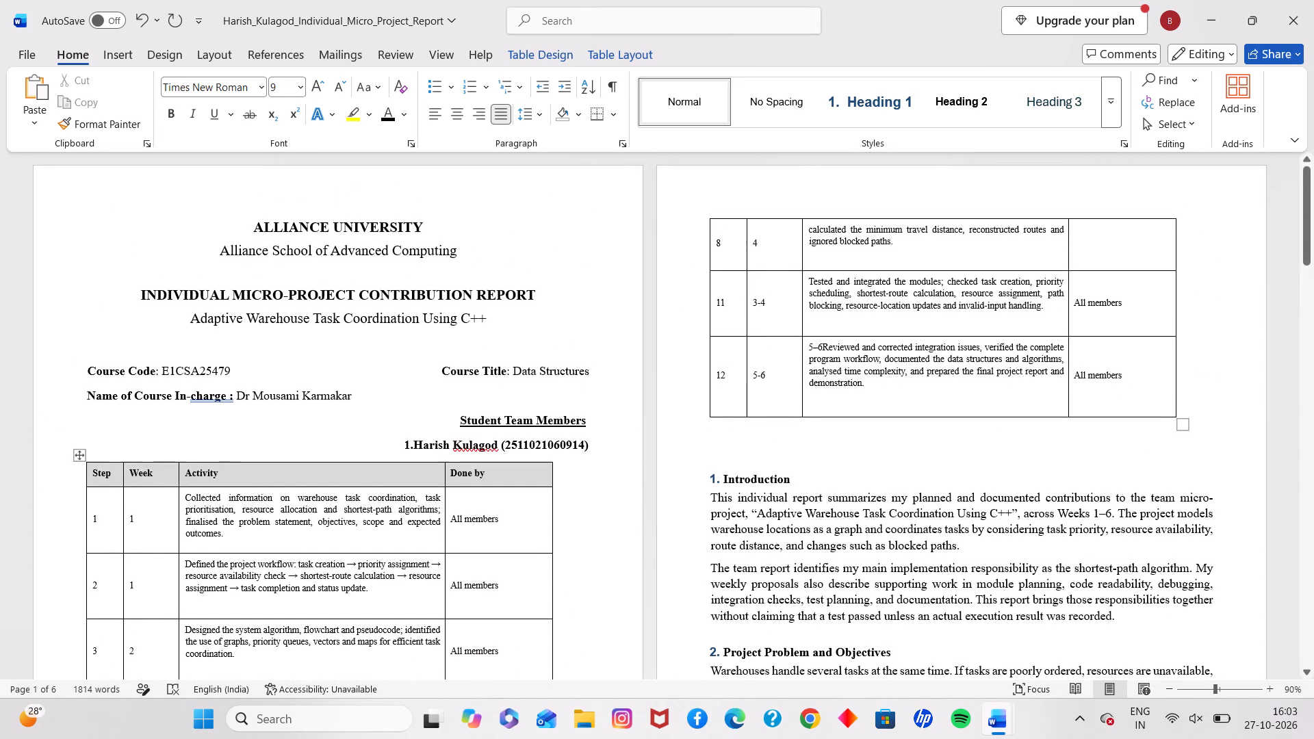
pyautogui.click(1097, 246)
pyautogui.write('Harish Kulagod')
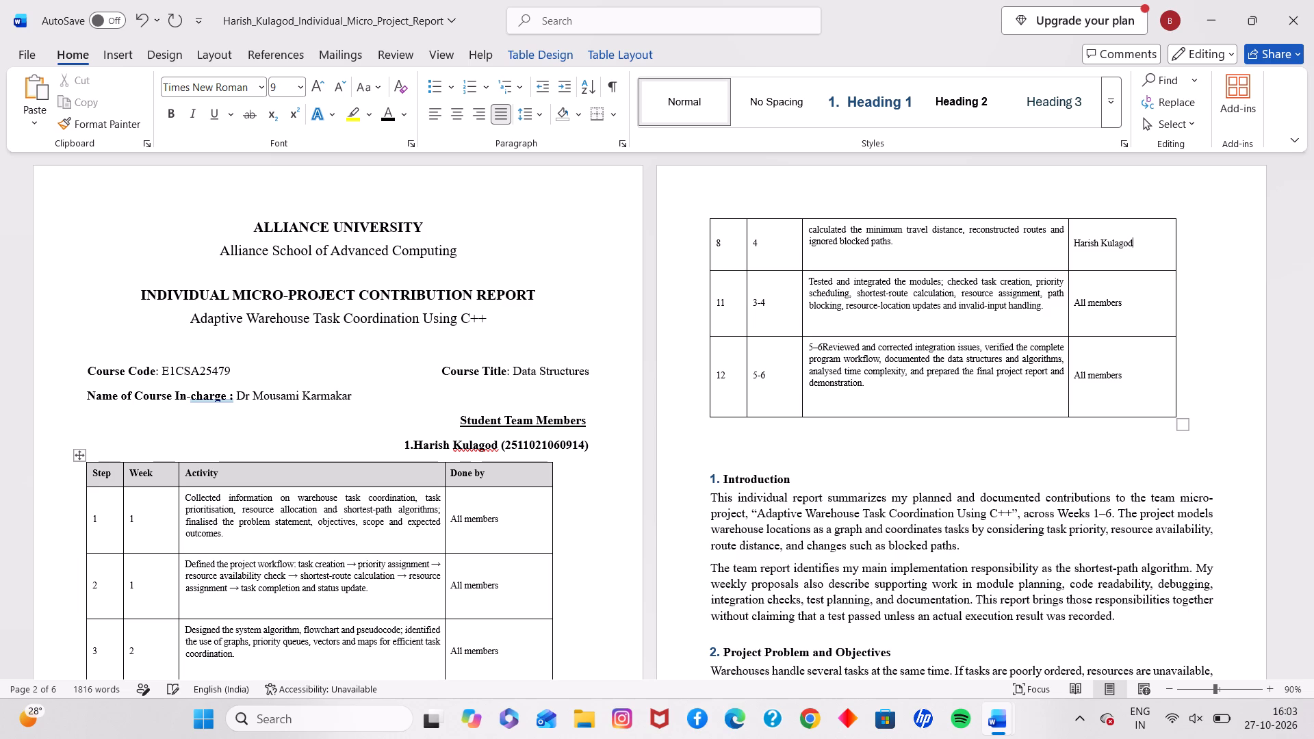
# Review the whole individual report, from the activity table through the numbered sections to the references.
pyautogui.keyDown('ctrl'); pyautogui.scroll(-3, 1113, 304); pyautogui.keyUp('ctrl')
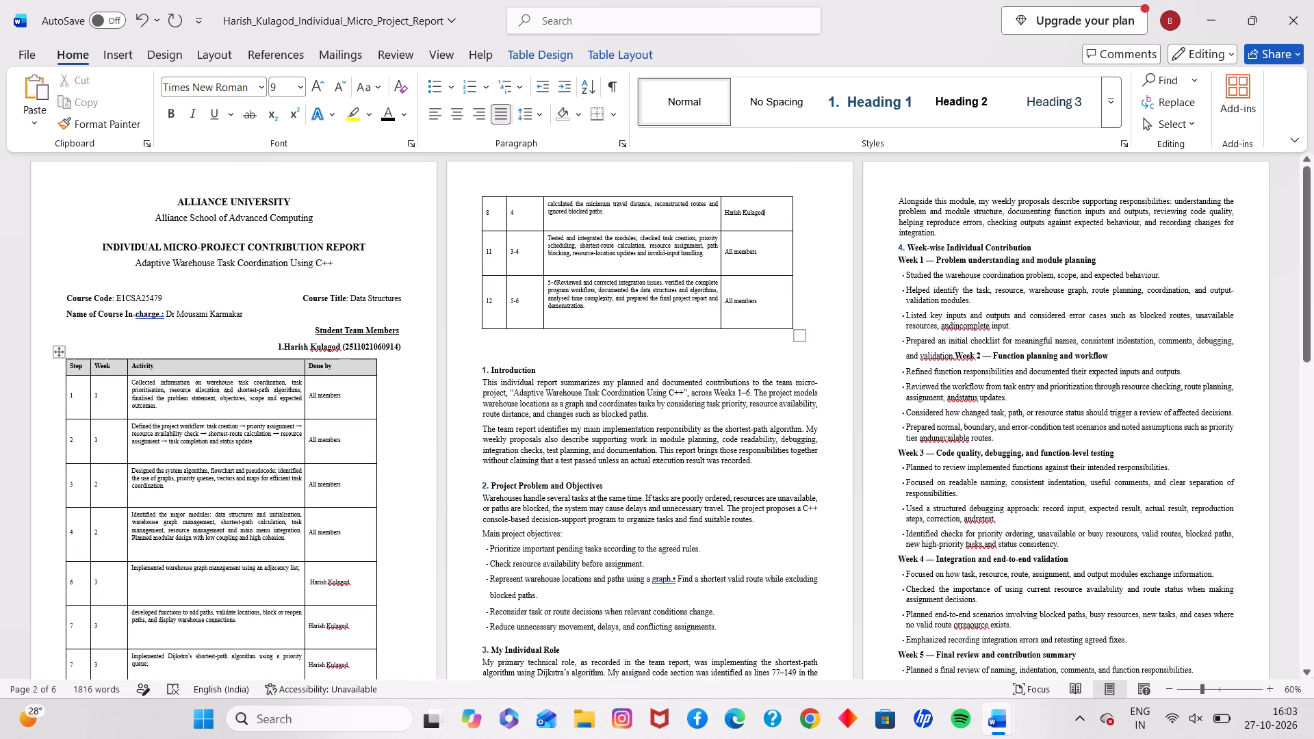
pyautogui.scroll(-1, 1113, 304)
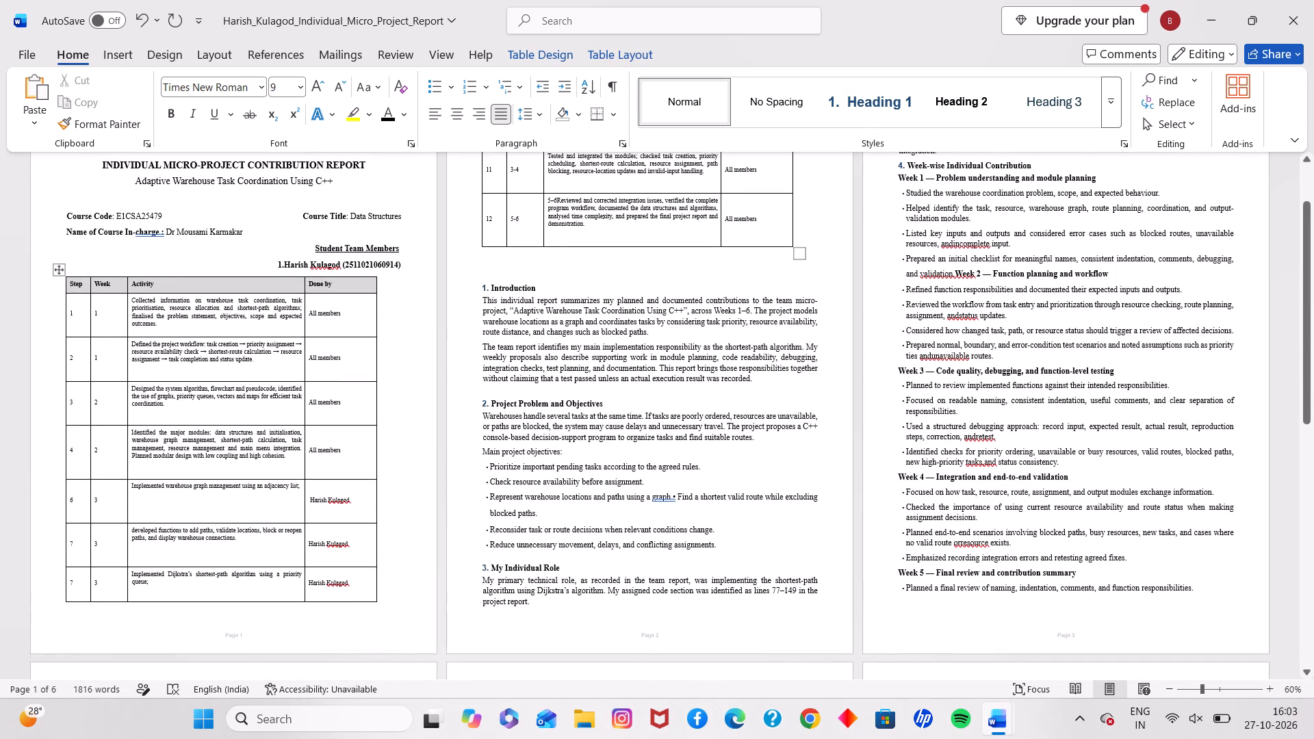
pyautogui.scroll(2, 1118, 323)
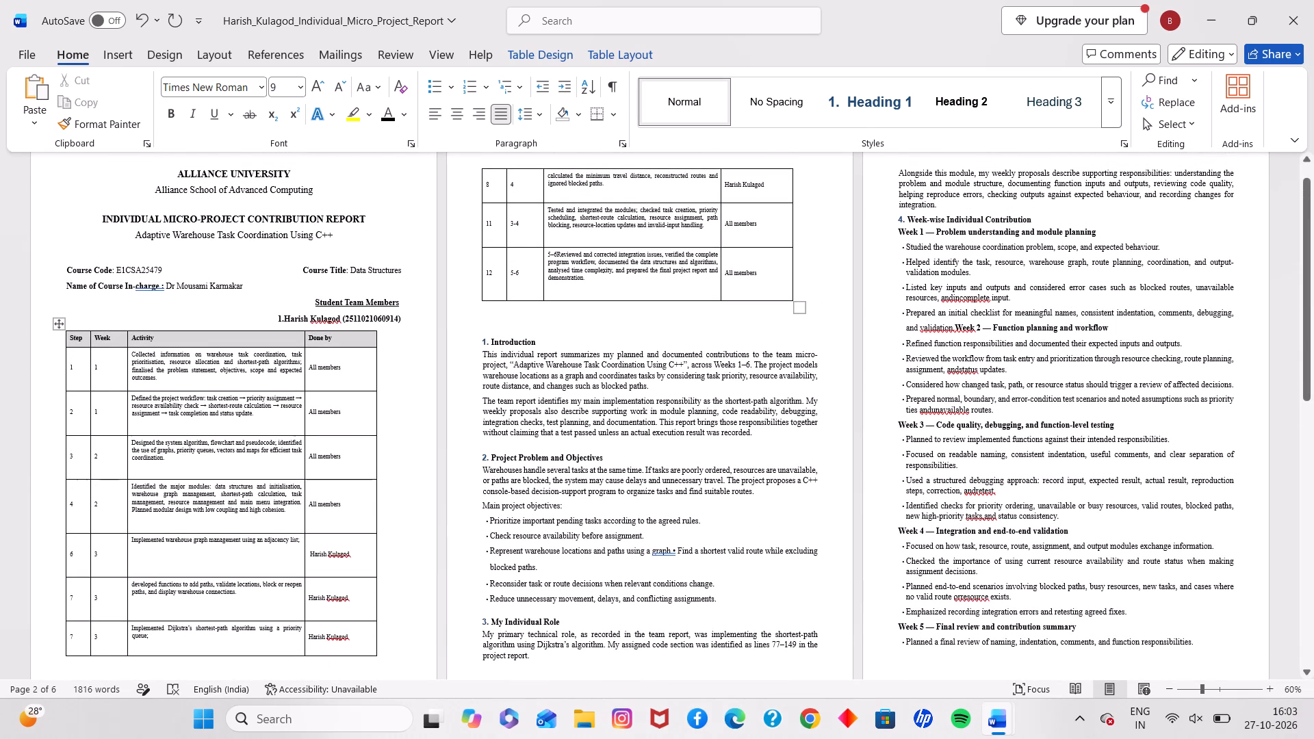
pyautogui.scroll(1, 1118, 323)
pyautogui.scroll(-3, 1118, 323)
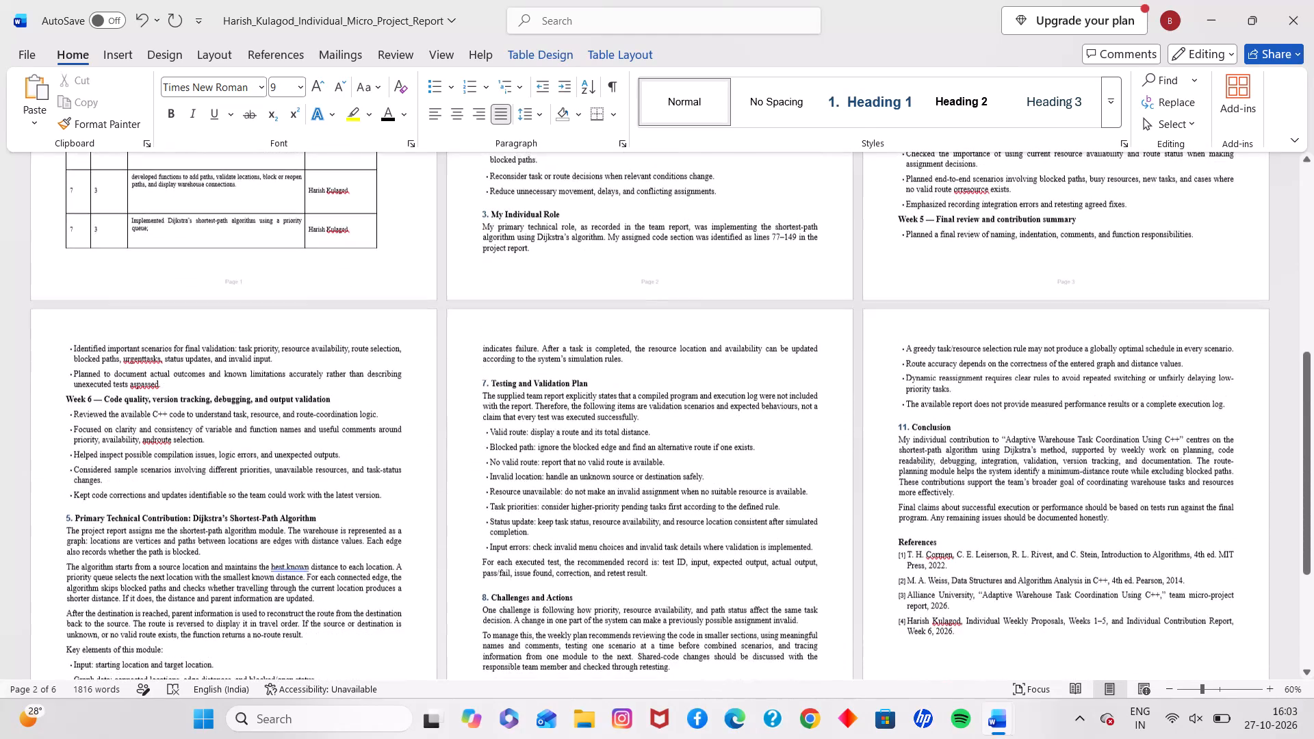
pyautogui.scroll(-1, 1118, 323)
pyautogui.scroll(3, 1118, 323)
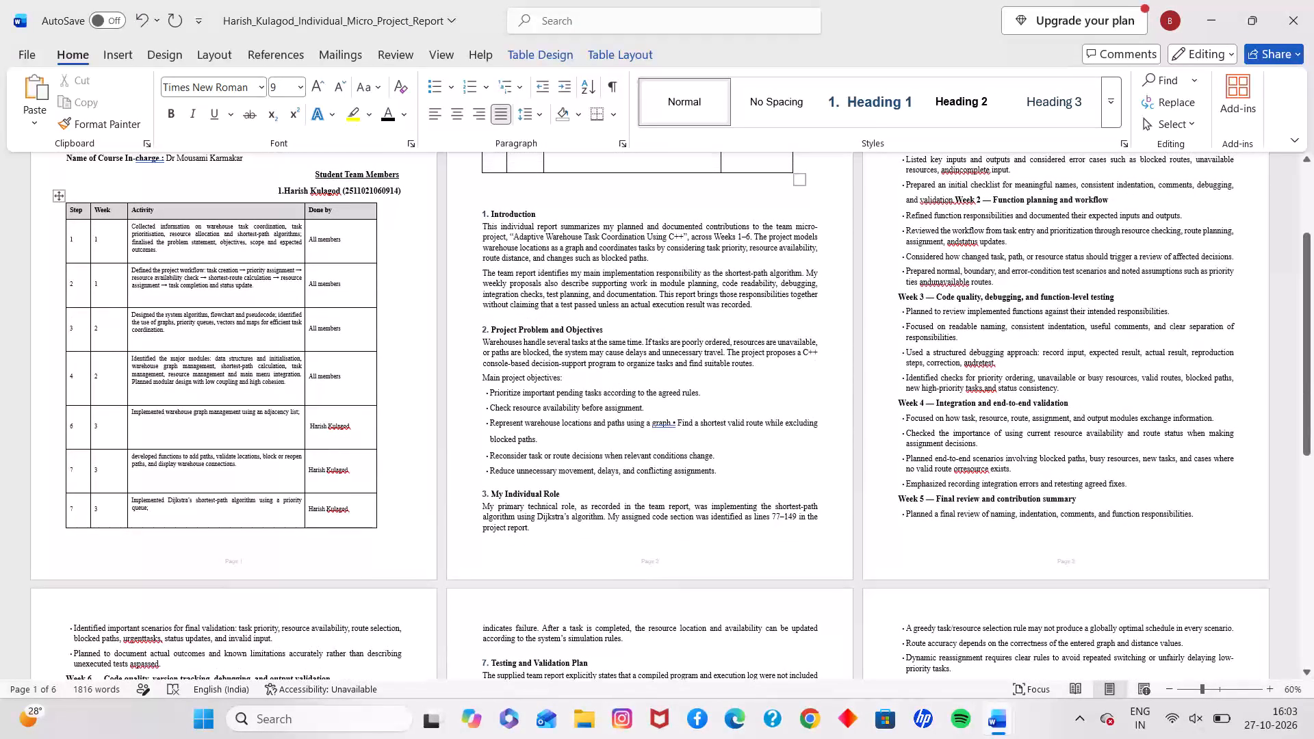
pyautogui.scroll(-8, 437, 519)
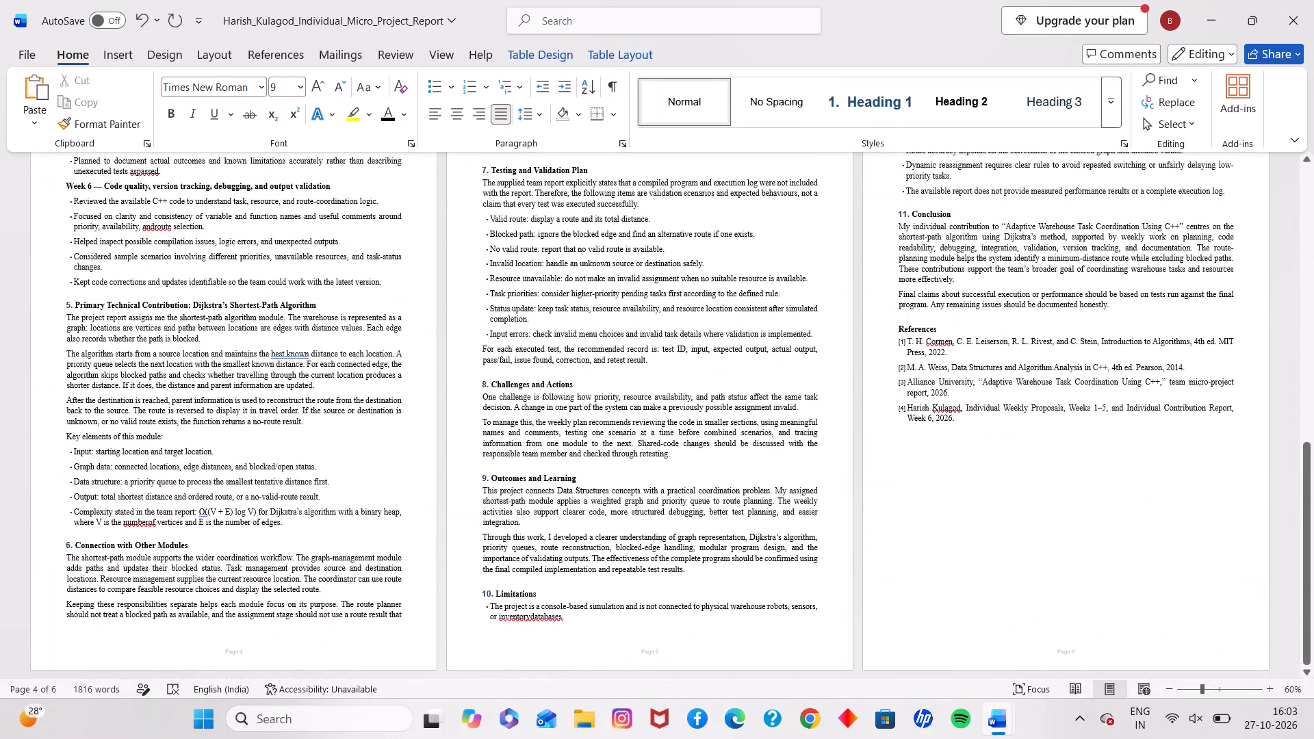
pyautogui.scroll(-2, 398, 619)
pyautogui.scroll(2, 398, 619)
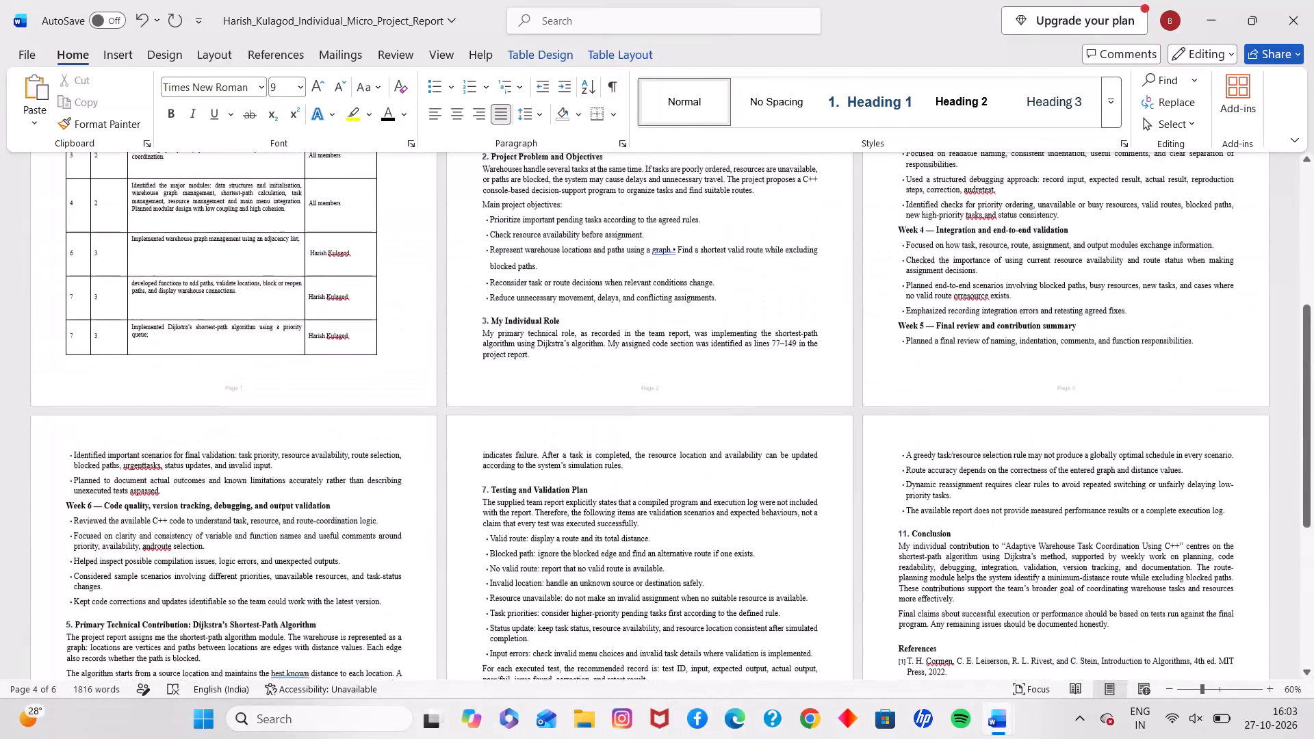
pyautogui.scroll(2, 398, 619)
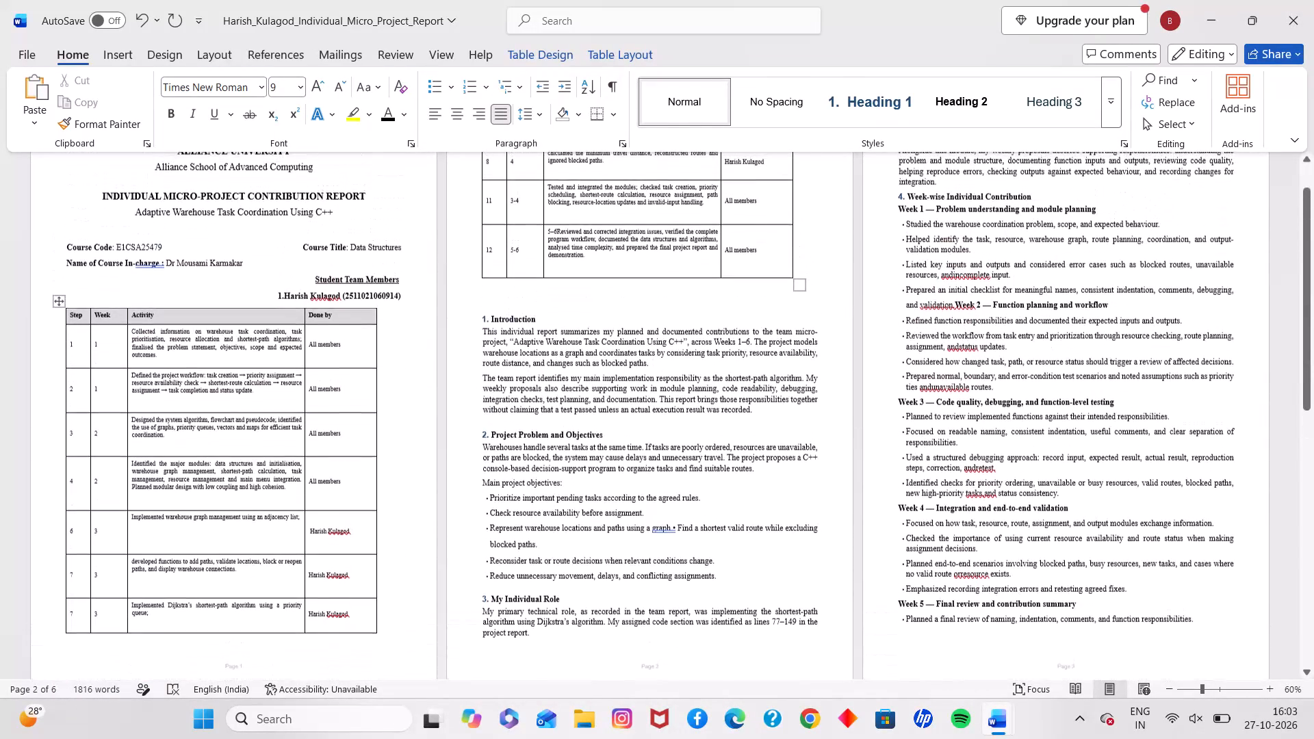
# Switch to the Temperature Recording and Delivery Completion report and examine its work declaration table, weekly sections and overall flowchart page.
pyautogui.scroll(-9, 528, 566)
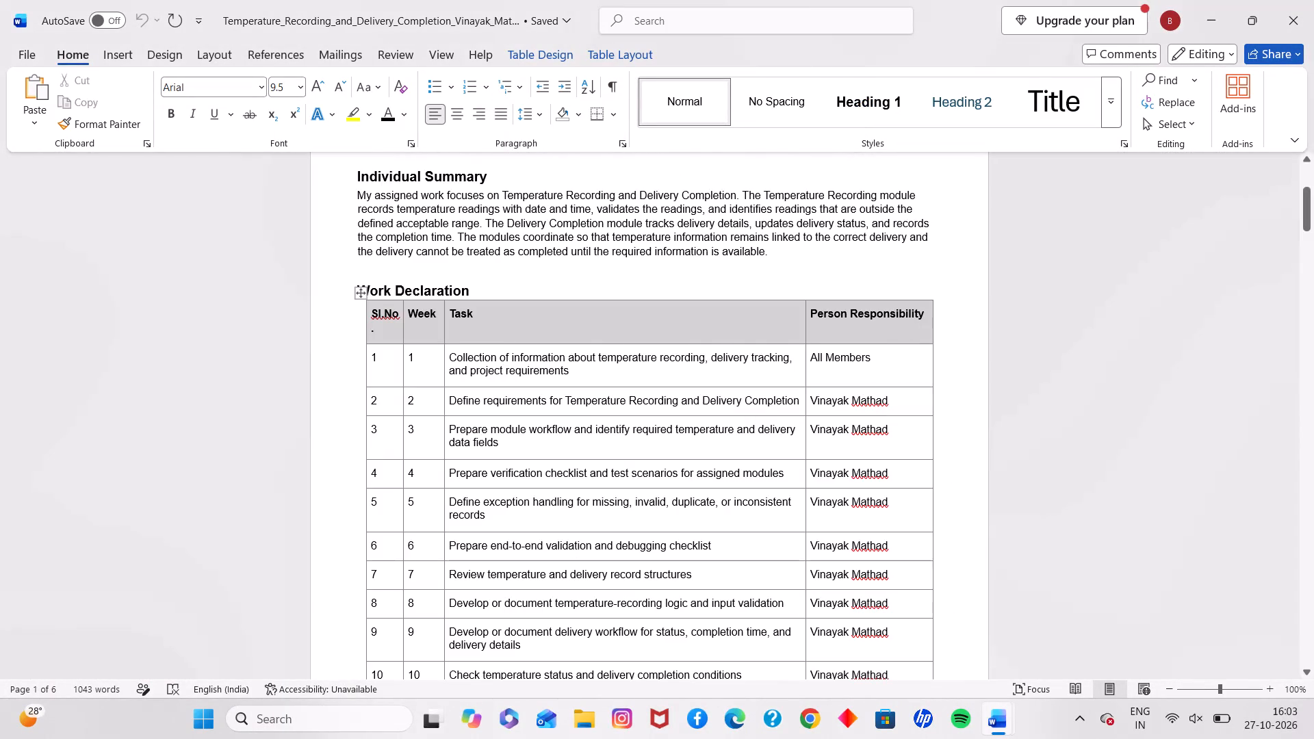
pyautogui.scroll(-10, 690, 487)
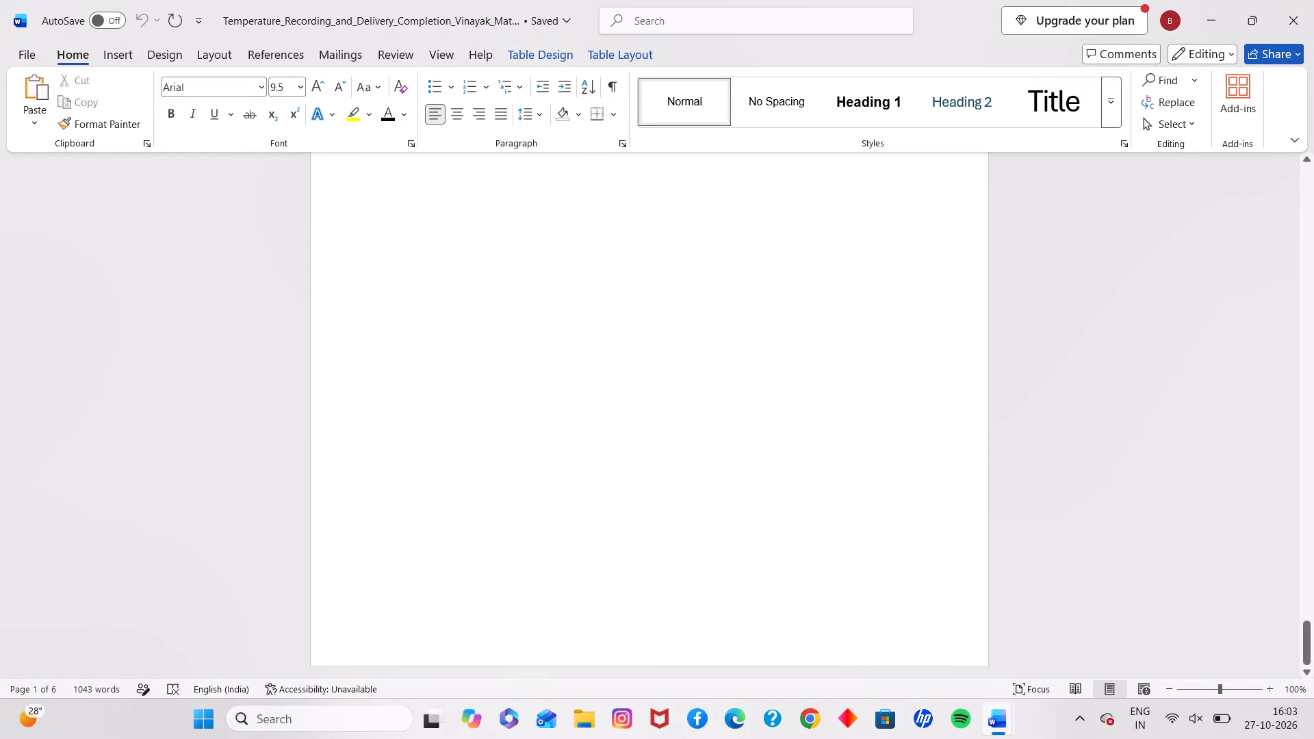
pyautogui.keyDown('ctrl'); pyautogui.scroll(-5, 690, 487); pyautogui.keyUp('ctrl')
pyautogui.scroll(3, 690, 487)
pyautogui.scroll(-5, 690, 487)
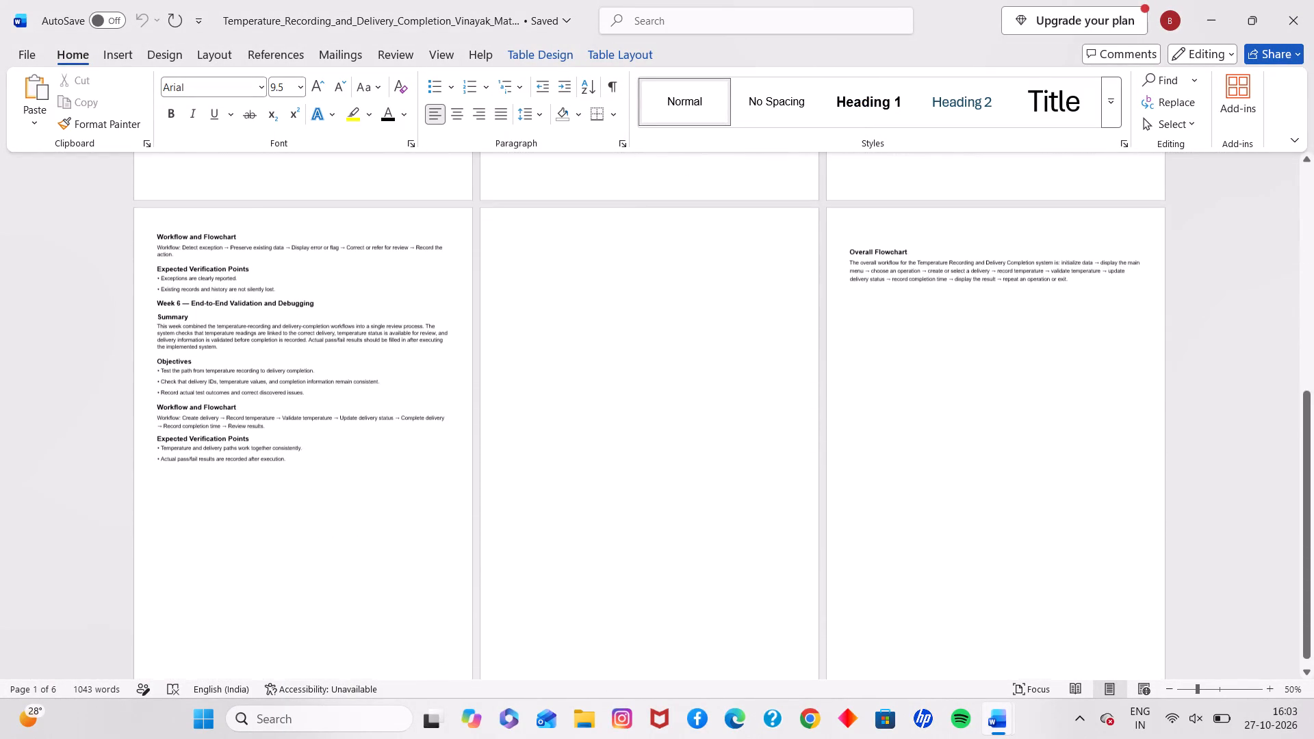
pyautogui.scroll(-2, 690, 487)
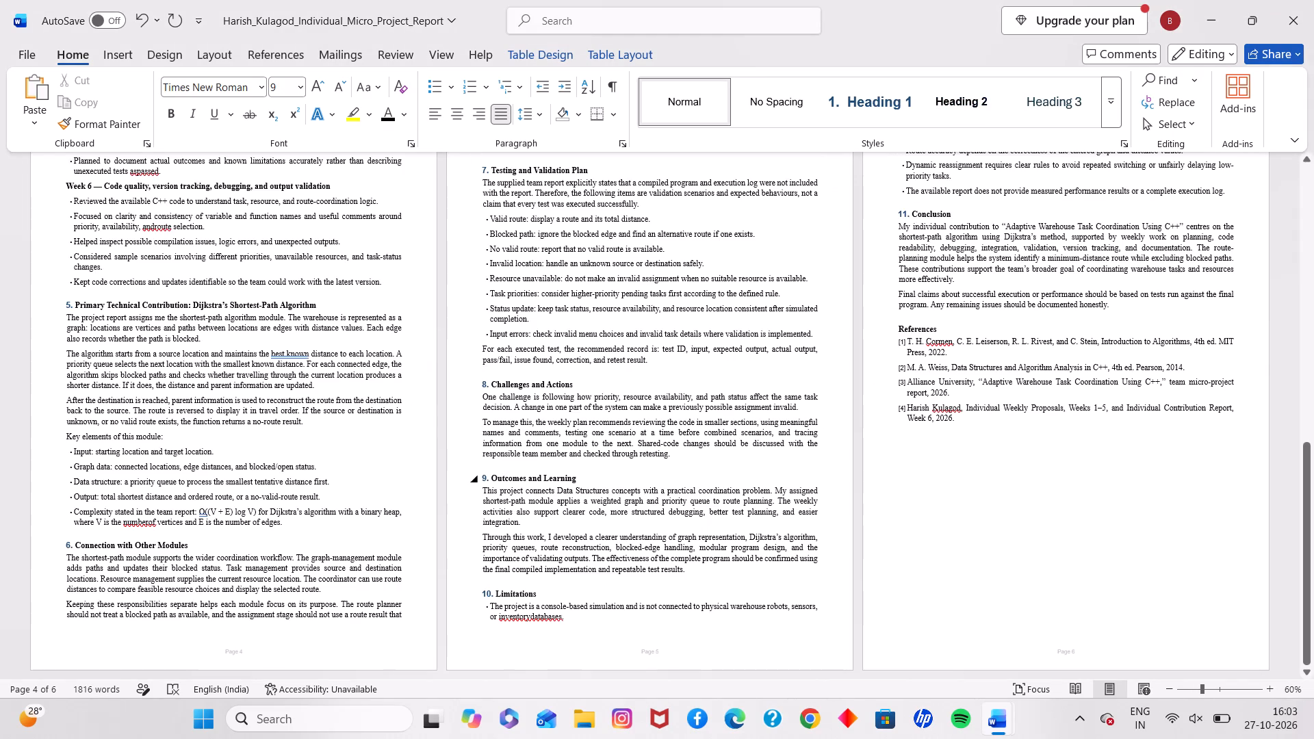
# Return to the individual micro-project report and examine its activity table, weekly contributions and technical sections again.
pyautogui.scroll(1, 654, 424)
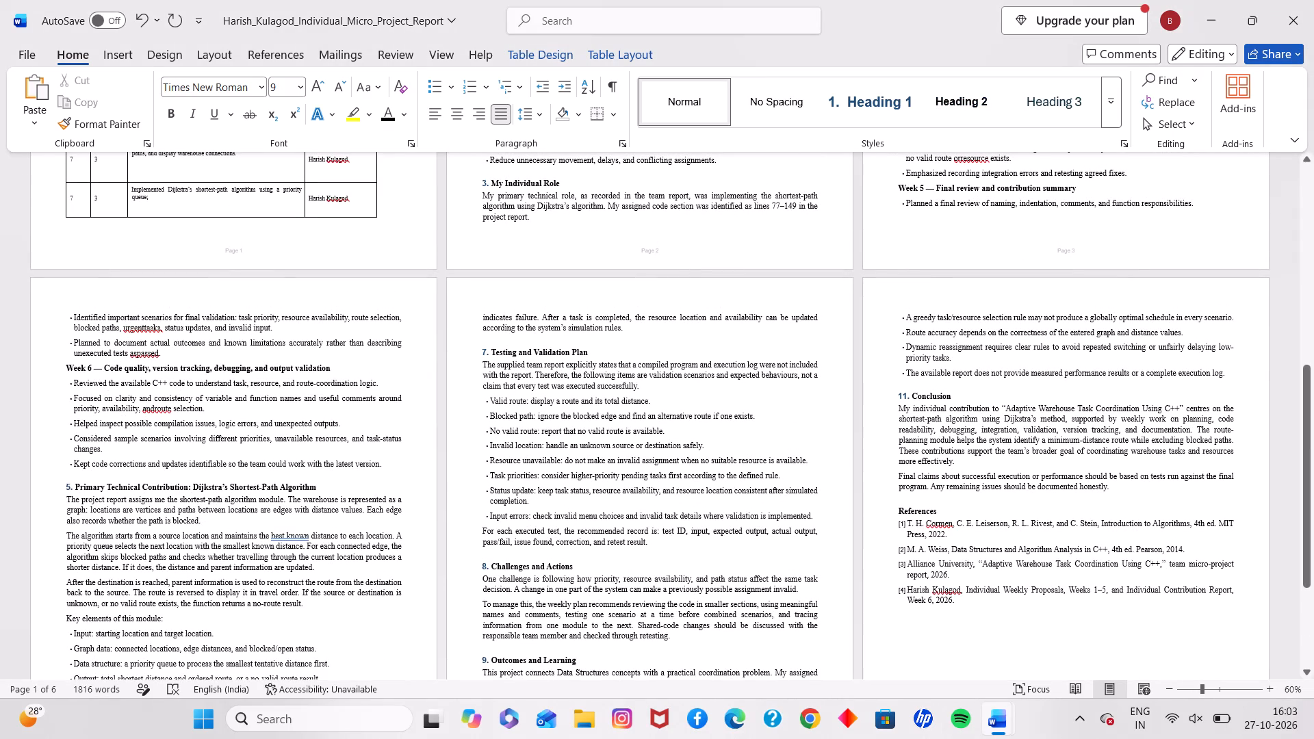
pyautogui.scroll(-1, 218, 475)
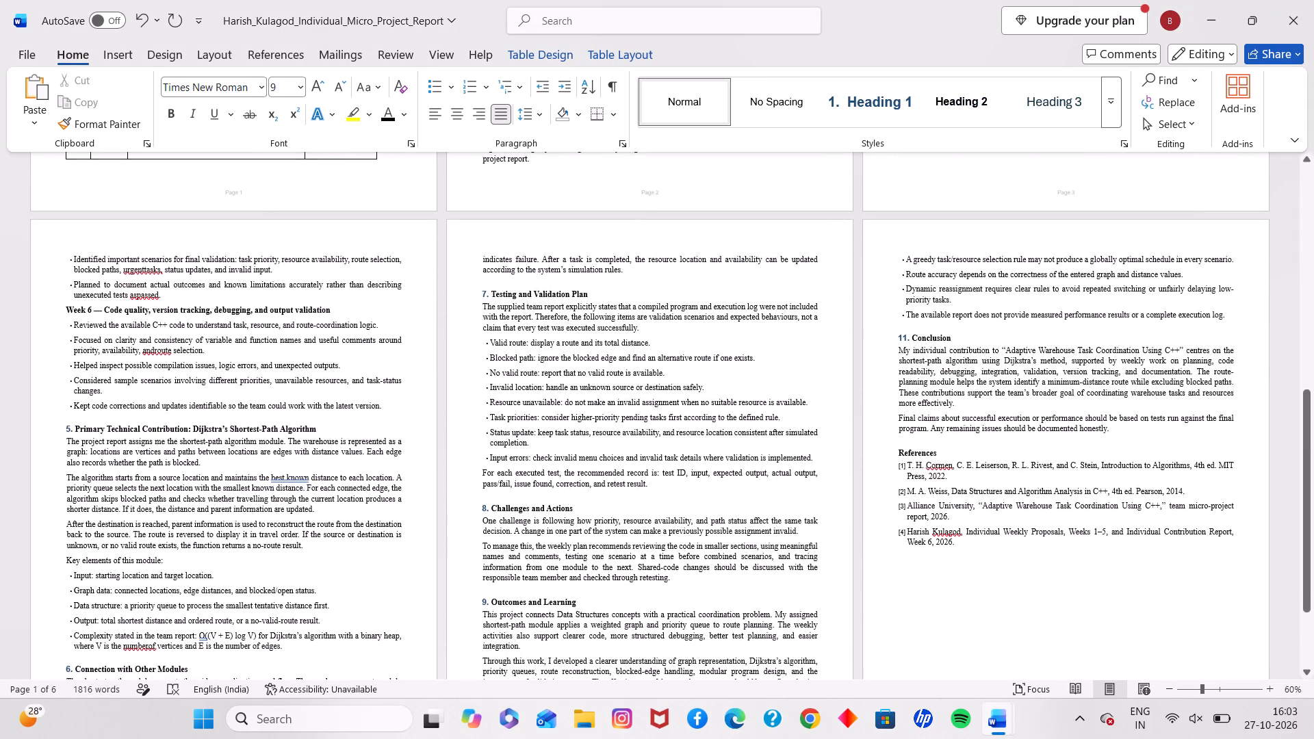
pyautogui.scroll(2, 218, 475)
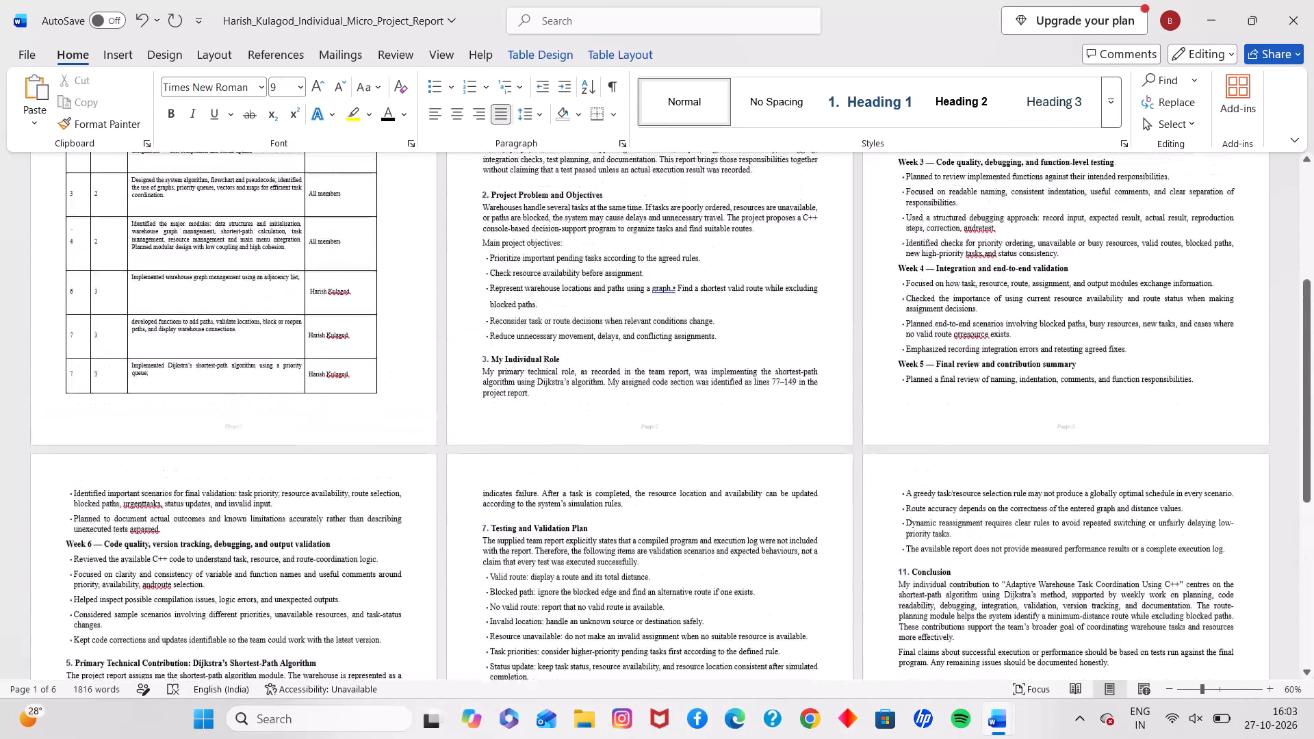
pyautogui.scroll(1, 534, 319)
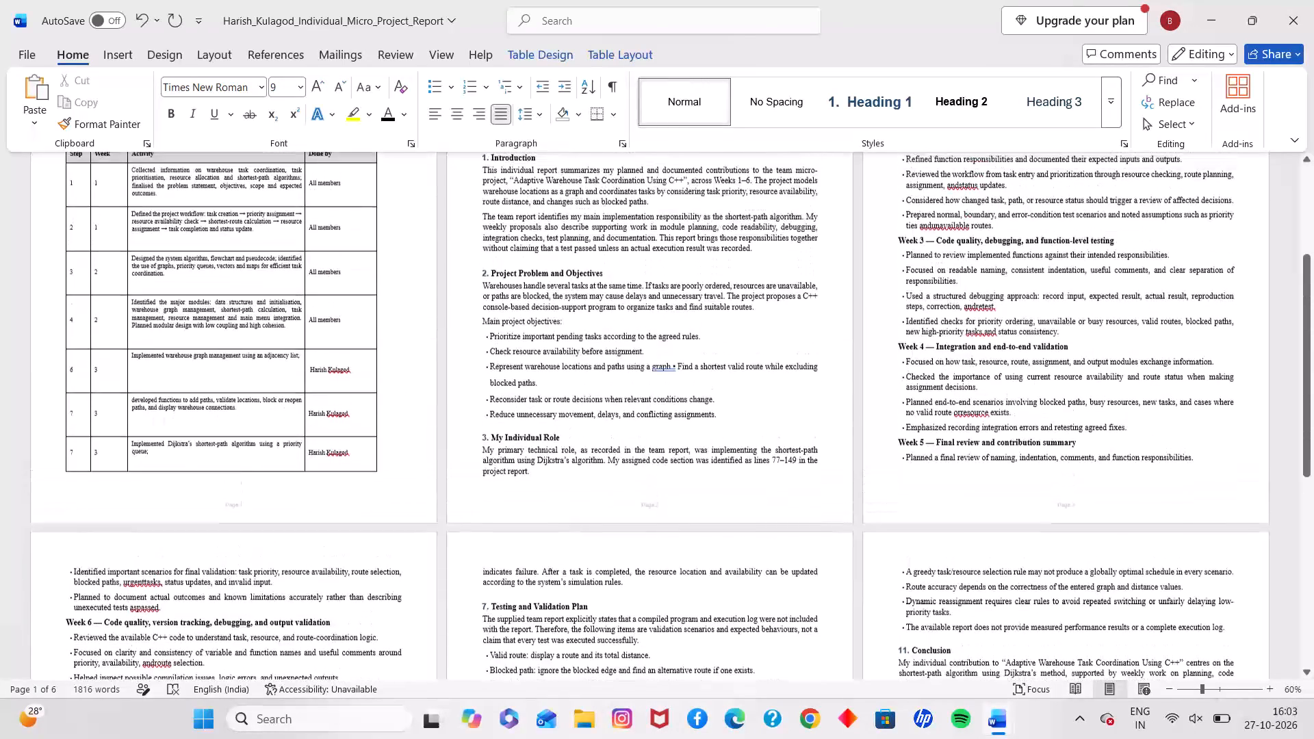
pyautogui.scroll(1, 534, 319)
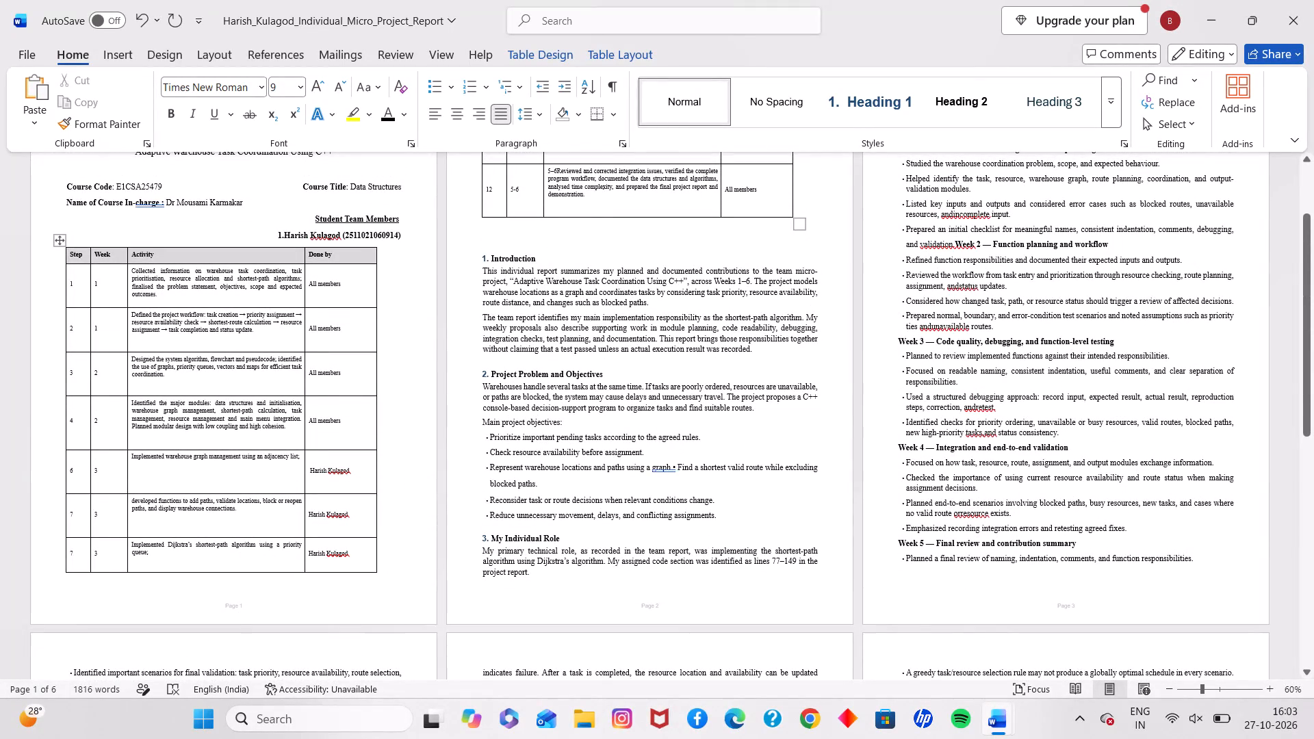
pyautogui.hscroll(-1, 972, 504)
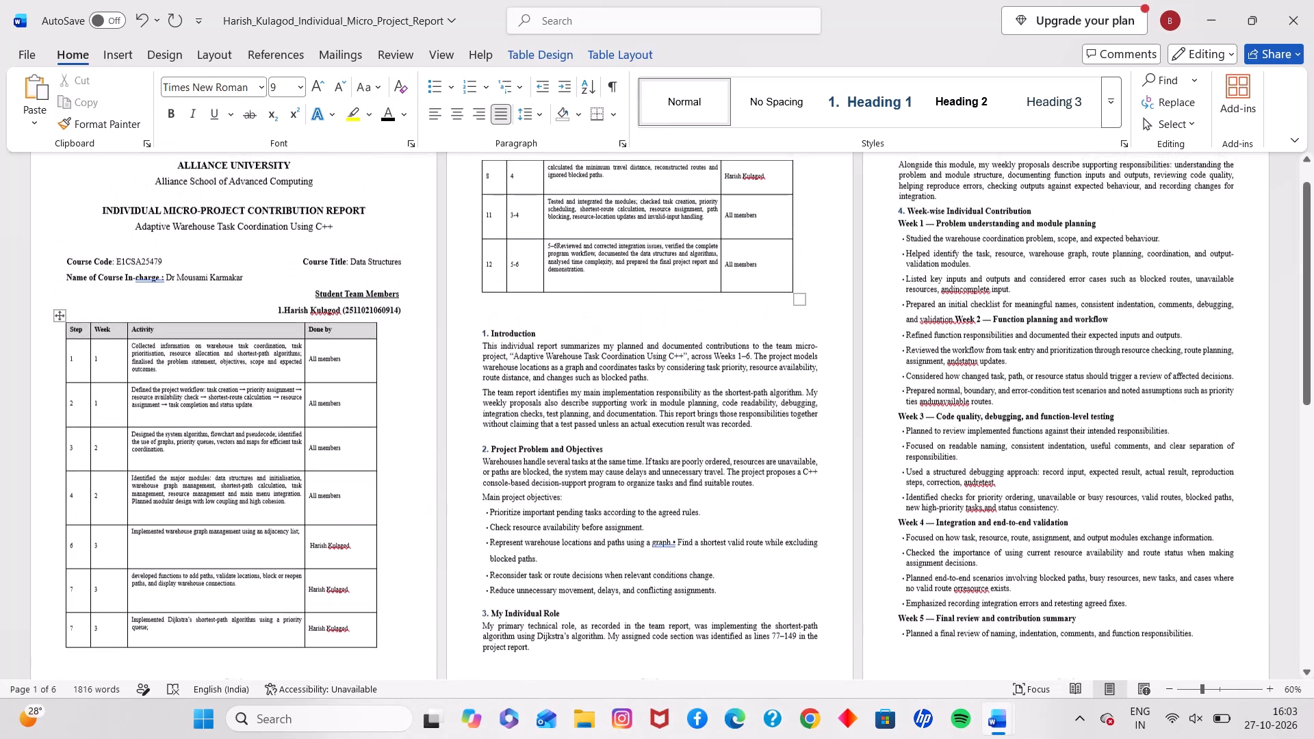
pyautogui.hscroll(-1, 972, 504)
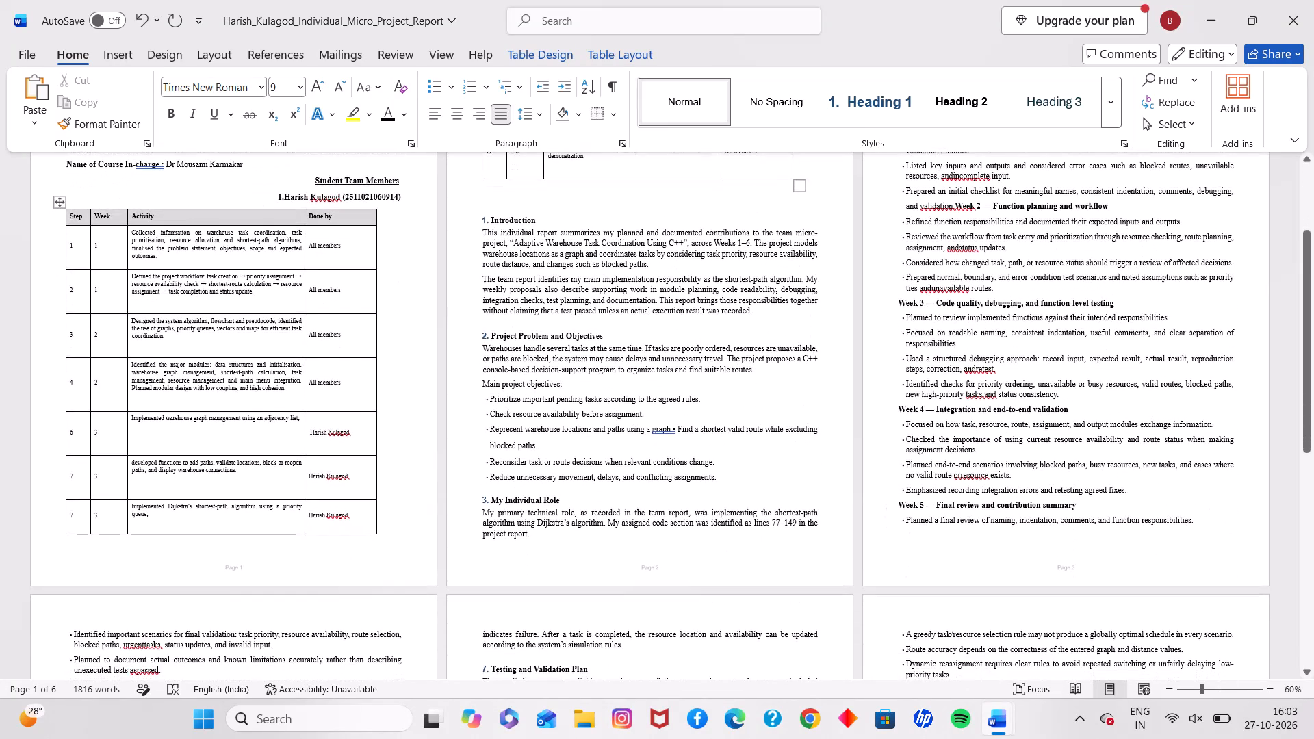
pyautogui.scroll(1, 680, 357)
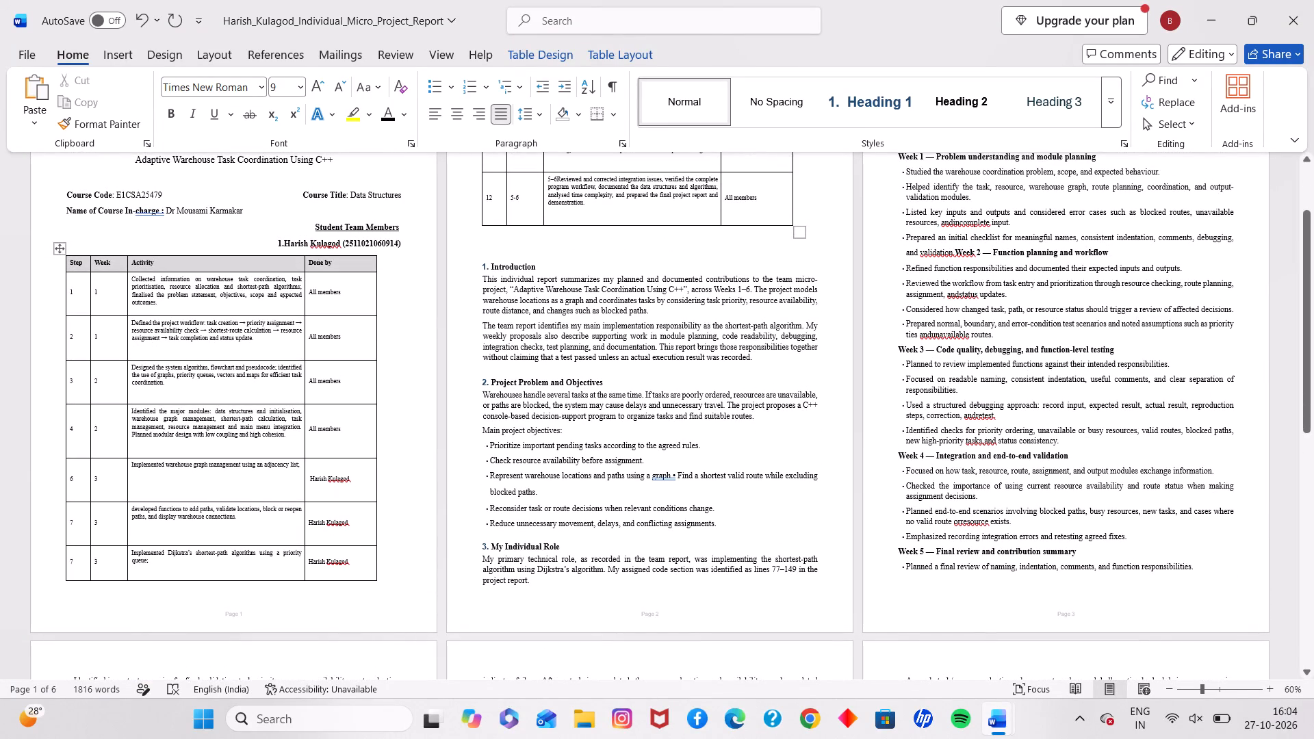
pyautogui.scroll(1, 730, 531)
pyautogui.scroll(-1, 730, 531)
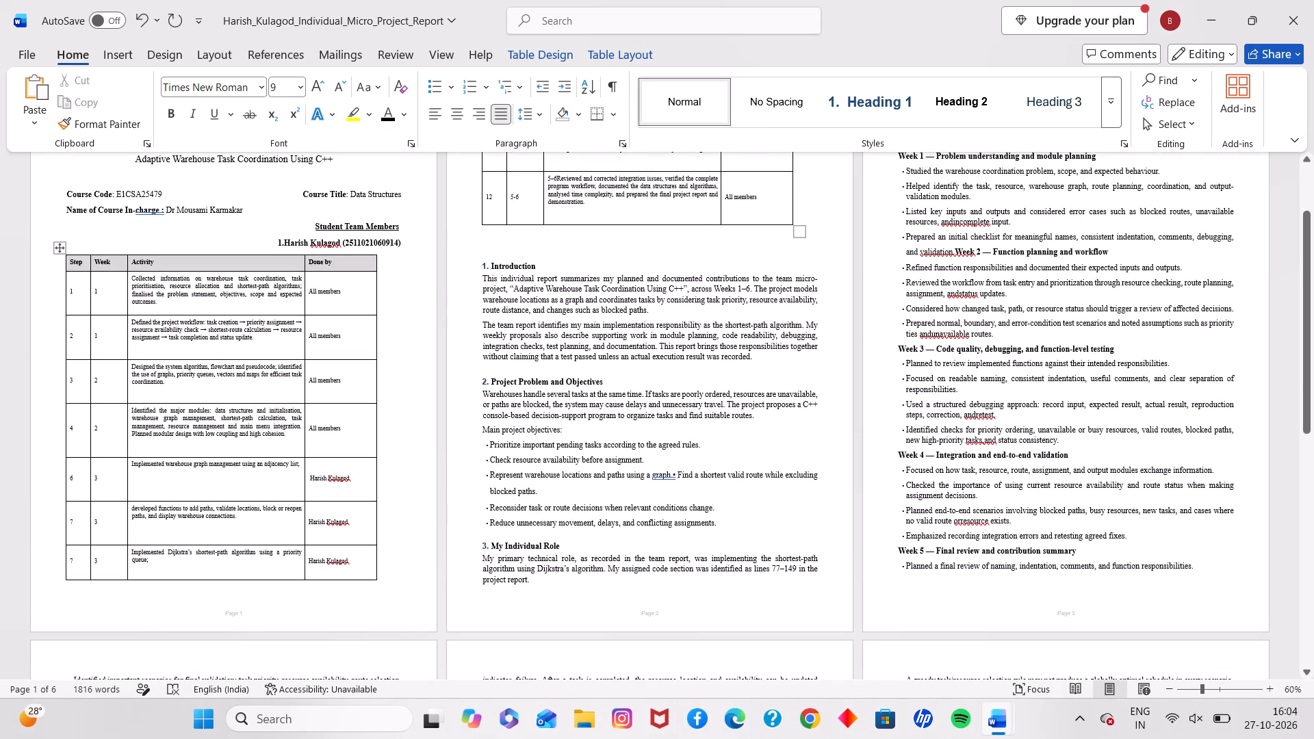
pyautogui.scroll(-1, 605, 540)
pyautogui.scroll(-1, 507, 506)
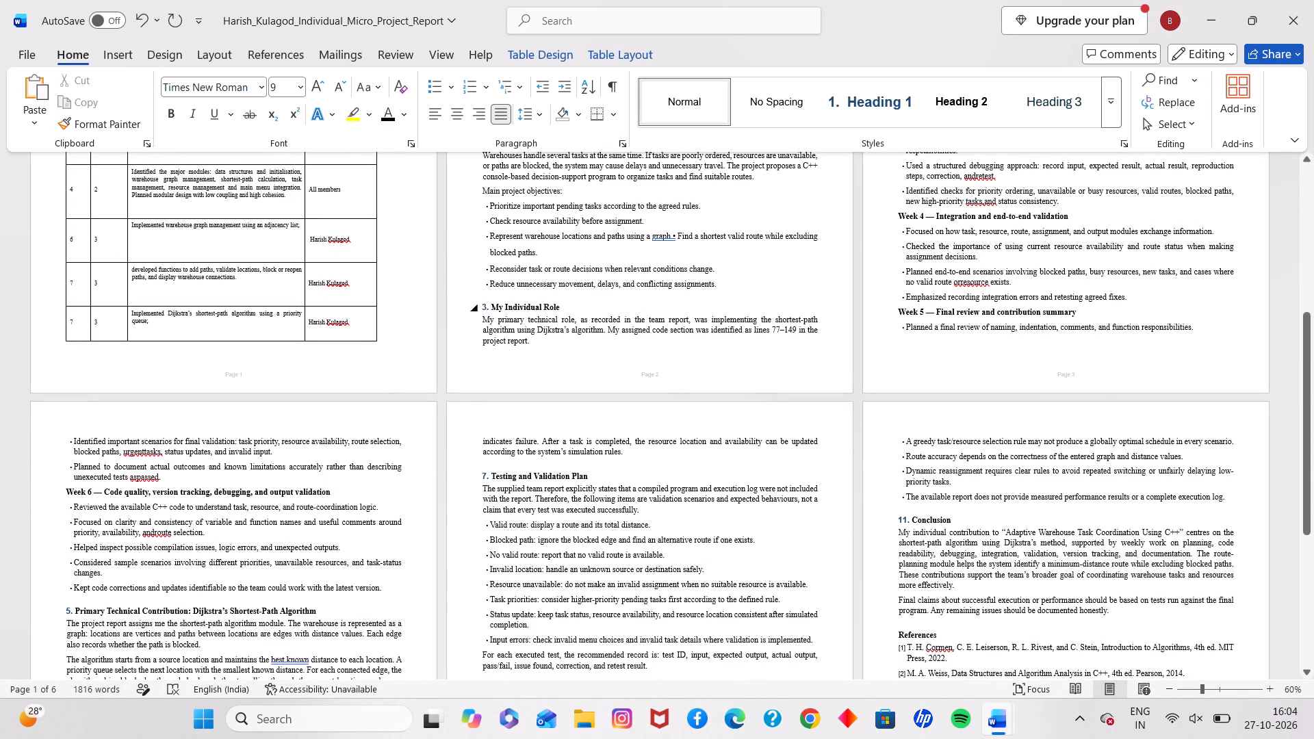
pyautogui.scroll(-1, 697, 352)
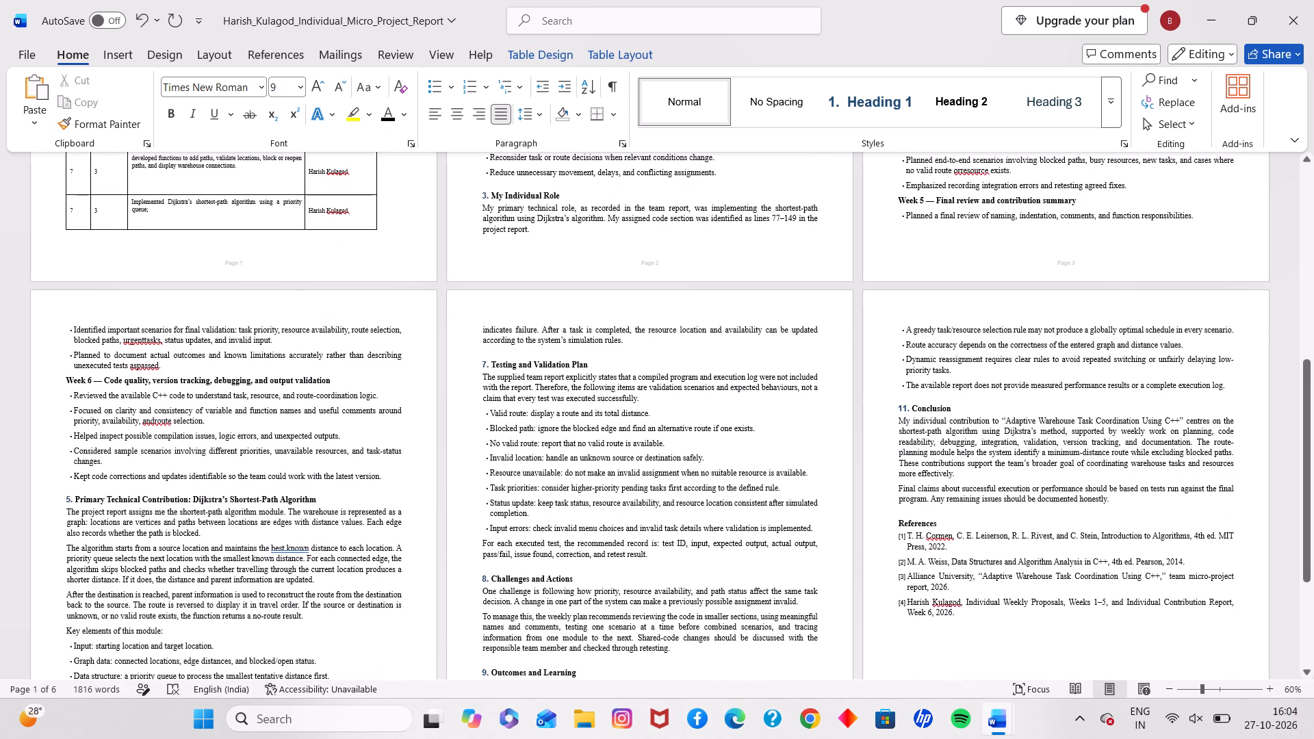
pyautogui.scroll(-1, 598, 348)
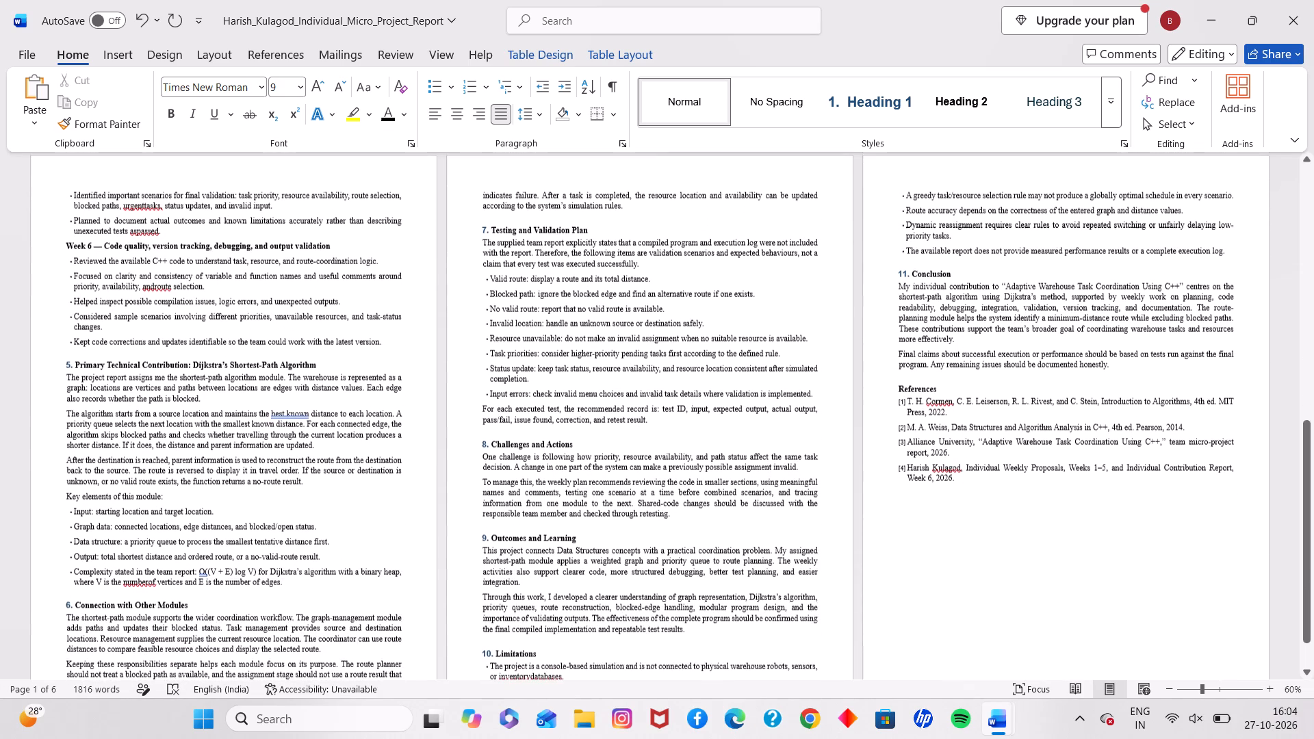
pyautogui.scroll(-2, 598, 348)
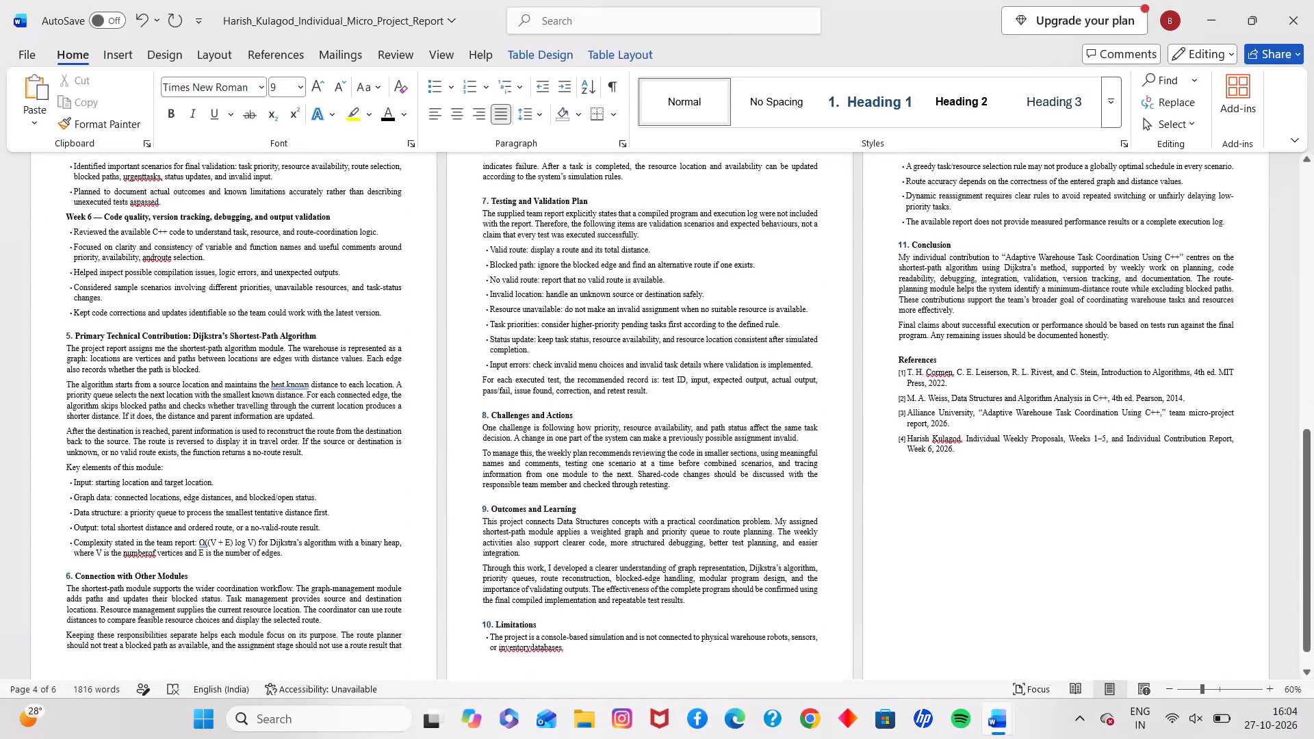
# Insert the Adaptive Warehouse Task Coordination Flowchart picture from this device after the Testing and Validation Plan heading.
pyautogui.scroll(1, 574, 341)
pyautogui.click(604, 263)
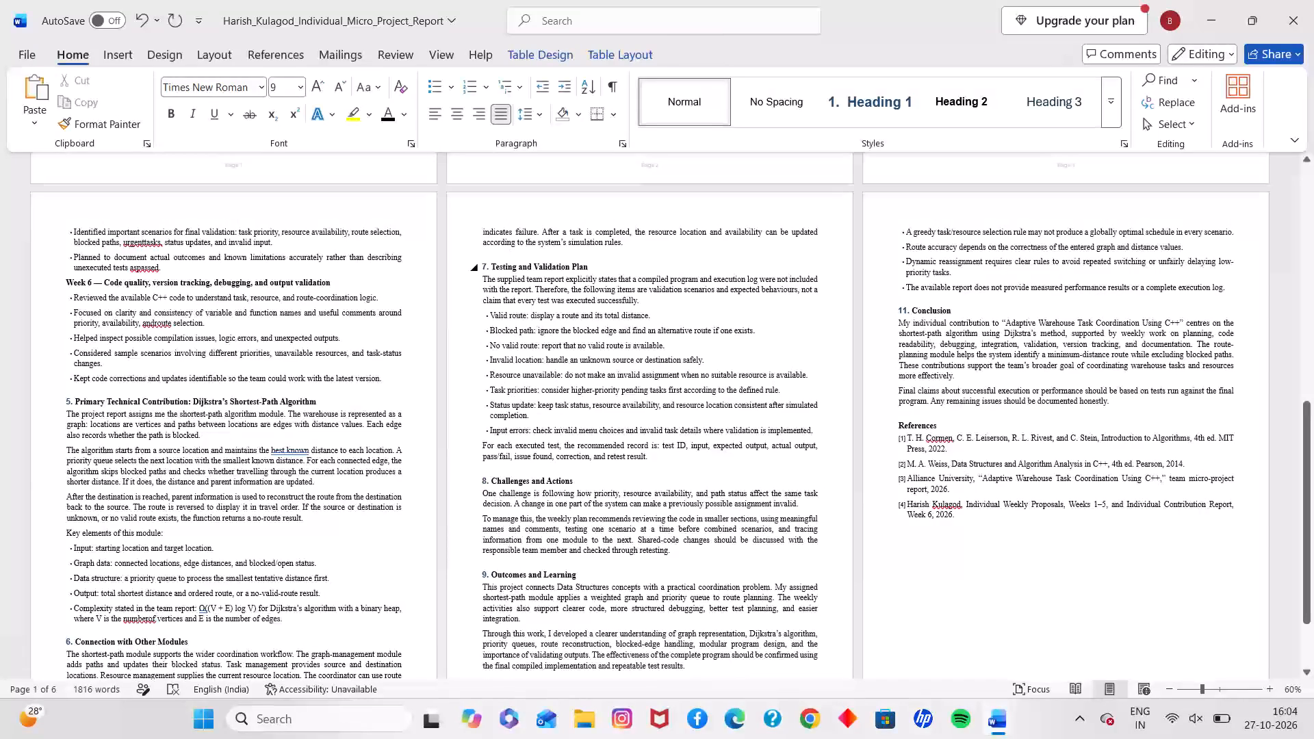
pyautogui.click(130, 49)
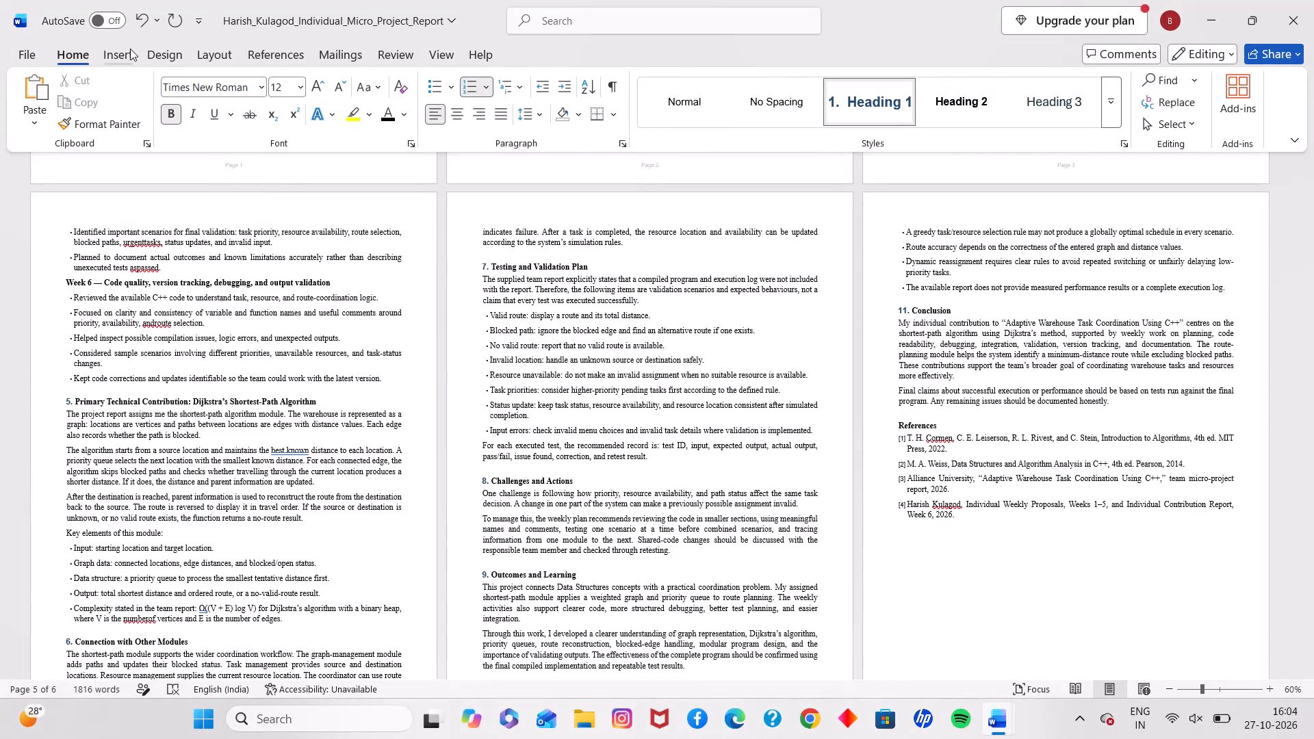
pyautogui.click(180, 100)
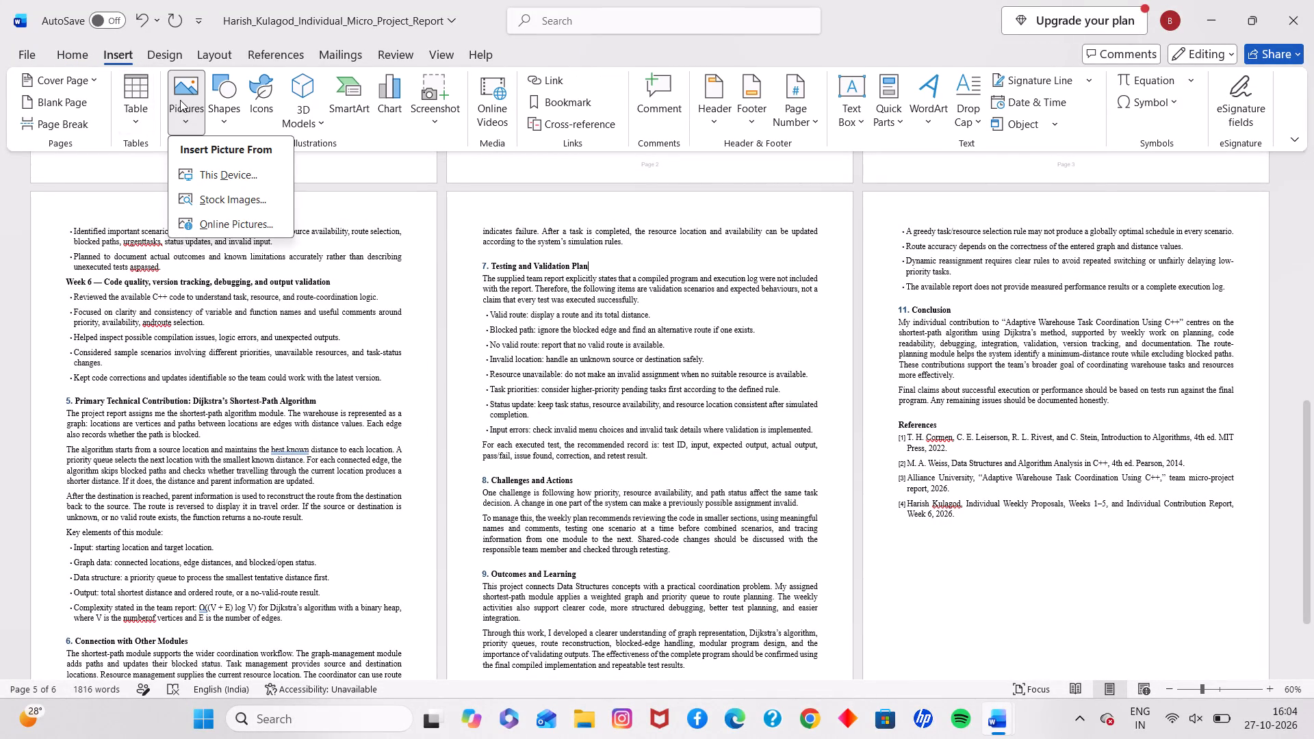
pyautogui.click(217, 181)
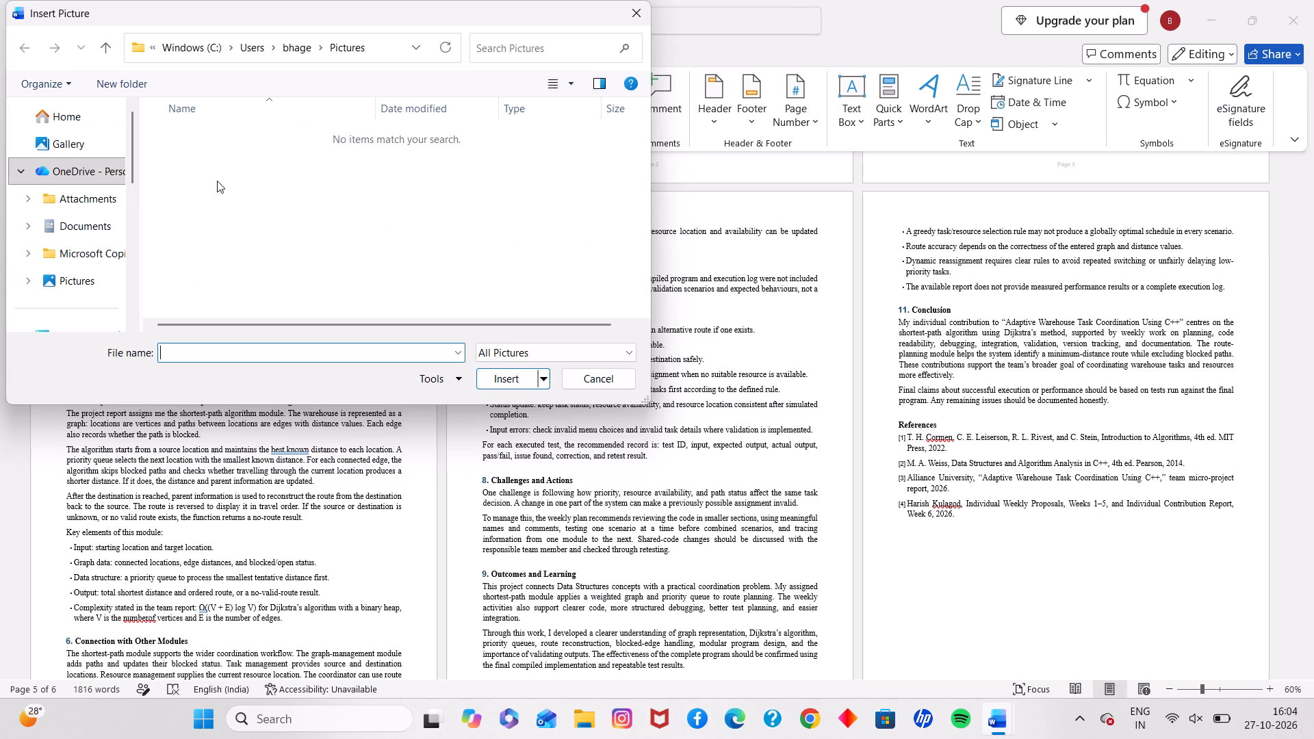
pyautogui.click(548, 51)
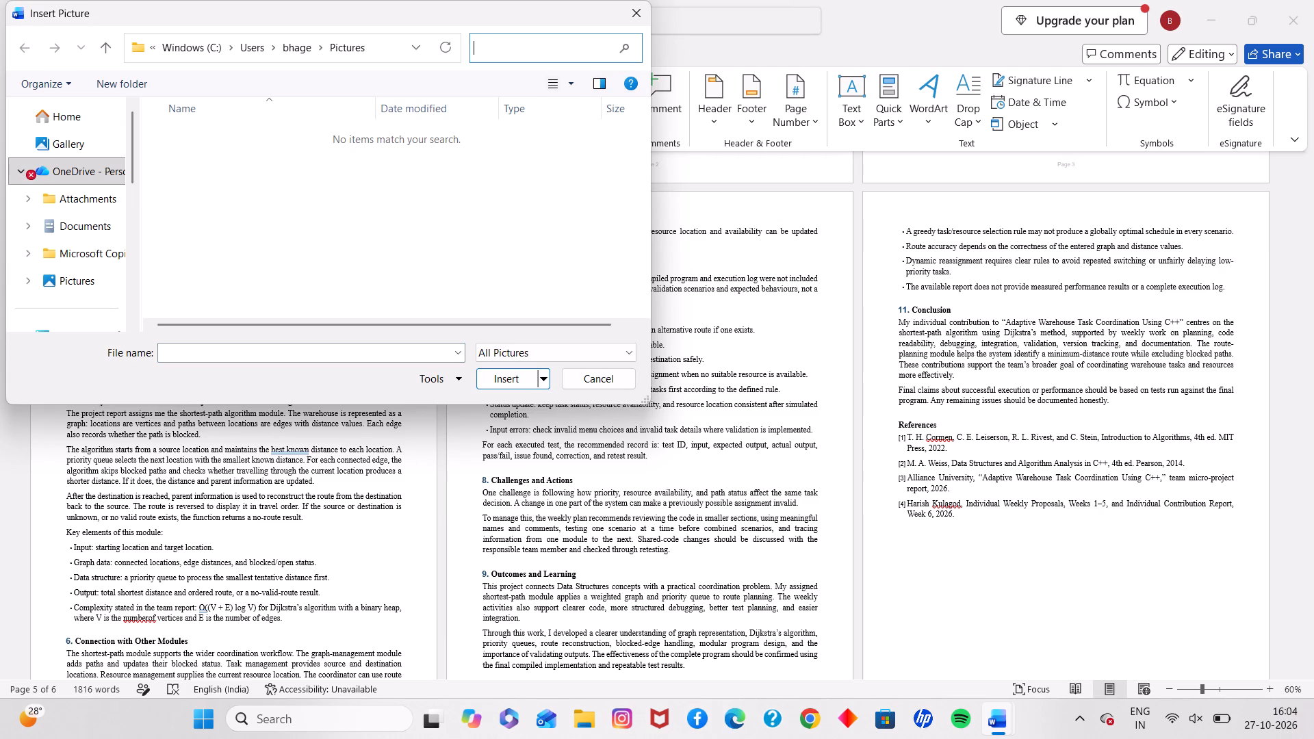
pyautogui.write('floe')
pyautogui.press('BackSpace')
pyautogui.write('wchart')
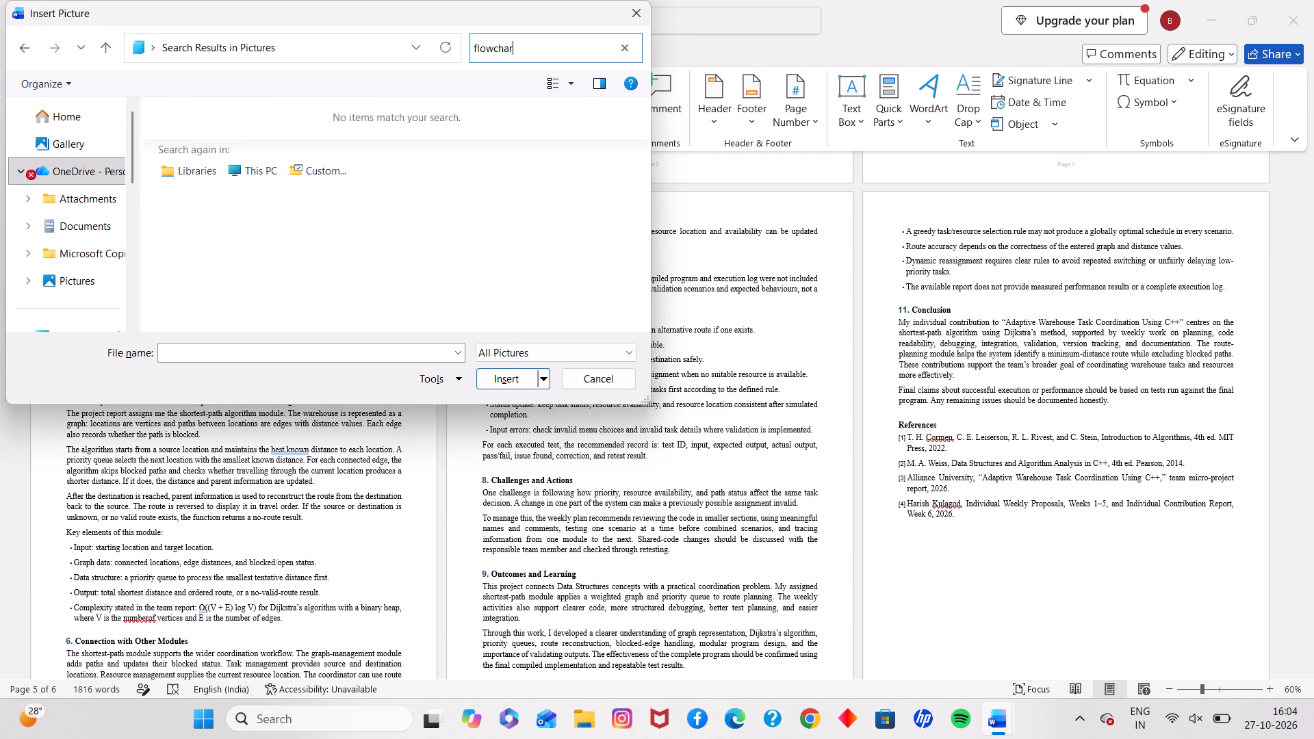
pyautogui.press('Return')
pyautogui.click(71, 119)
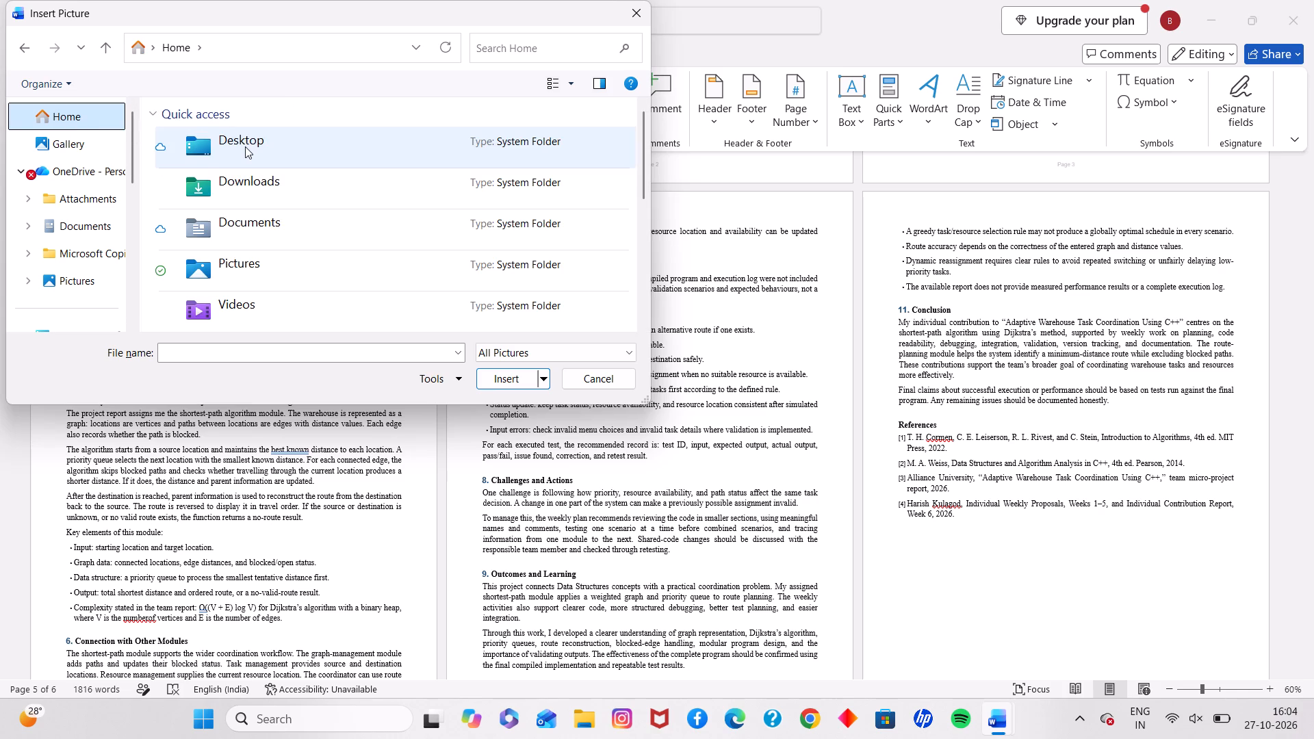
pyautogui.click(519, 47)
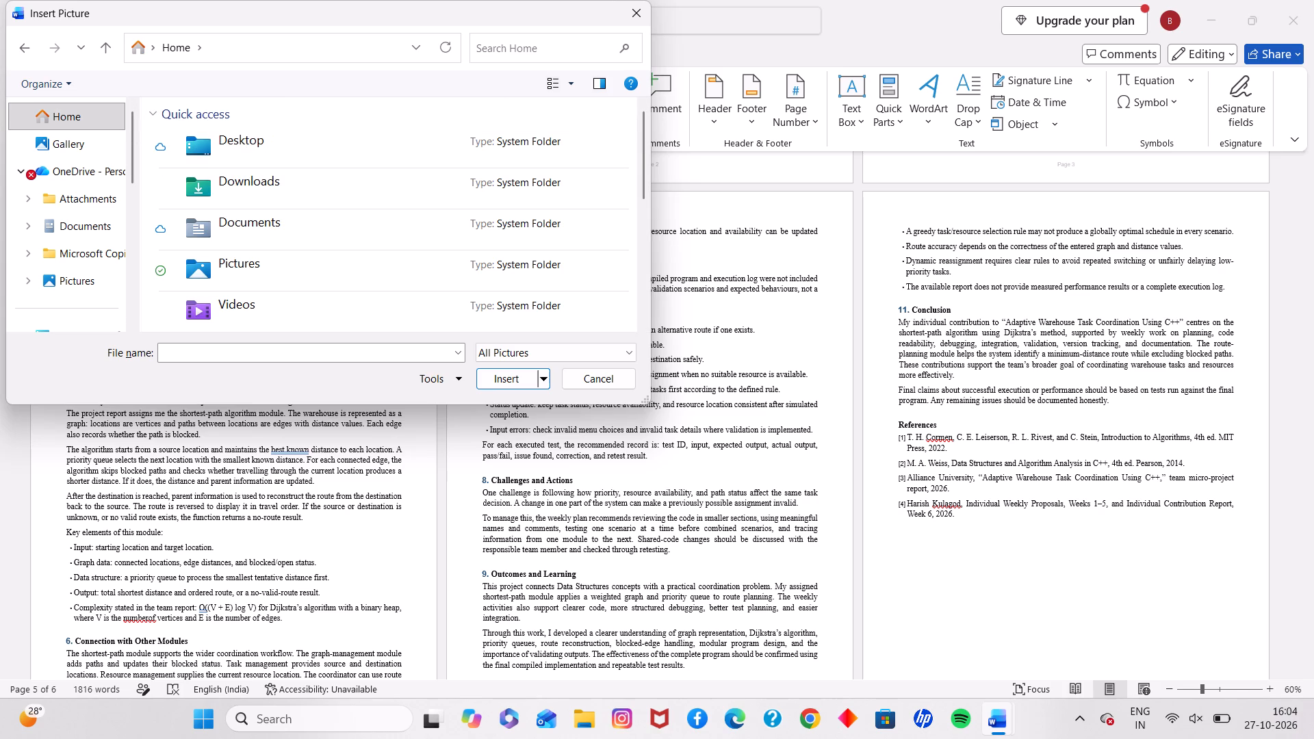
pyautogui.write('flowchart')
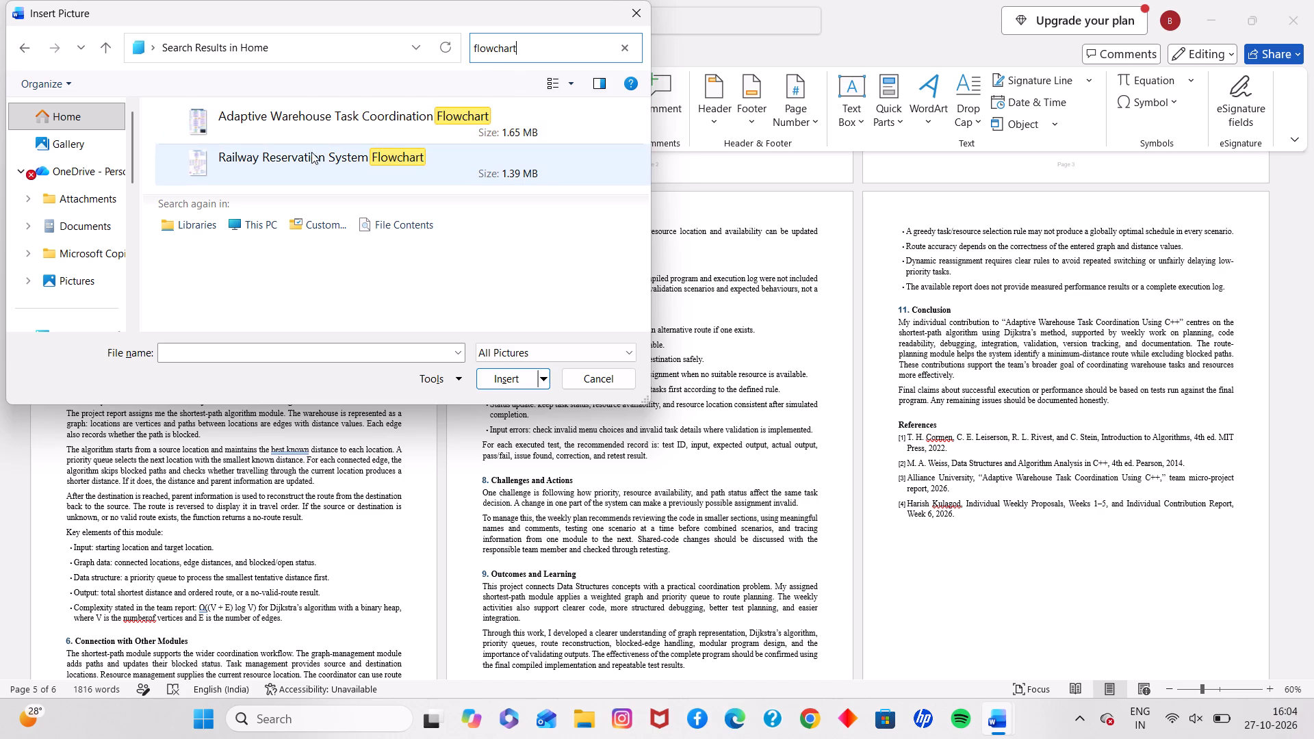
pyautogui.click(314, 129)
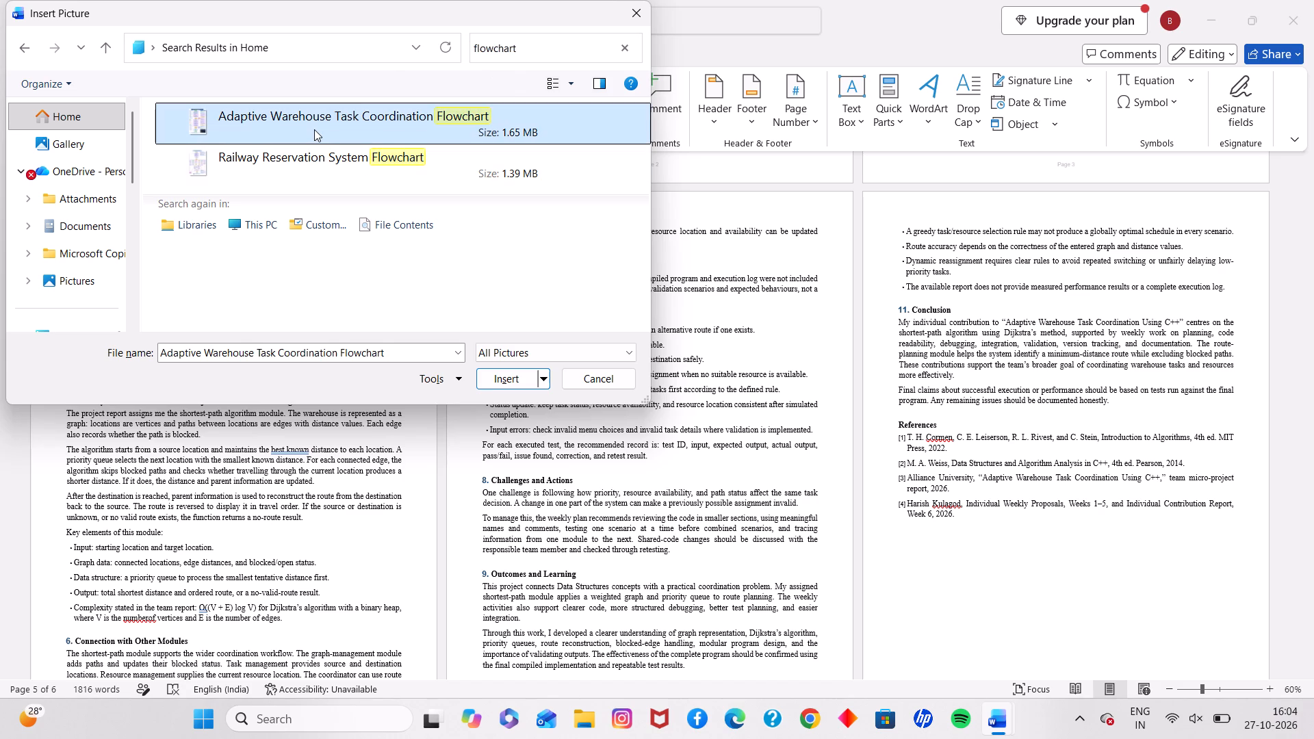
pyautogui.press('Return')
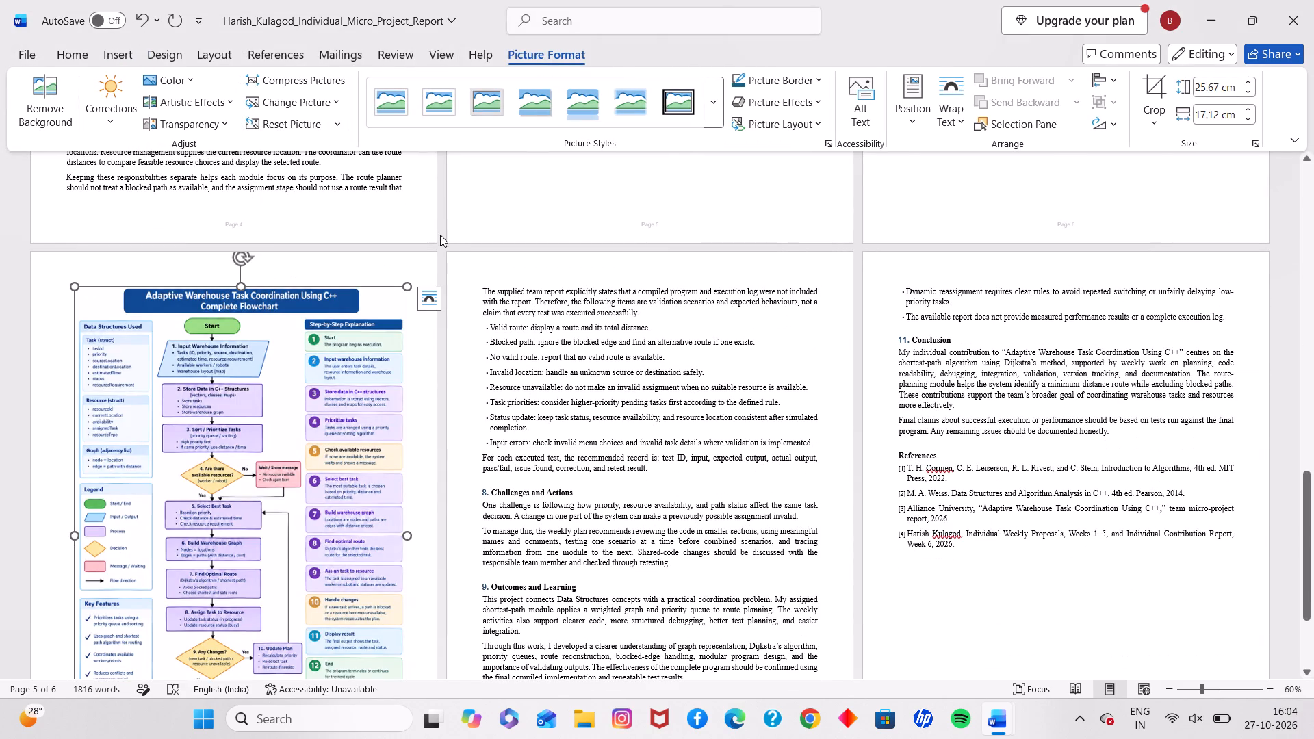
# Copy the inserted flowchart picture and undo its insertion under the Testing and Validation Plan heading.
pyautogui.scroll(4, 633, 235)
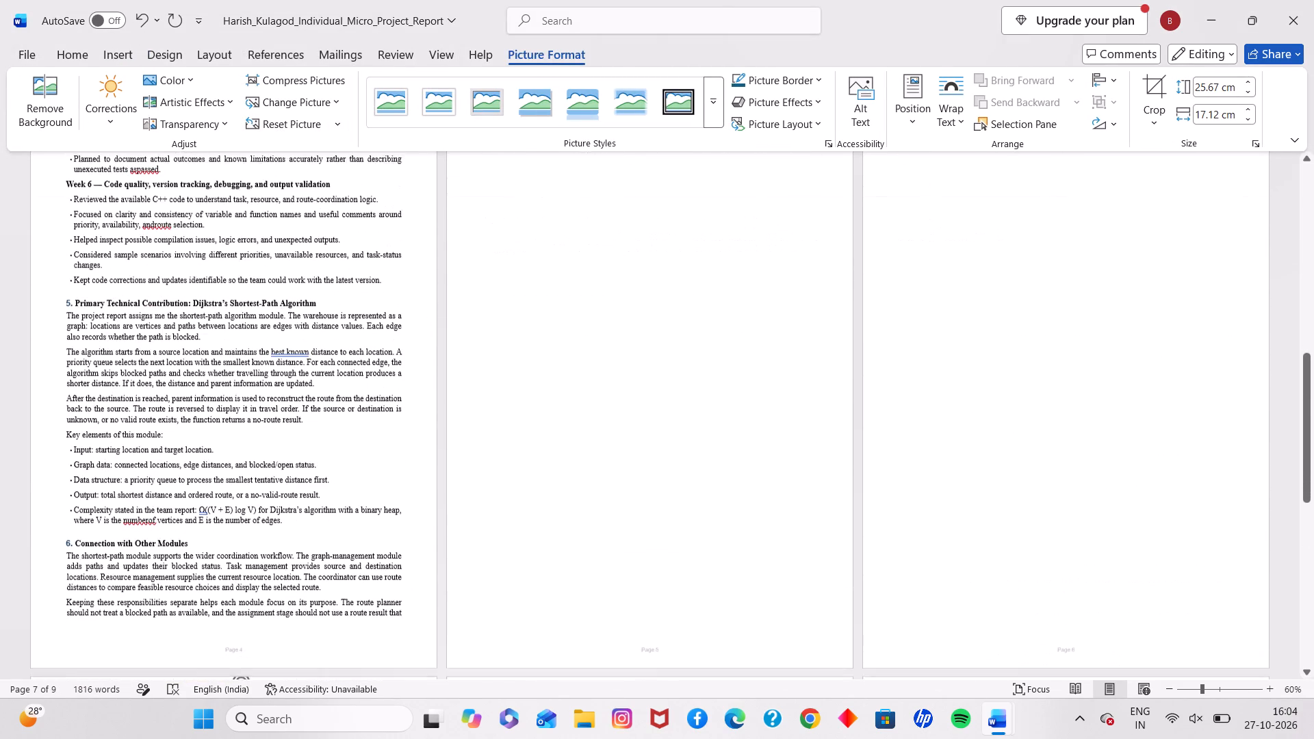
pyautogui.scroll(-1, 633, 235)
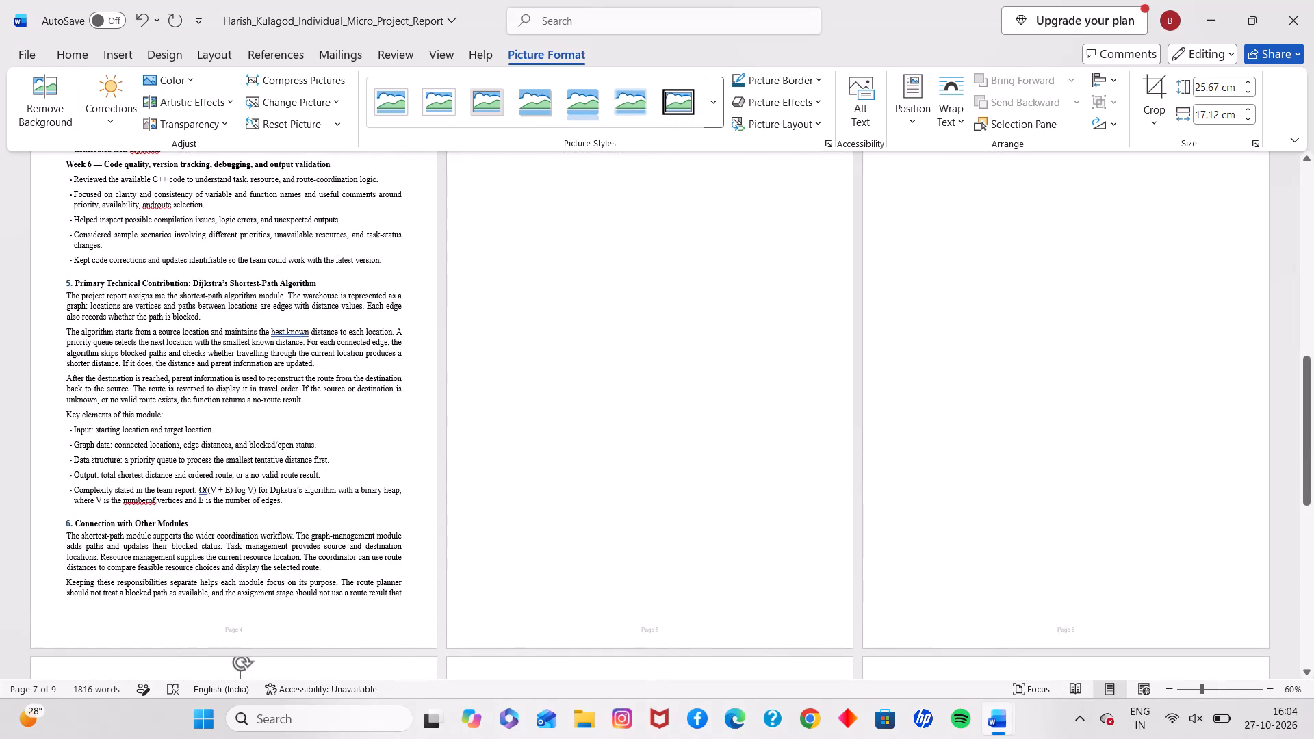
pyautogui.scroll(-2, 534, 338)
pyautogui.click(306, 462)
pyautogui.doubleClick(306, 462)
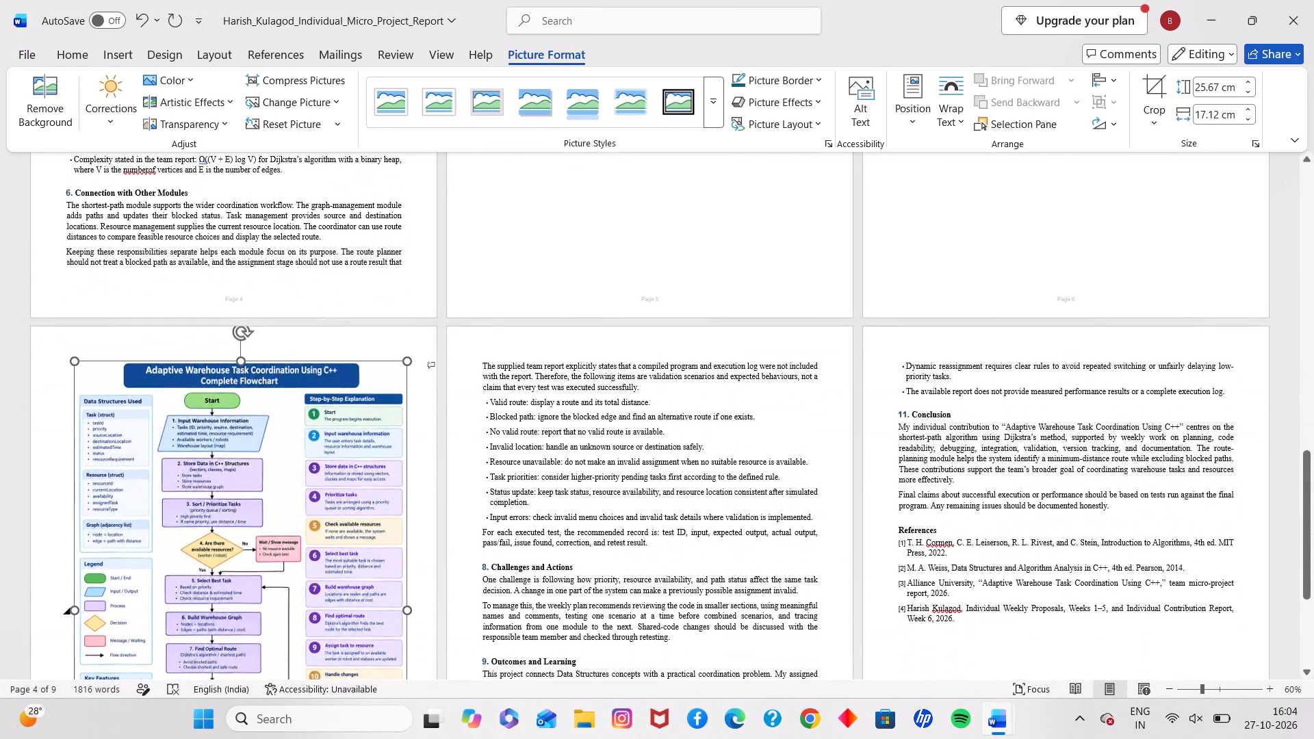
pyautogui.hotkey('ctrl', 'c')
pyautogui.hotkey('ctrl', 'z')
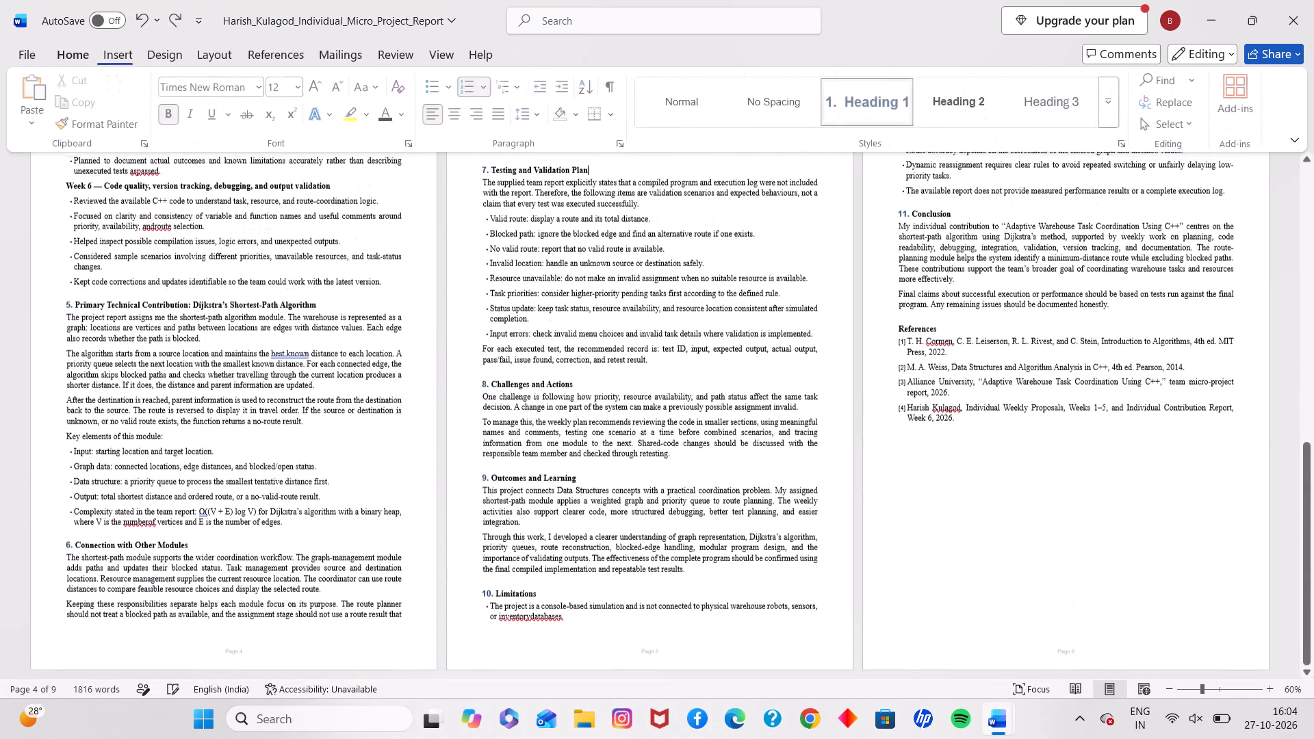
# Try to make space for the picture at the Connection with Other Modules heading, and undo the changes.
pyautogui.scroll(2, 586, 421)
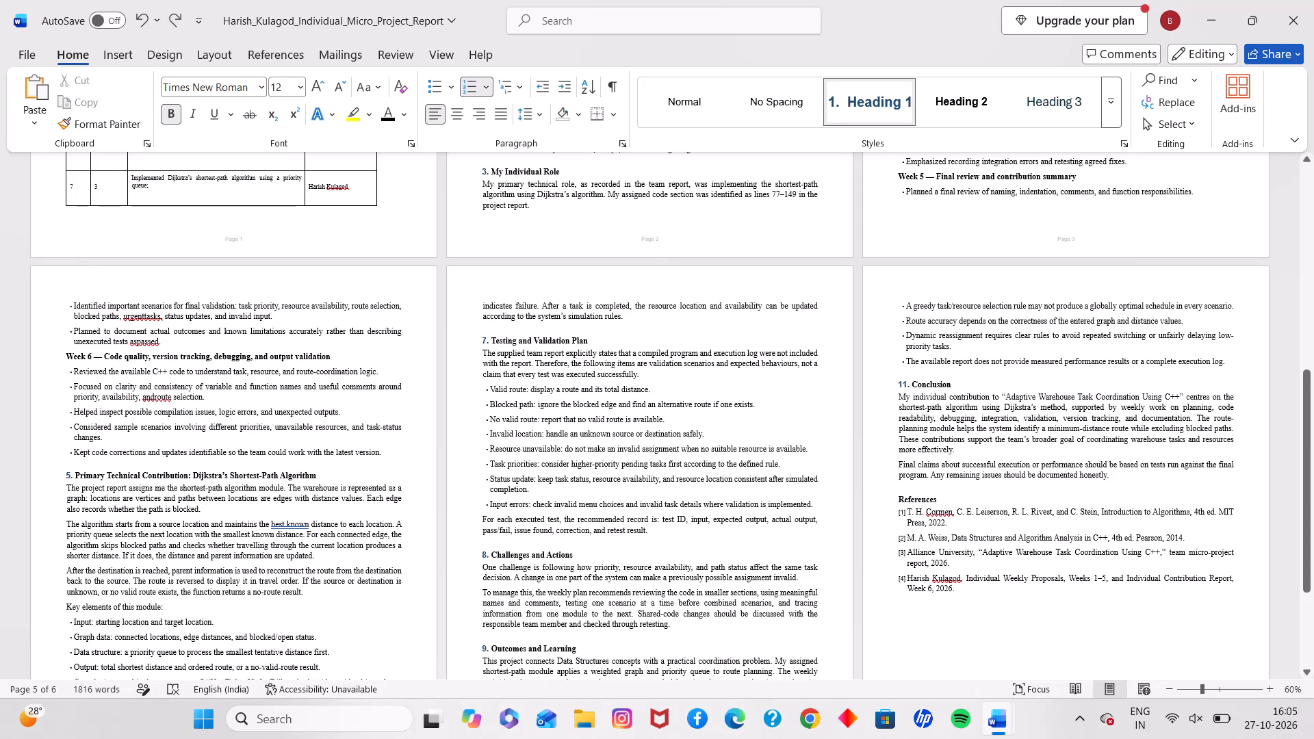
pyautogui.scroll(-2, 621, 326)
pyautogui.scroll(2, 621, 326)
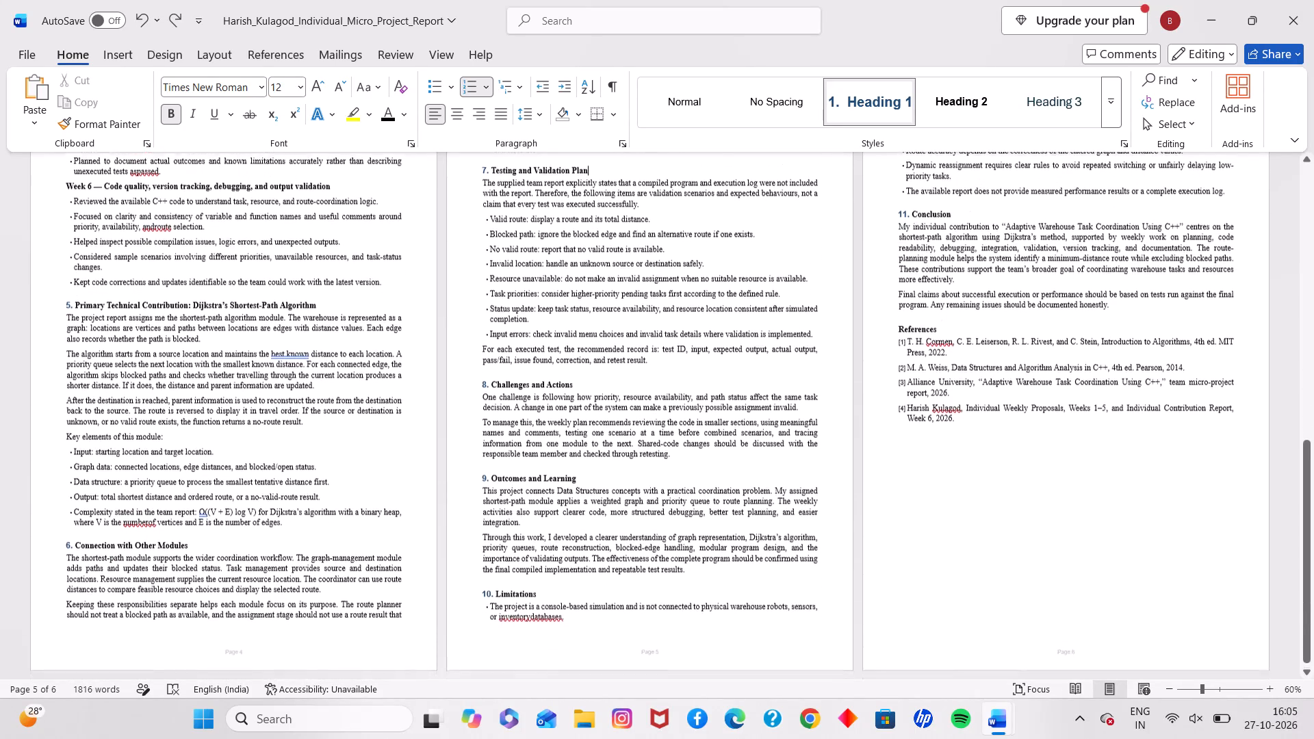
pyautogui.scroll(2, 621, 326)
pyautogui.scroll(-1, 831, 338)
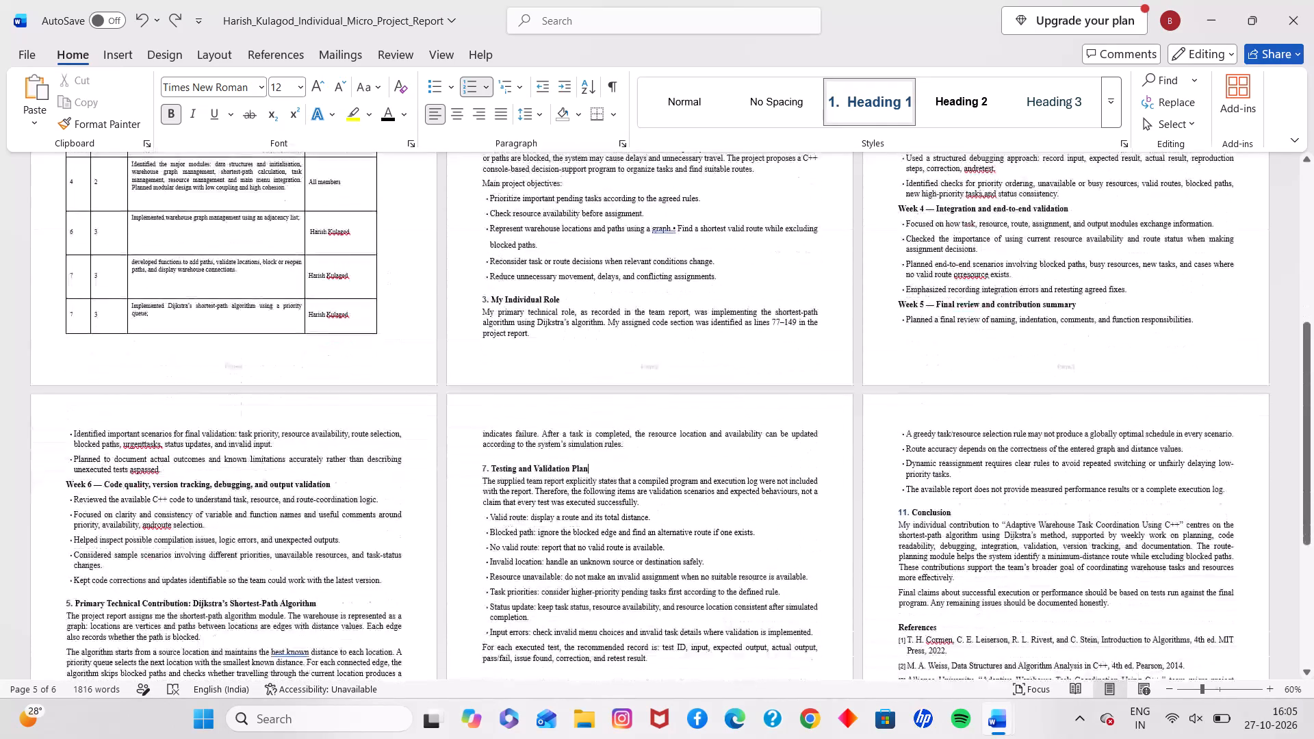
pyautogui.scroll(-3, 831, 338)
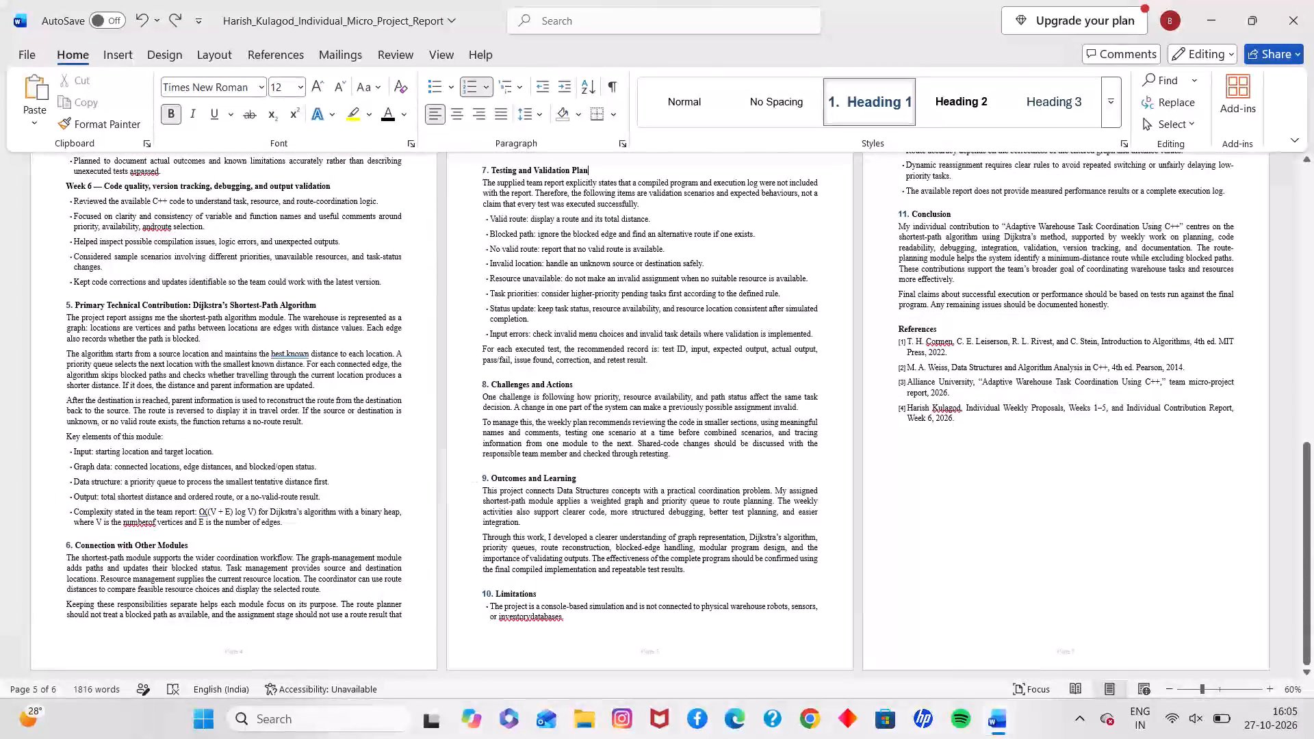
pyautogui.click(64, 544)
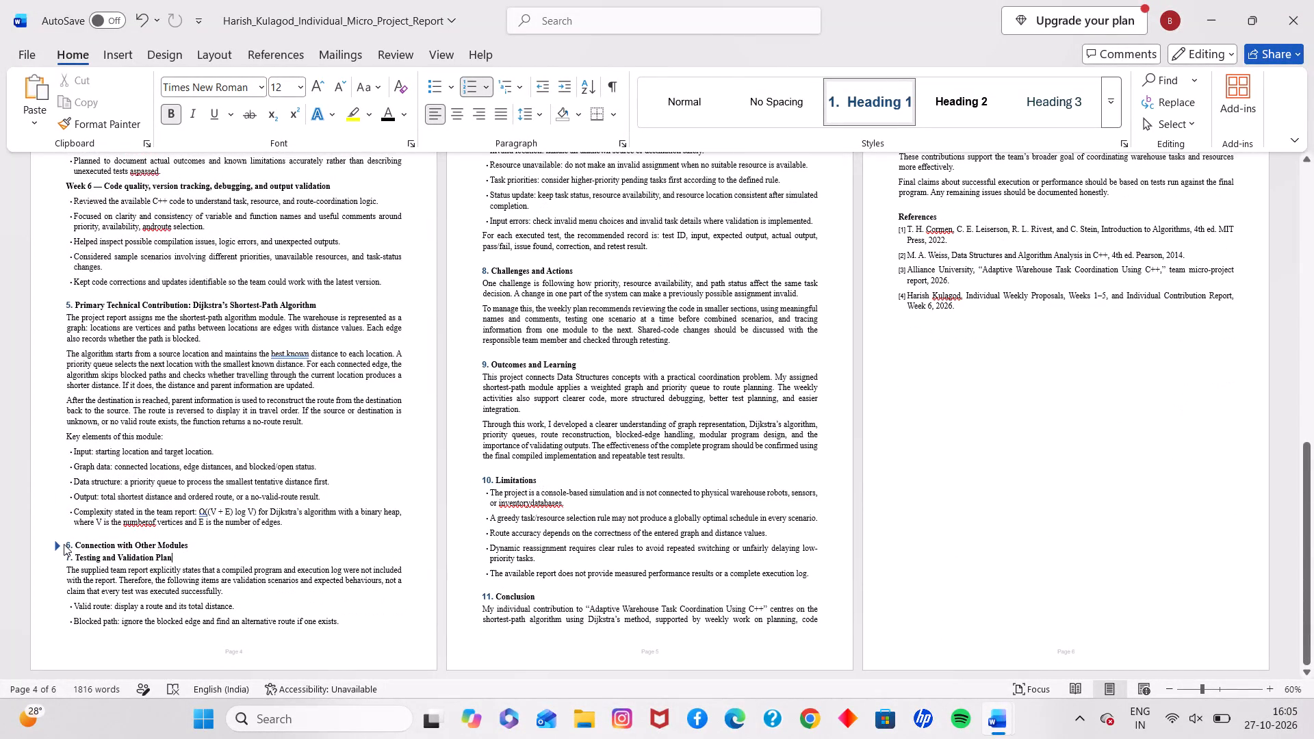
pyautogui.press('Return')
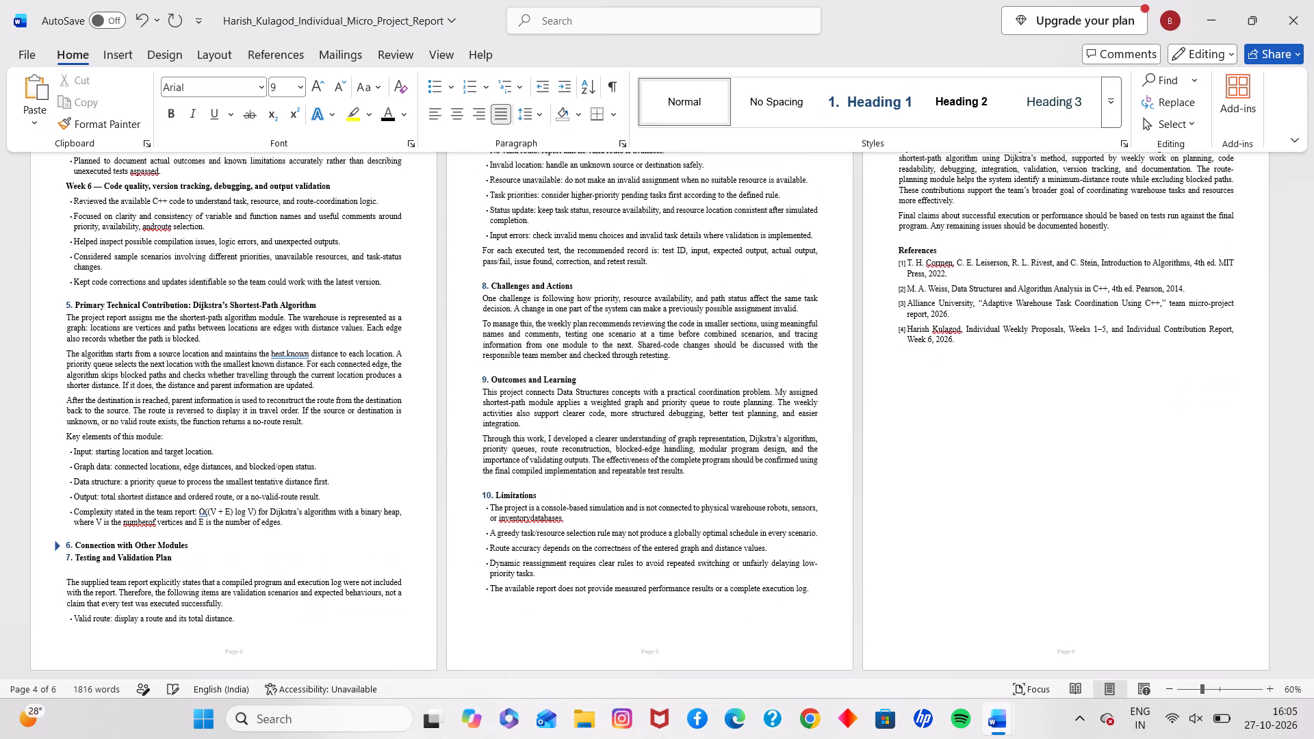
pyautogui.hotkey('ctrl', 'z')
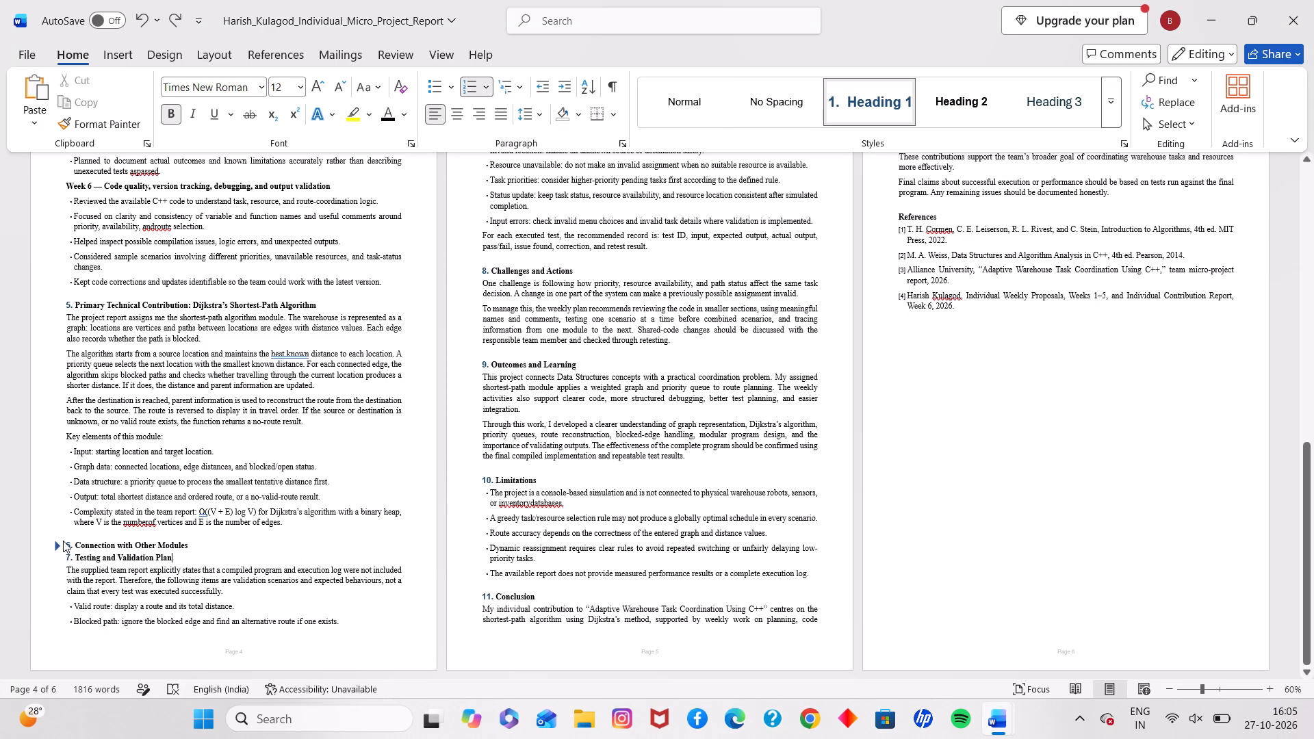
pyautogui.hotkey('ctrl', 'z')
# Add blank lines after the complexity bullet ending section 5 and paste the copied flowchart there, before section 6.
pyautogui.click(66, 535)
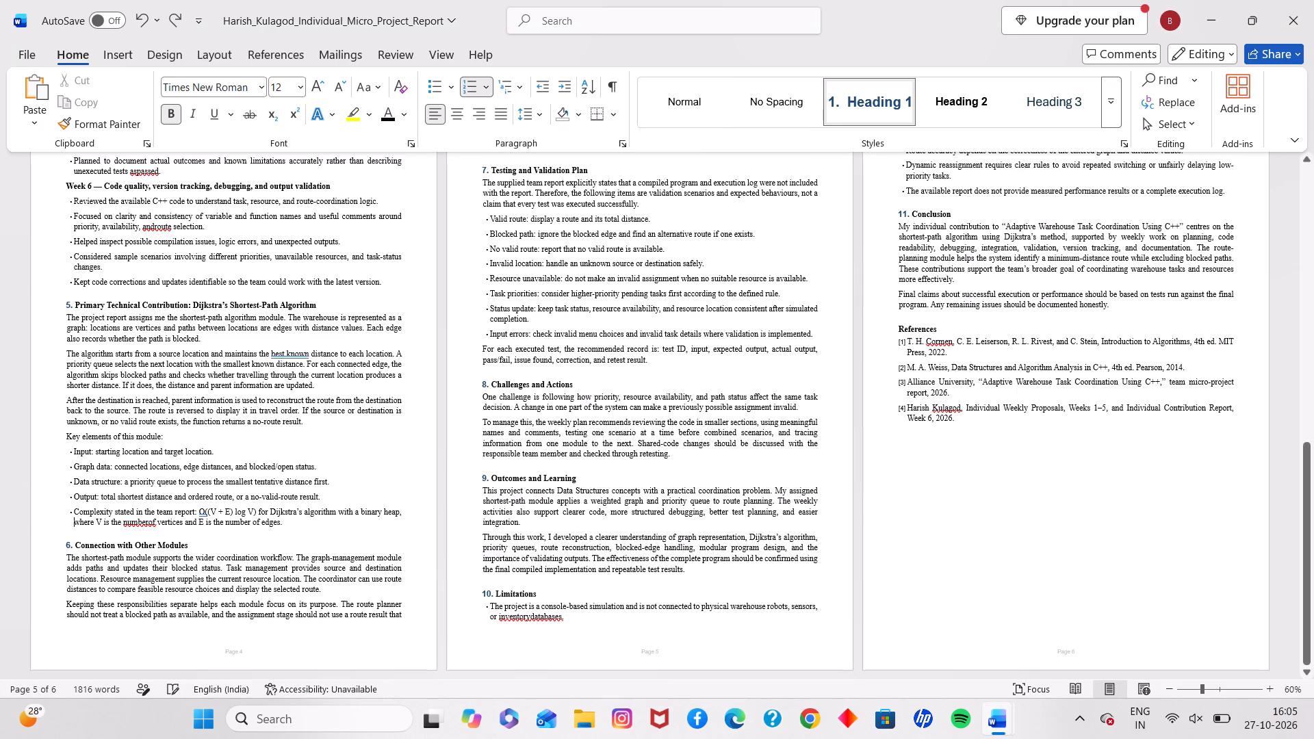
pyautogui.press('Down')
pyautogui.press('Up')
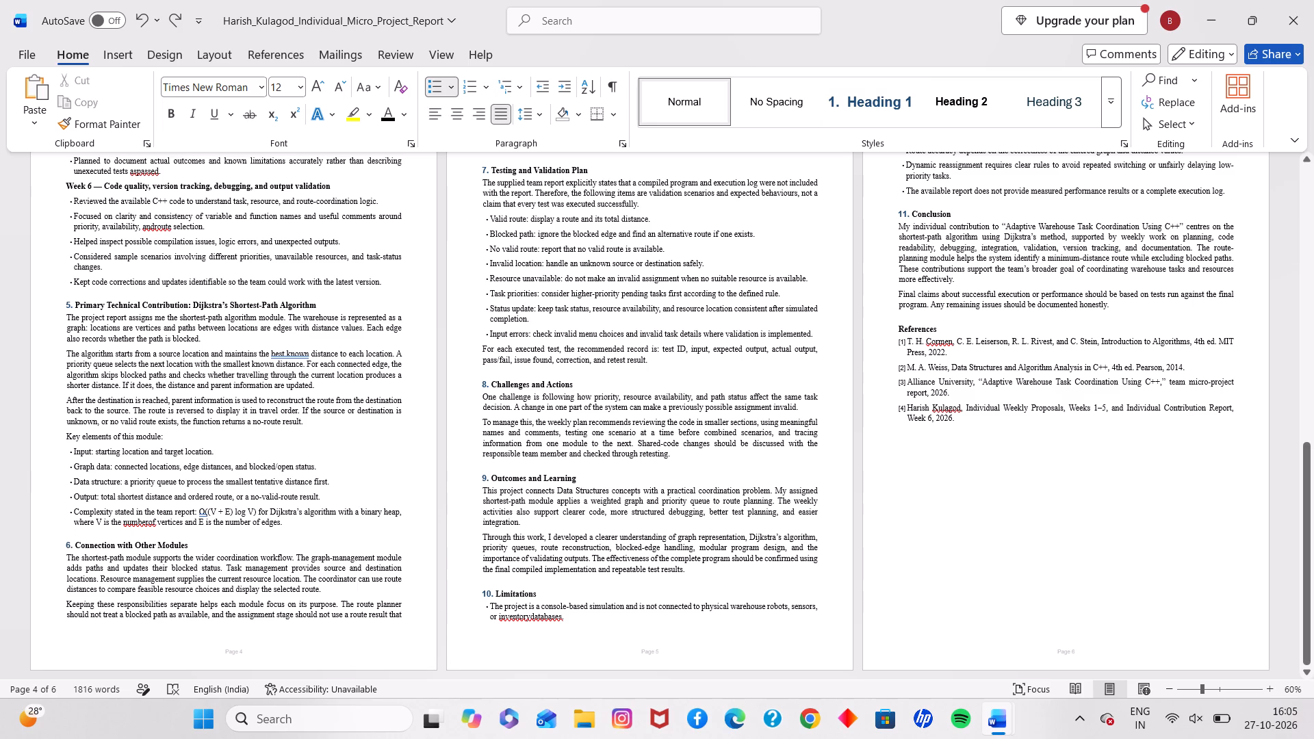
pyautogui.click(330, 513)
pyautogui.click(317, 521)
pyautogui.press('Return')
pyautogui.press('Return')
pyautogui.press('Return')
pyautogui.press('Return')
pyautogui.press('Return')
pyautogui.press('Return')
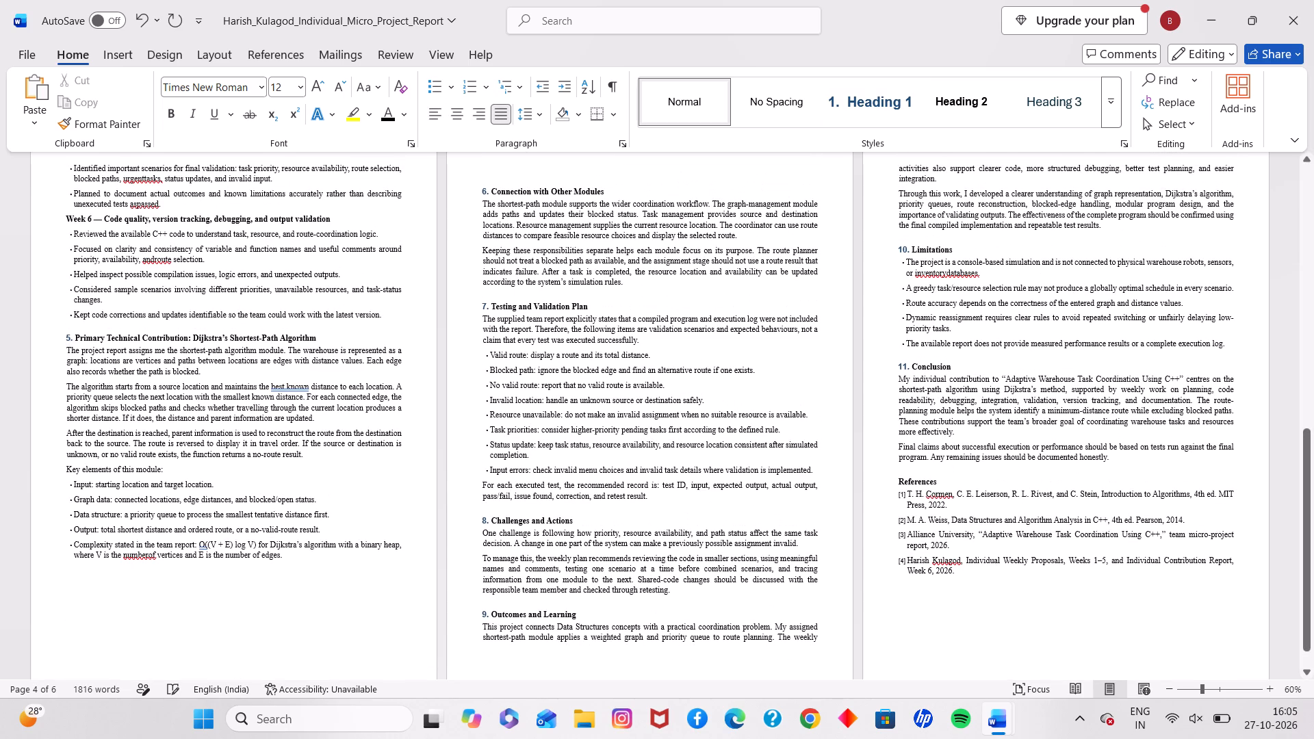
pyautogui.hotkey('ctrl', 'v')
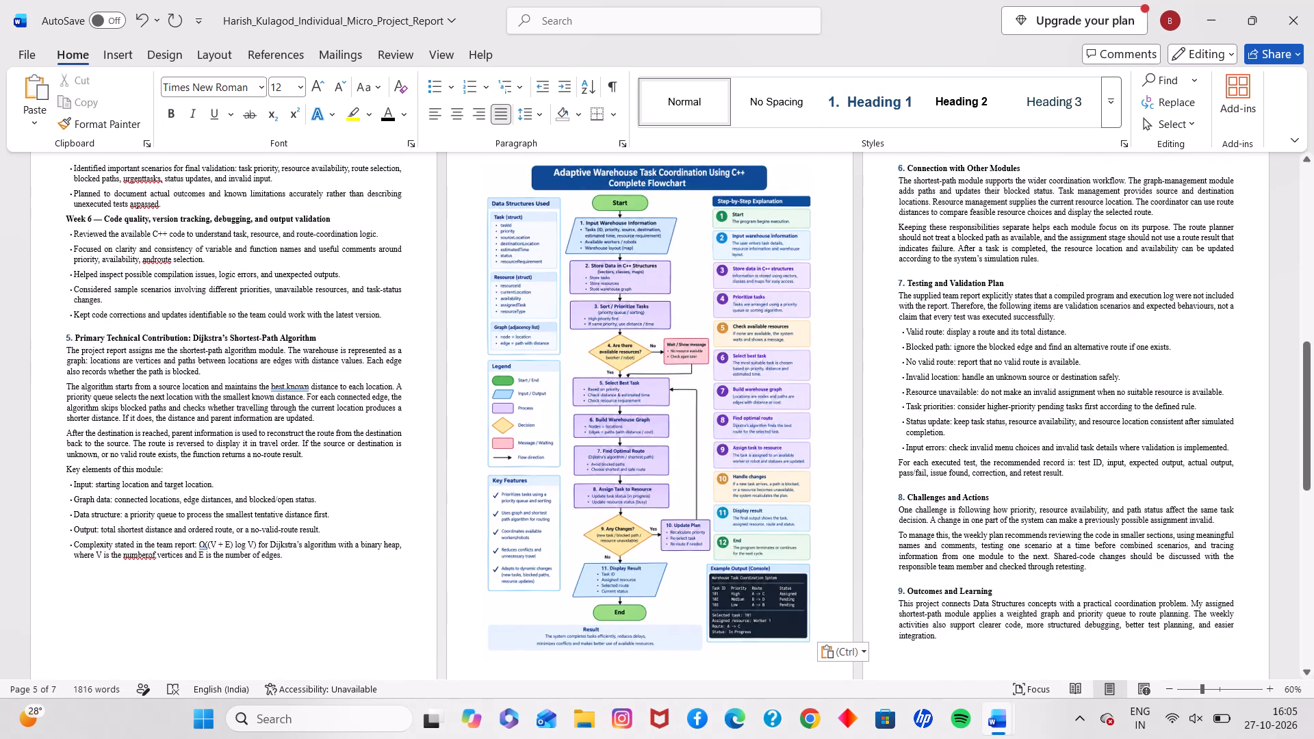
# Review the flowchart page and the overall page layout of the report.
pyautogui.scroll(1, 449, 556)
pyautogui.scroll(-2, 631, 510)
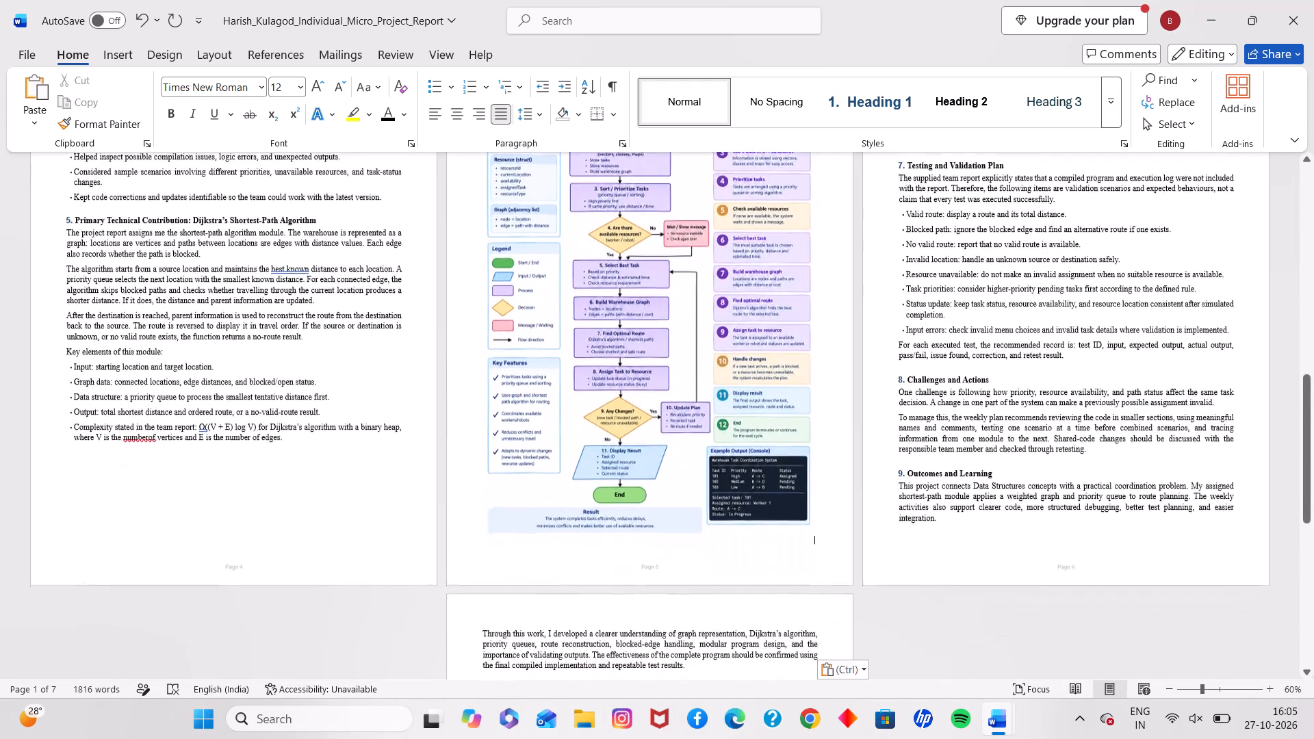
pyautogui.scroll(-2, 631, 510)
pyautogui.scroll(2, 631, 510)
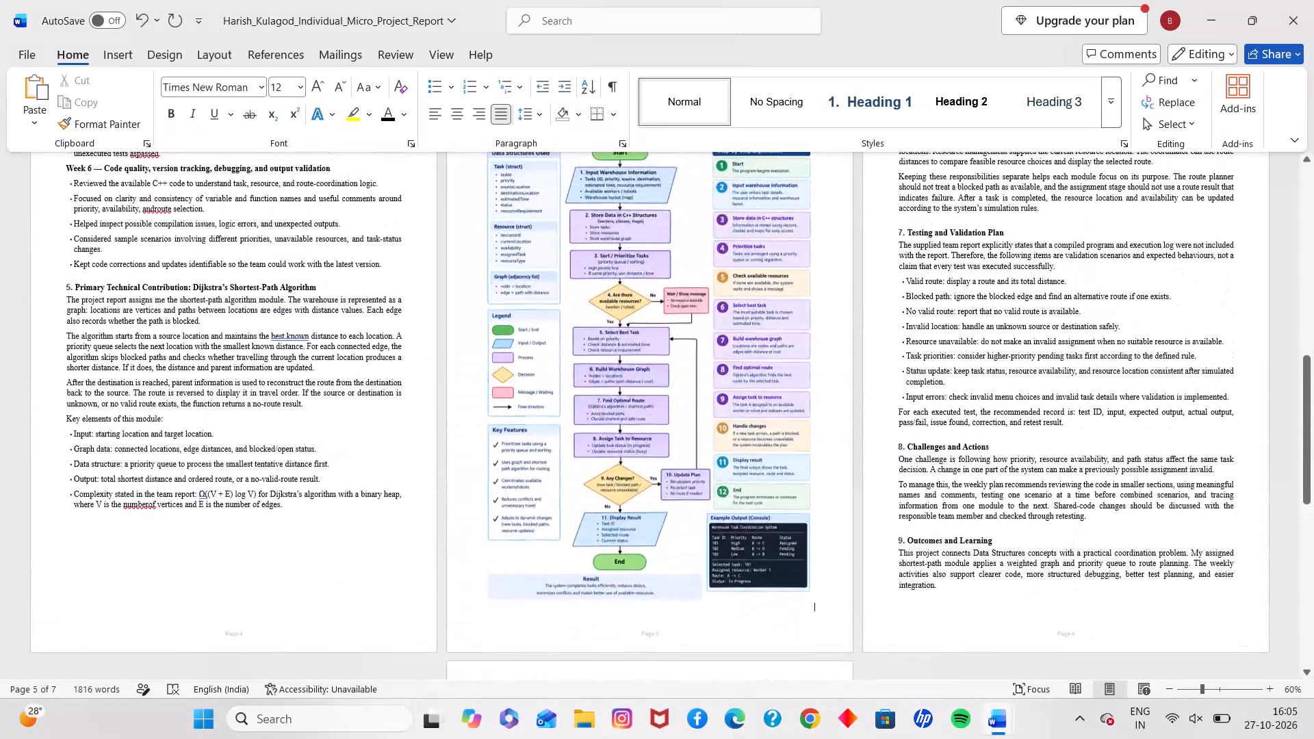
pyautogui.keyDown('ctrl'); pyautogui.scroll(-4, 631, 510); pyautogui.keyUp('ctrl')
pyautogui.scroll(2, 631, 510)
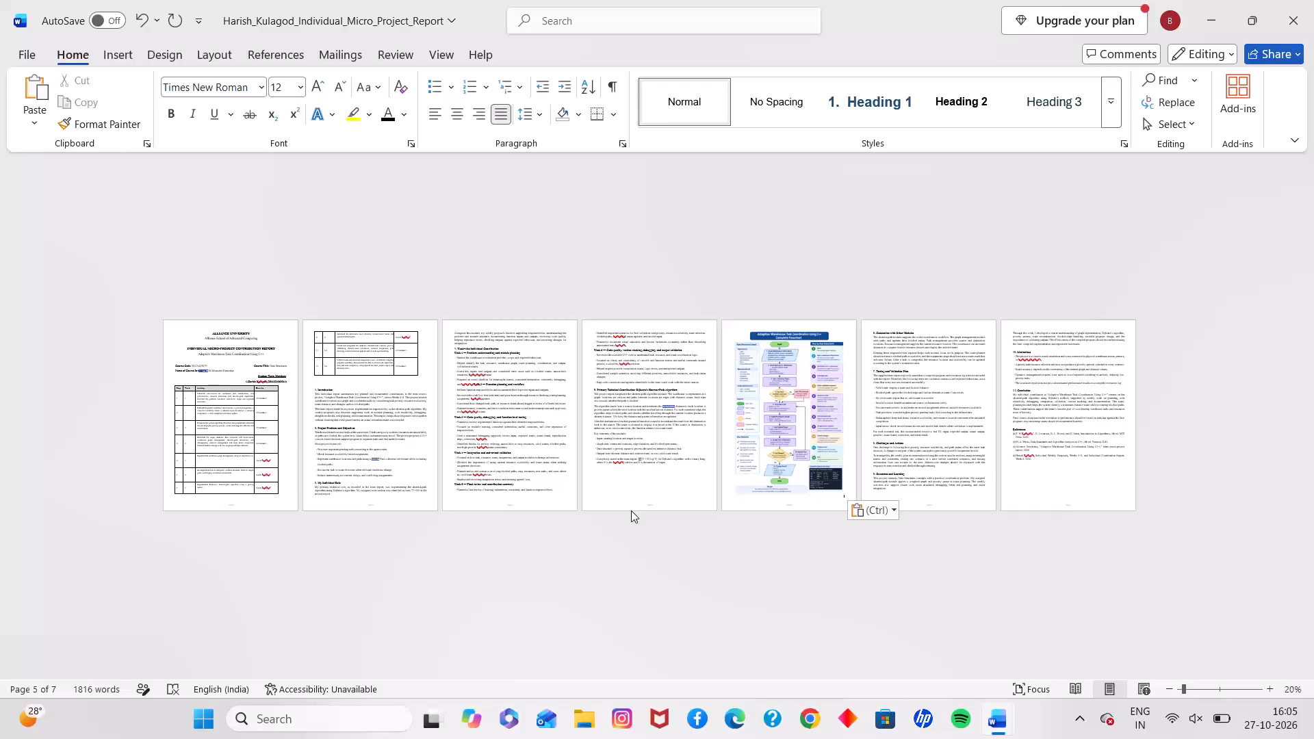
# Save the individual report as a Word Document in the Downloads folder under its existing file name.
pyautogui.hotkey('ctrl', 's')
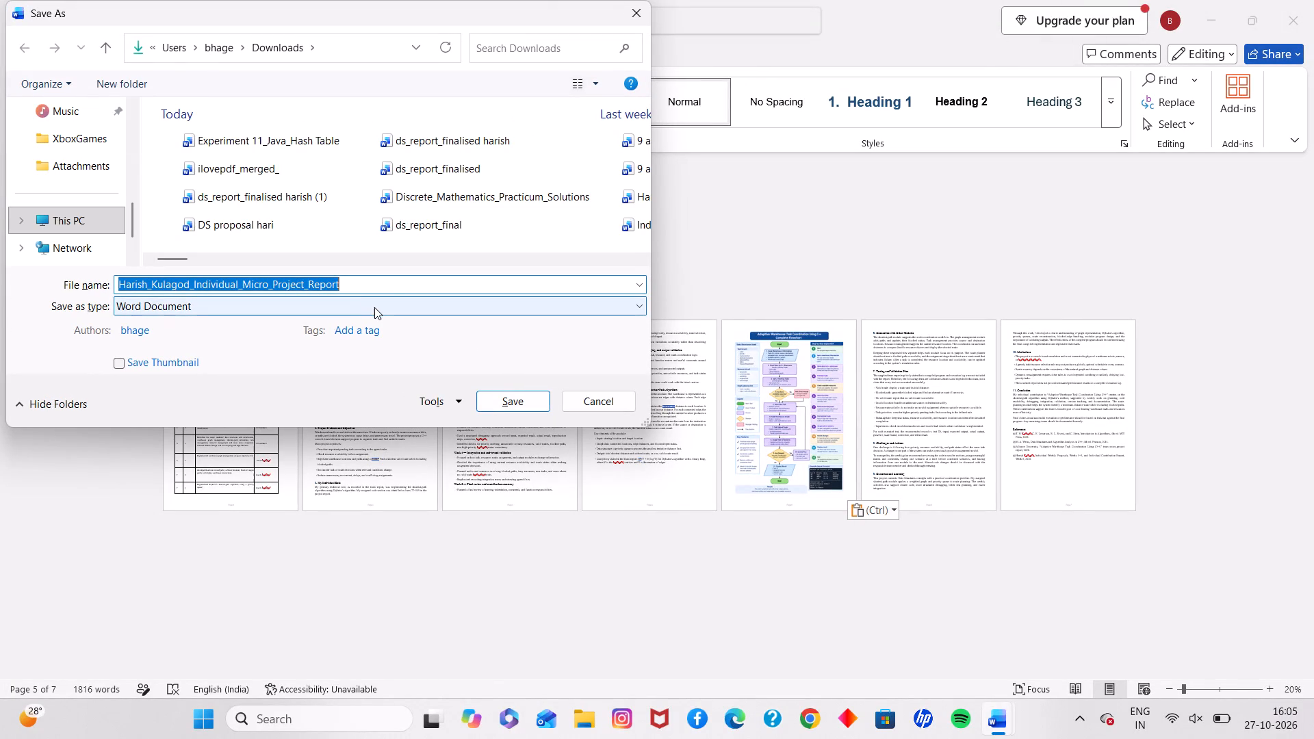
pyautogui.click(506, 396)
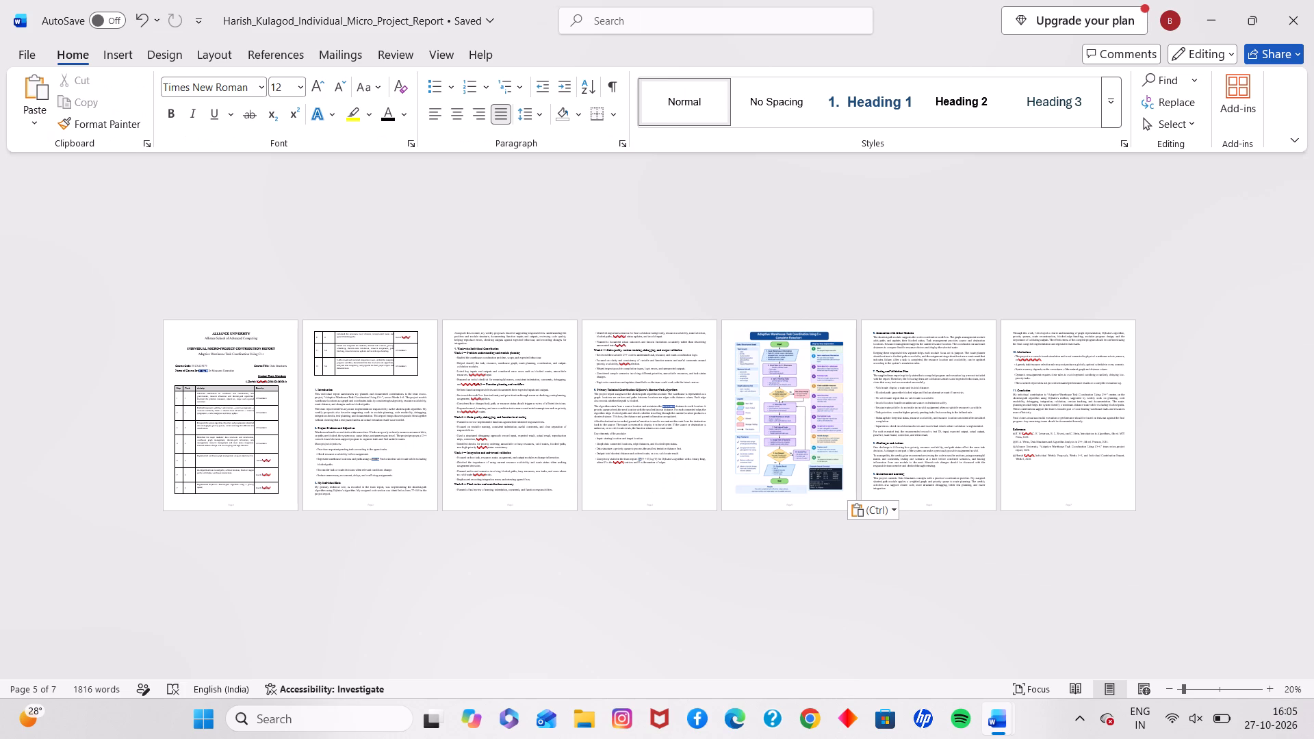
pyautogui.click(1190, 22)
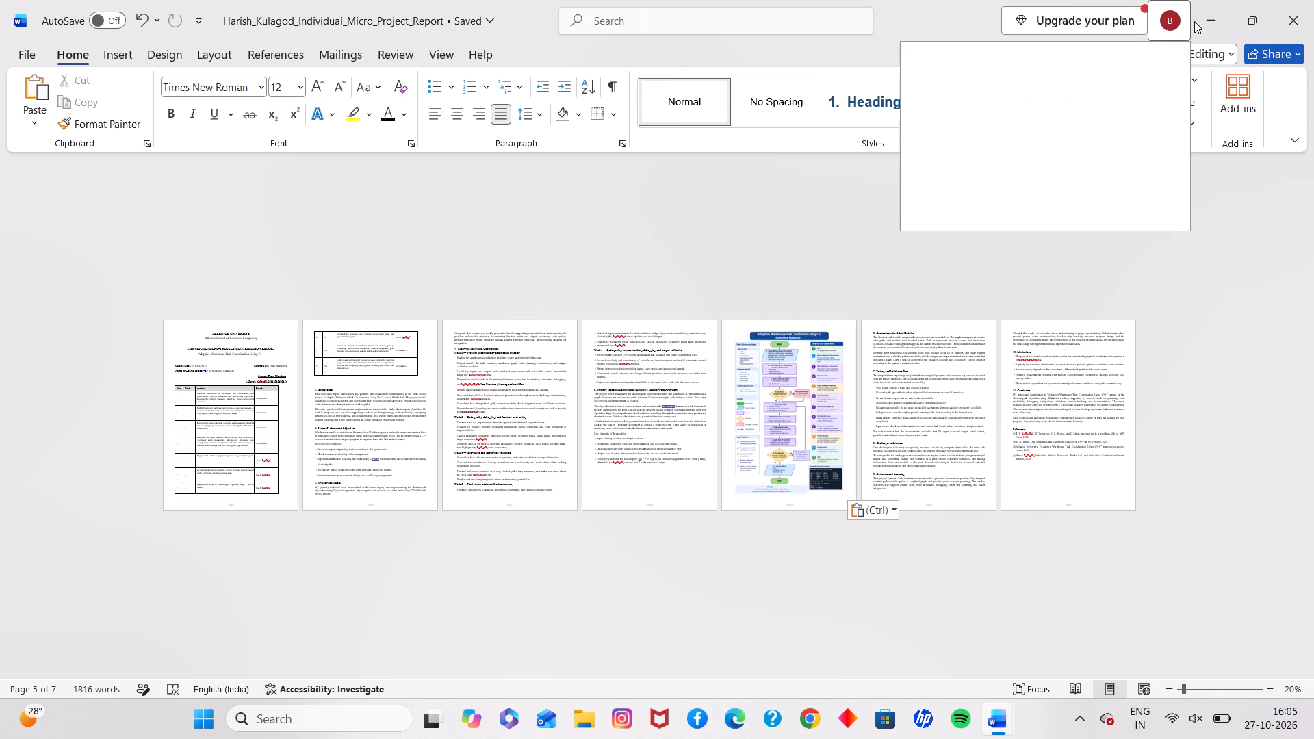
# Minimise the individual report window and close the Temperature_Recording_and_Delivery_Completion document to reach the desktop.
pyautogui.click(1205, 23)
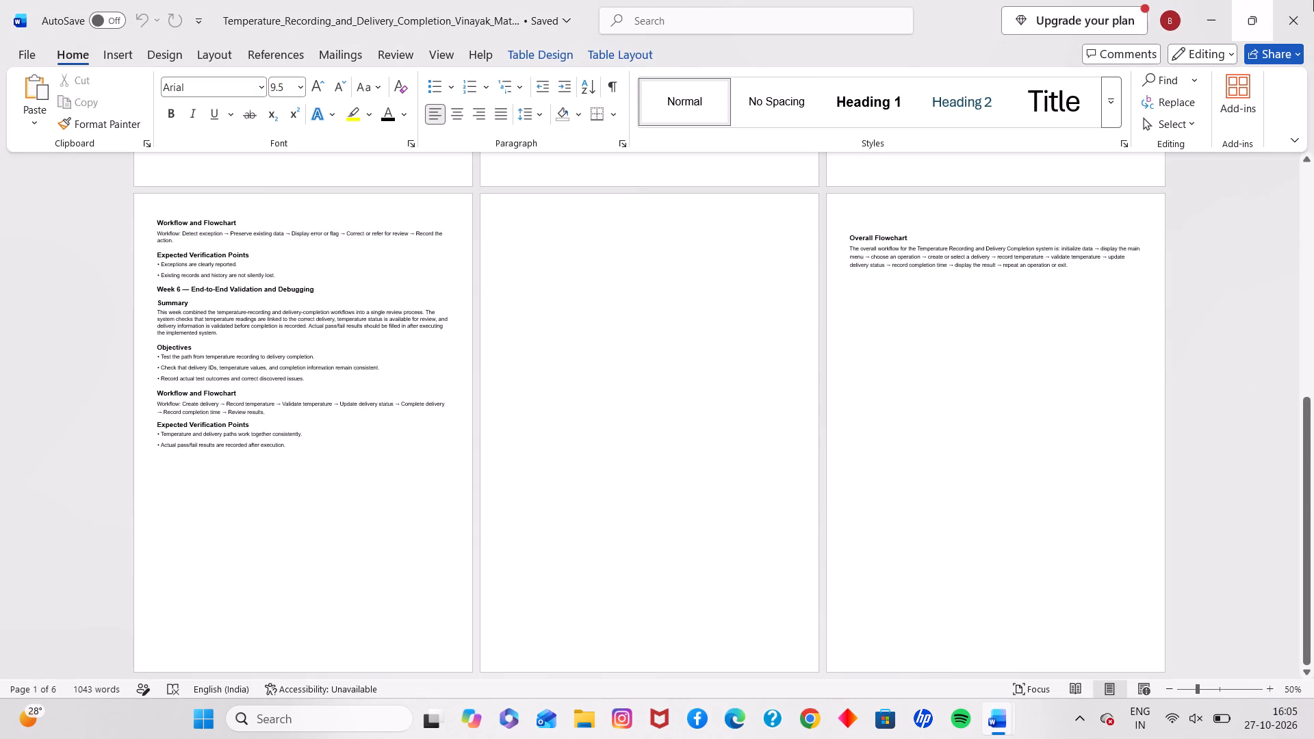
pyautogui.click(1313, 0)
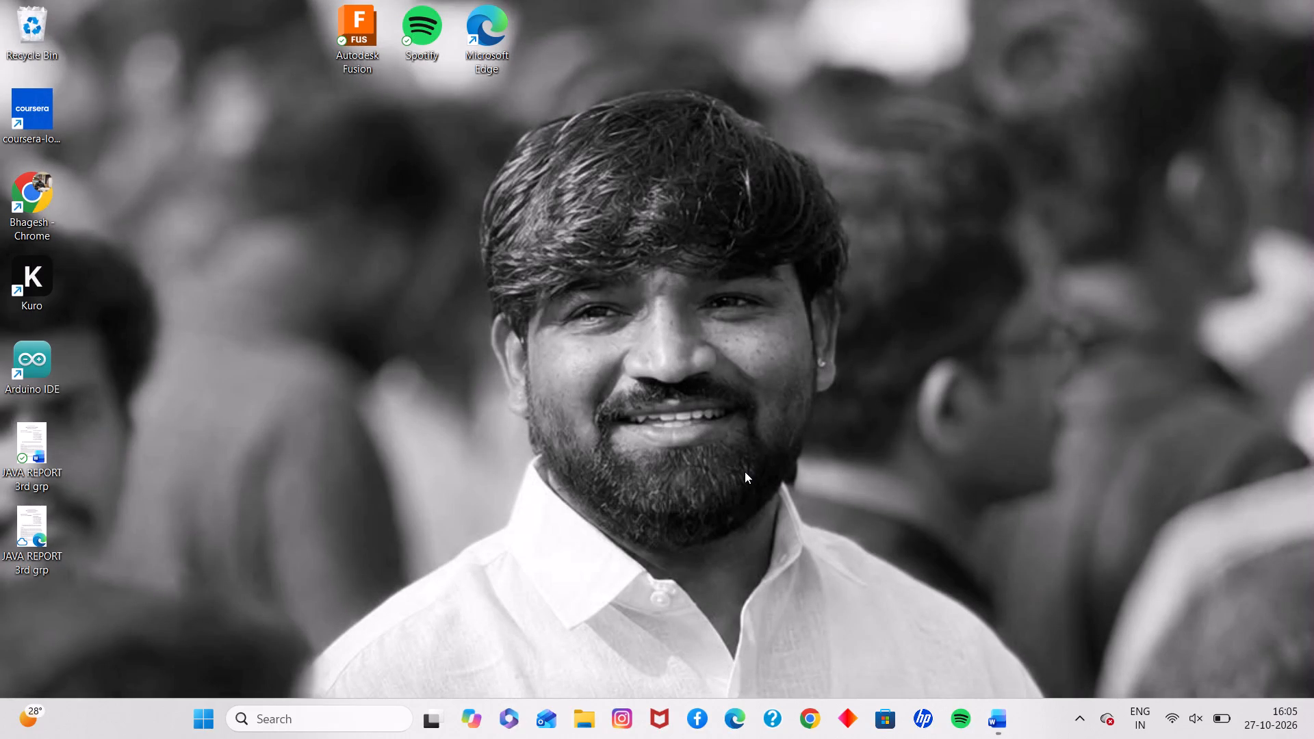
# Switch to Google Chrome and open a browser window with a new tab.
pyautogui.click(816, 716)
pyautogui.click(651, 417)
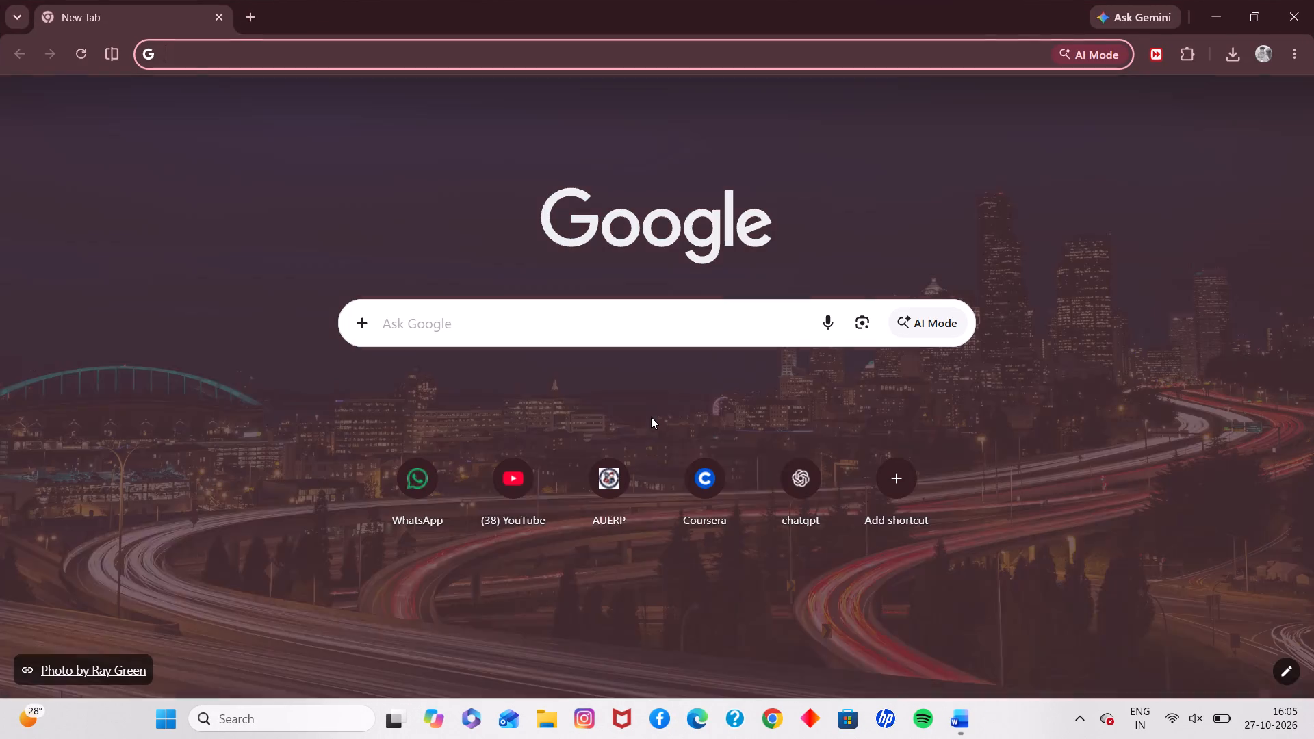
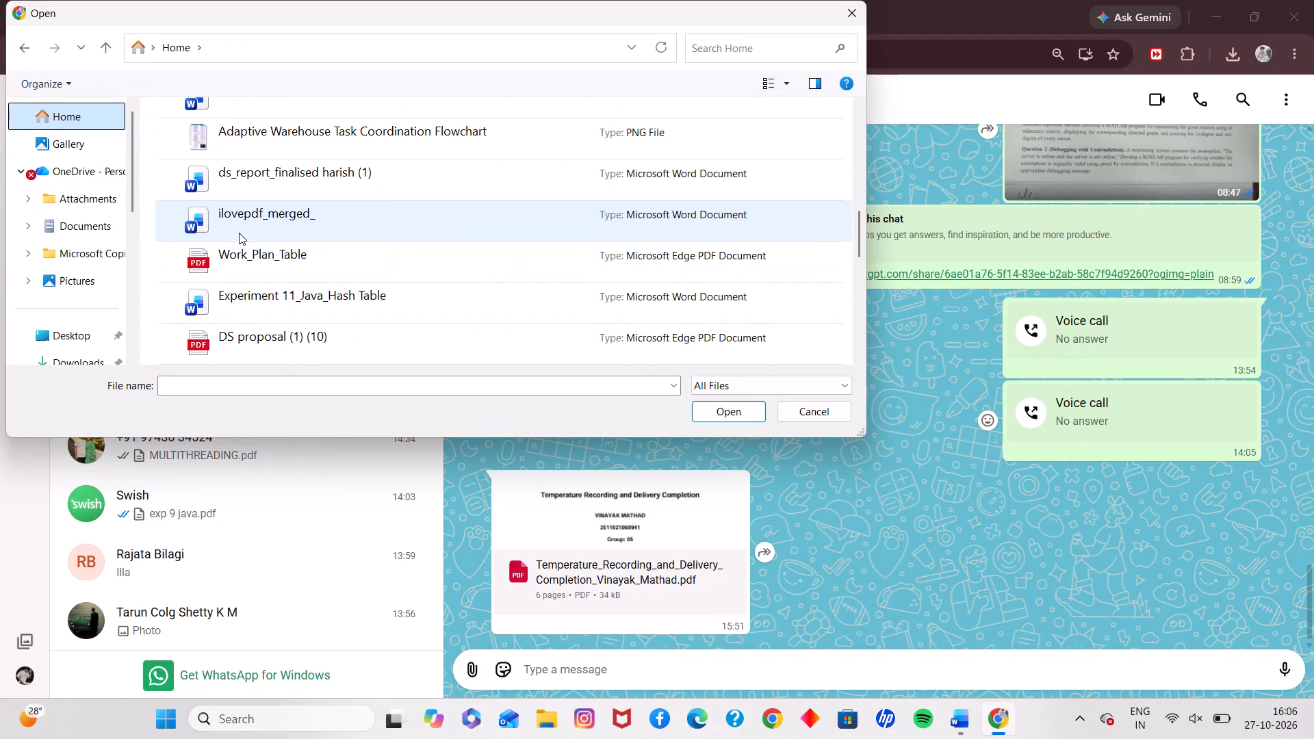
# Look through the recent files for the document to attach to the open WhatsApp chat.
pyautogui.hscroll(1, 239, 233)
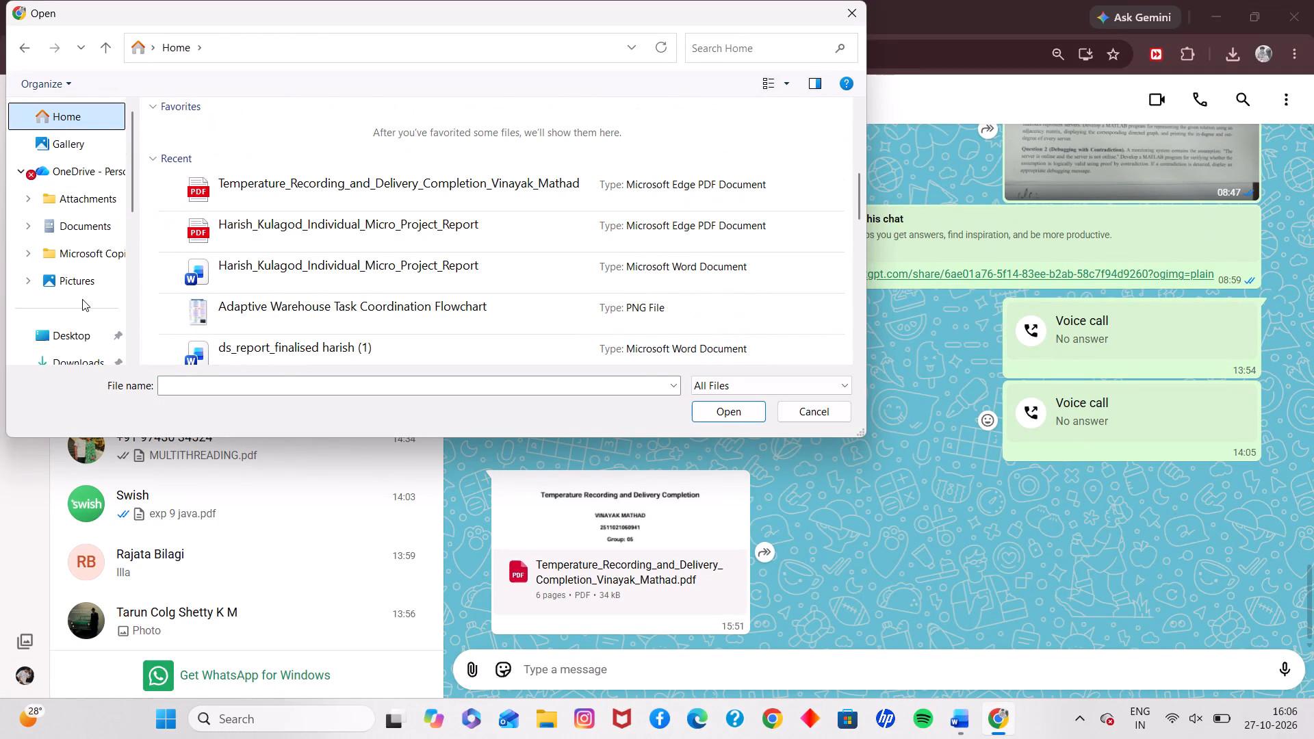
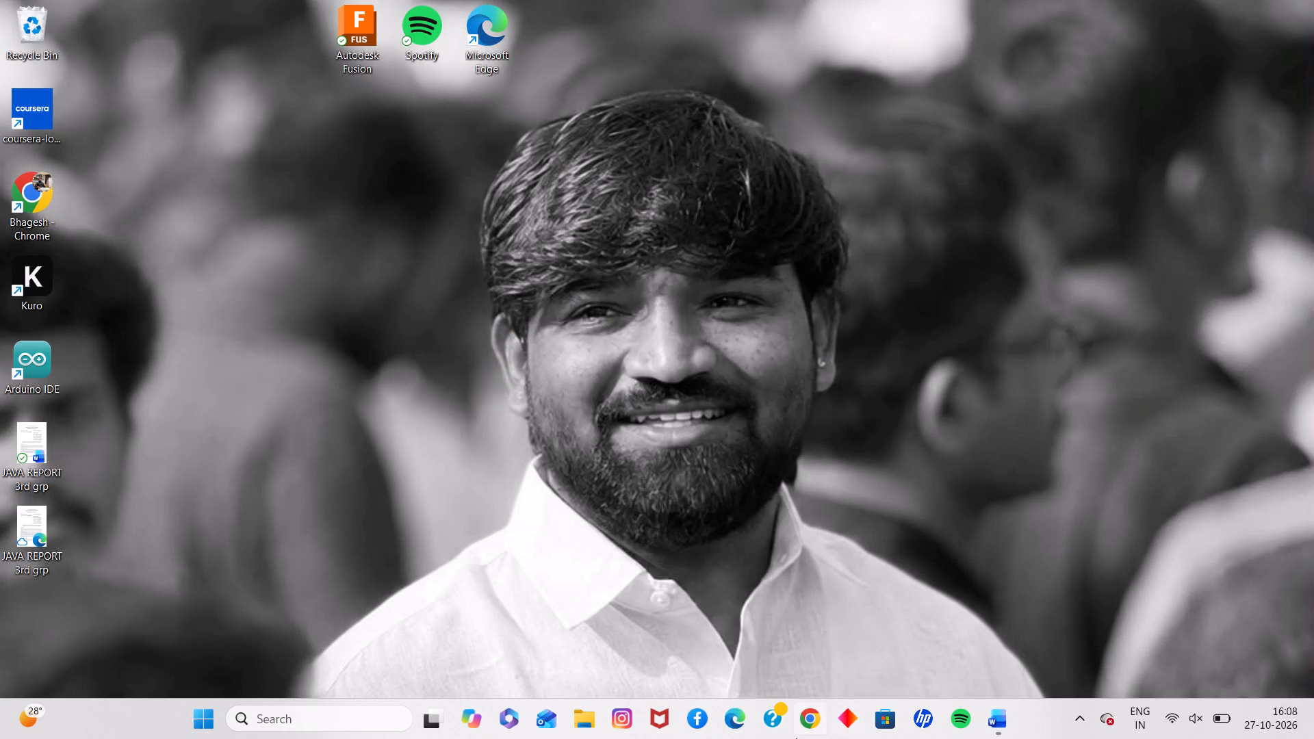
# Switch to Google Chrome and open a browser window with the second of the two saved user profiles.
pyautogui.doubleClick(806, 721)
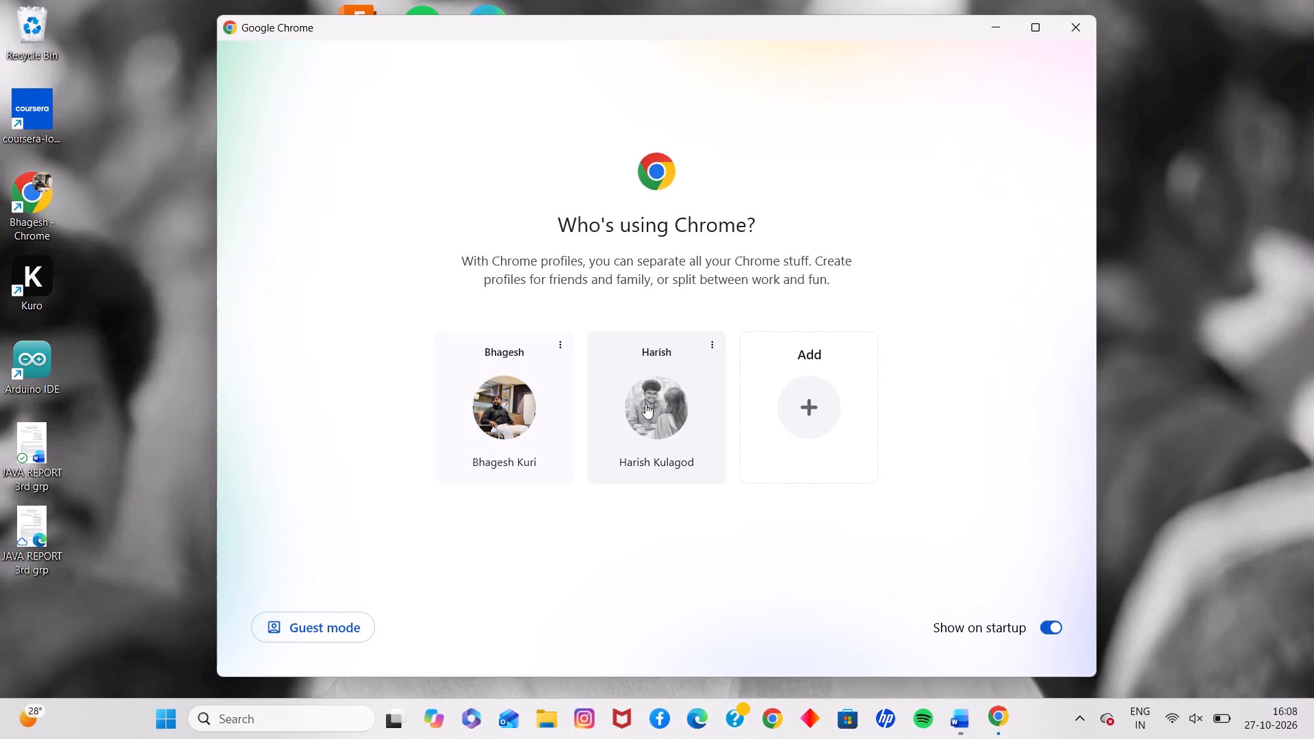
pyautogui.click(642, 400)
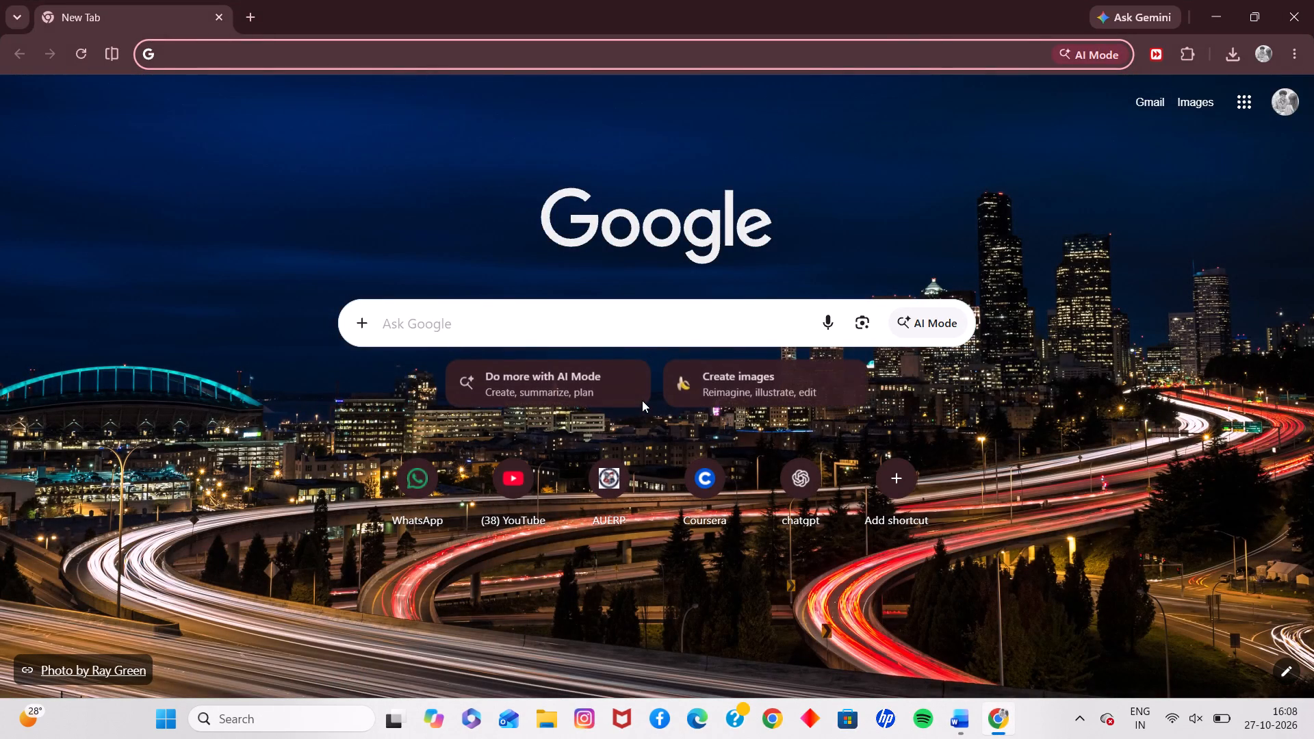
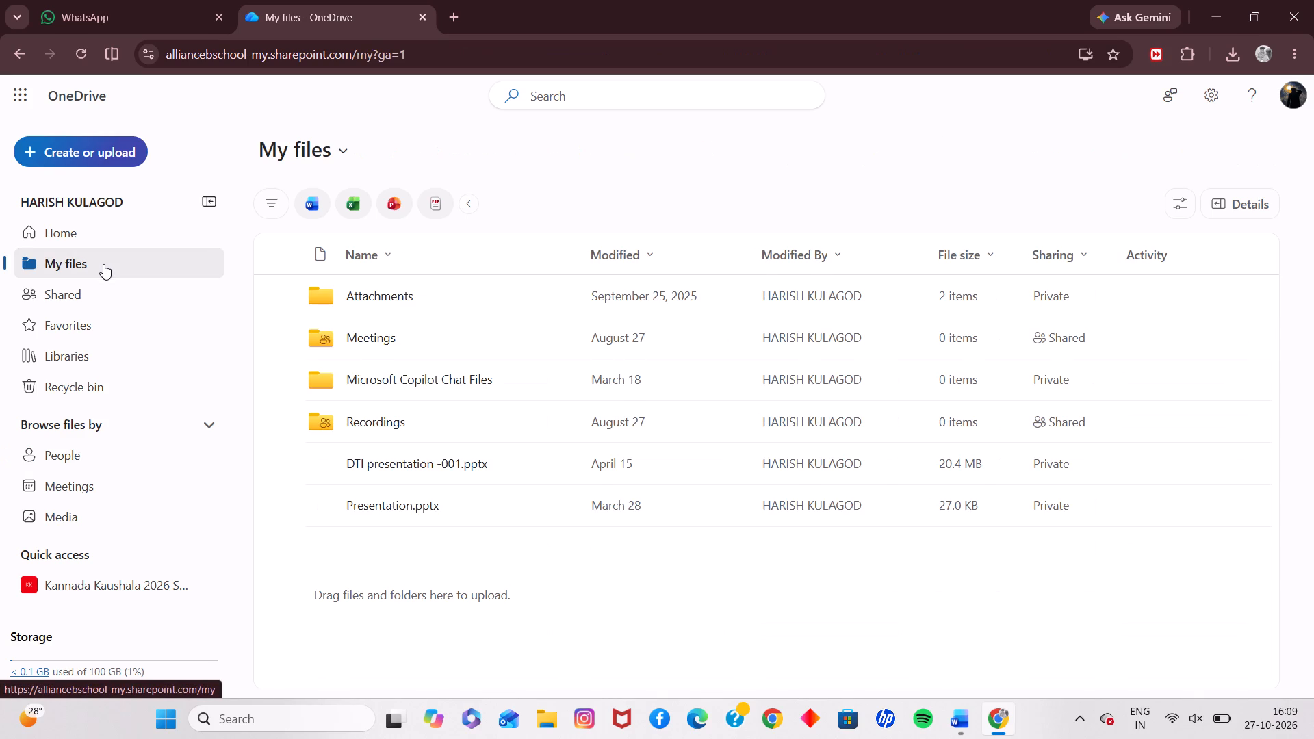
# Create a default-coloured folder carrying the student's own name from the OneDrive Home page.
pyautogui.click(98, 242)
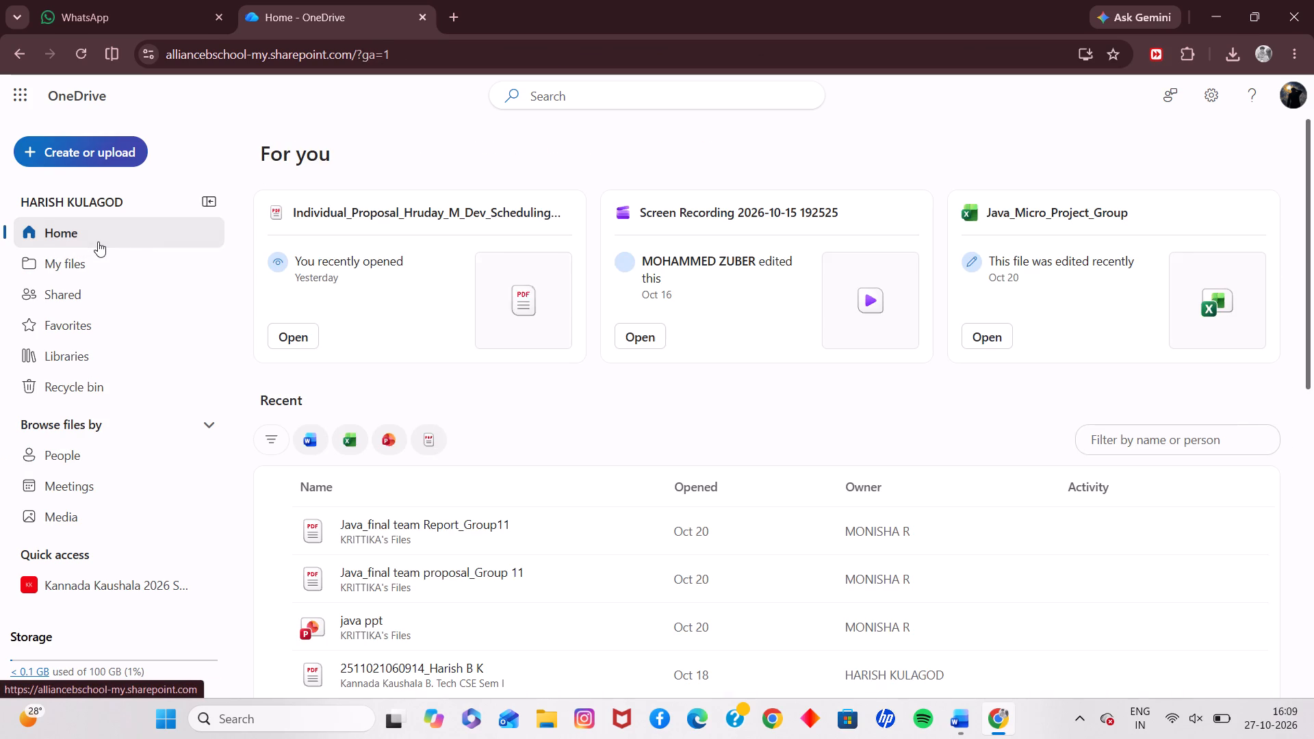
pyautogui.click(114, 153)
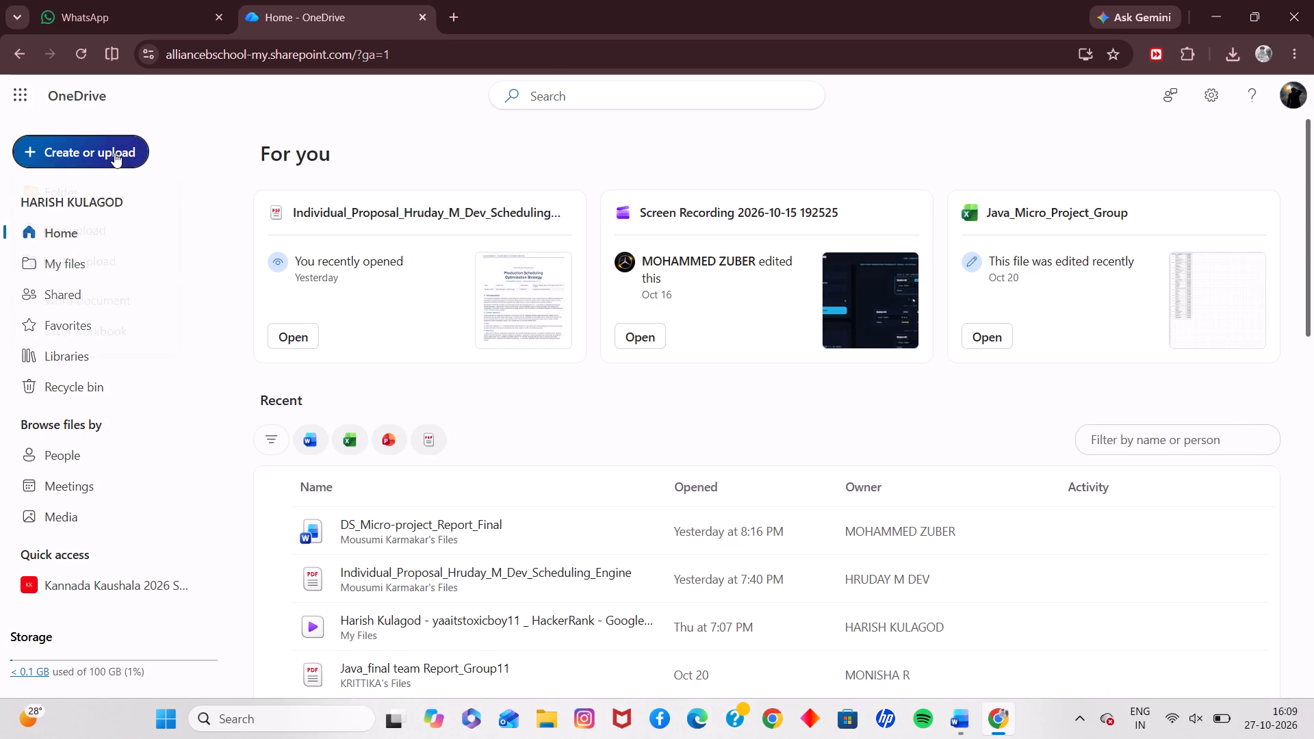
pyautogui.click(102, 185)
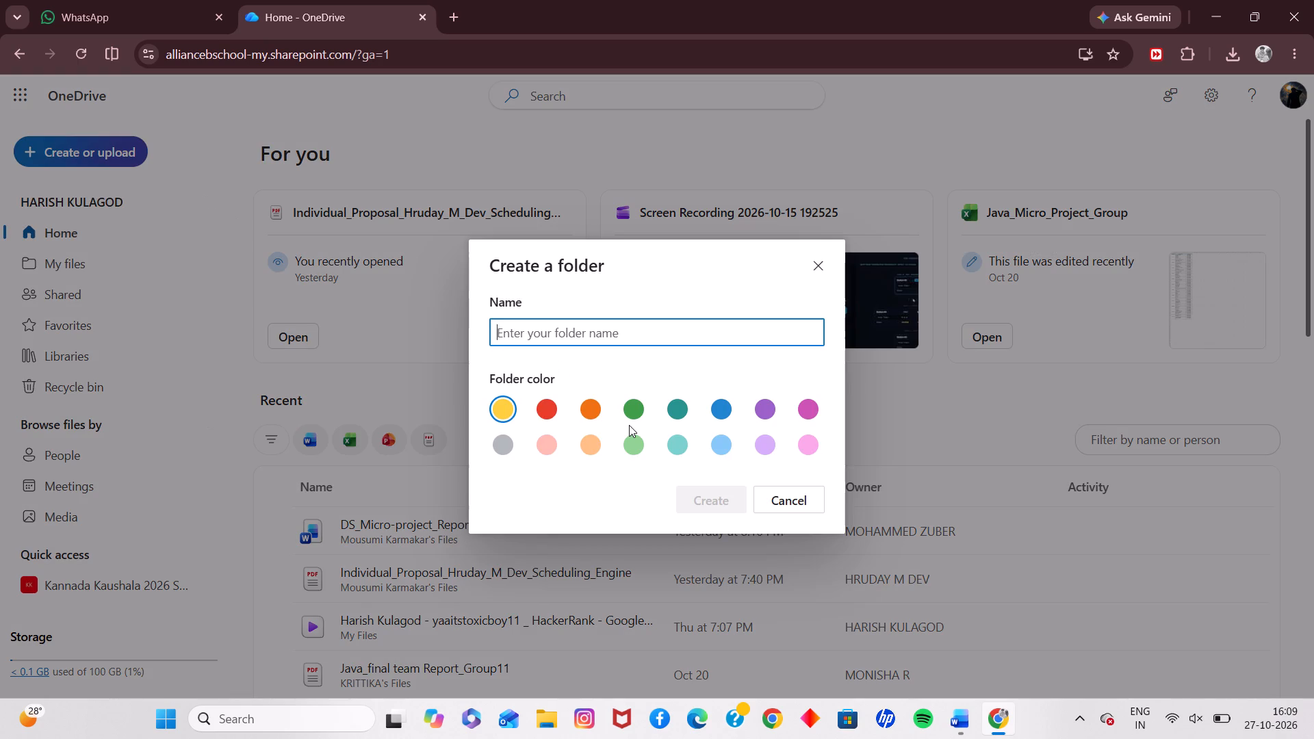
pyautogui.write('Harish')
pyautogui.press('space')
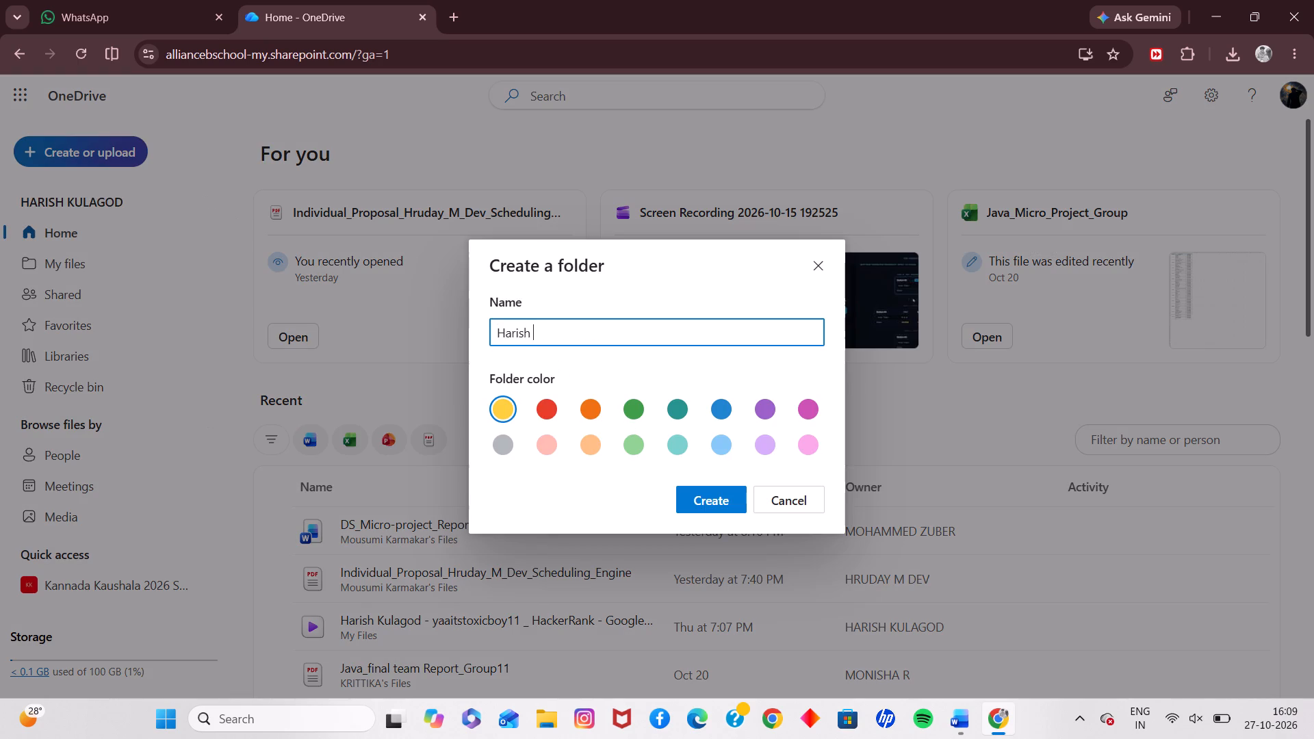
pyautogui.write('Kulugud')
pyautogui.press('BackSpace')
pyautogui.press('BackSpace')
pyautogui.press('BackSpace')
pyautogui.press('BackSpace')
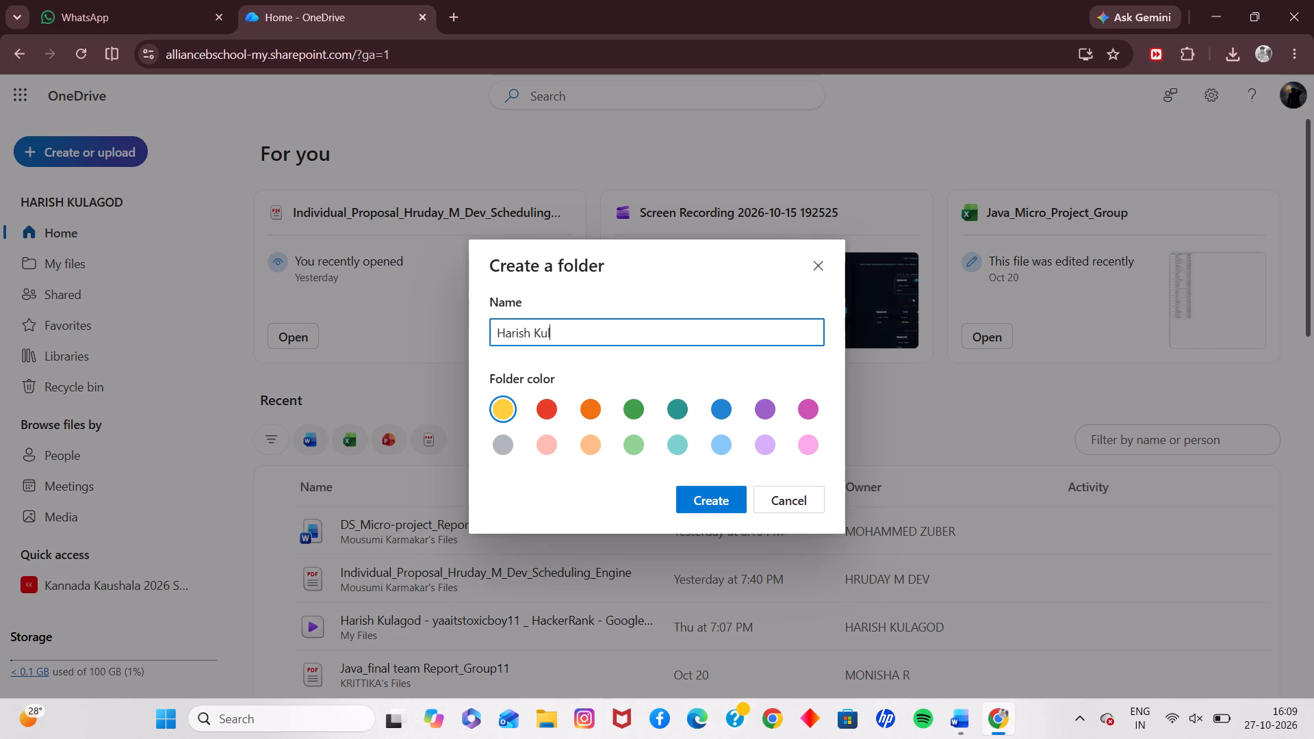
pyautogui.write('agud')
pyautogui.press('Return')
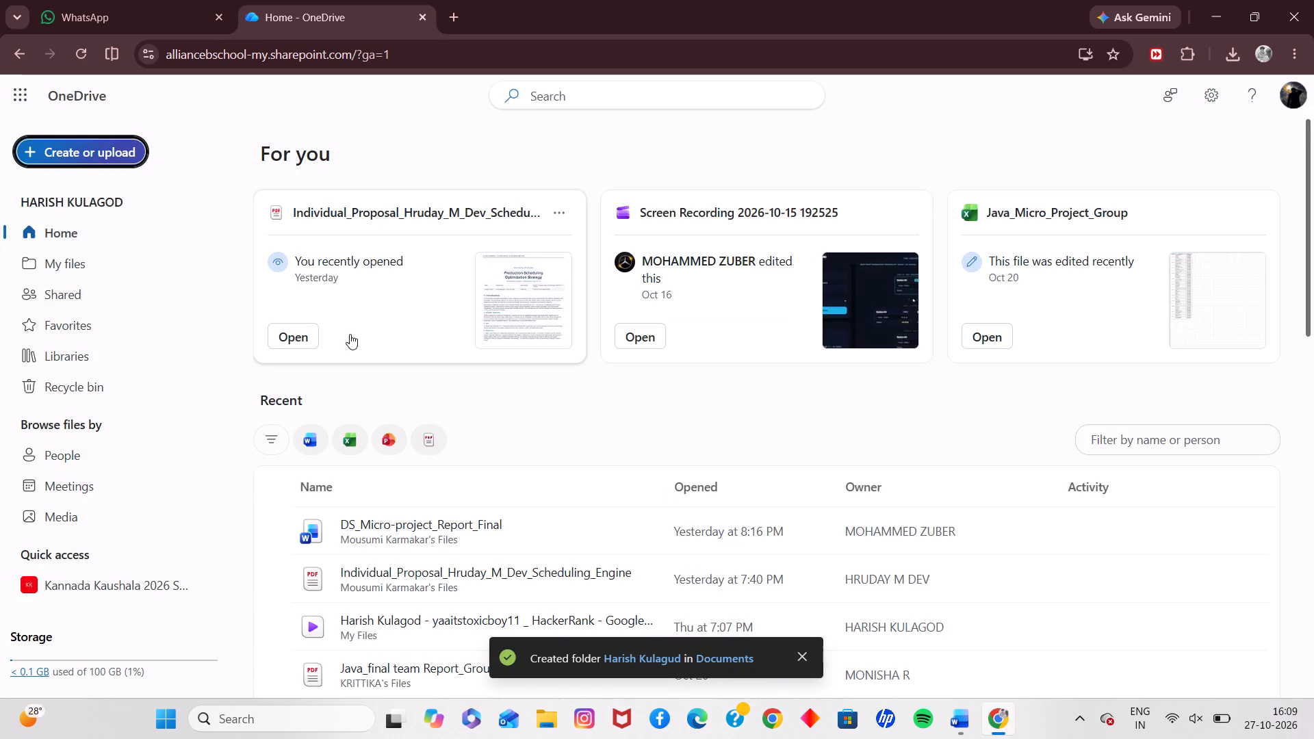
# Go back to the shared Group 3 folder and create a folder with the student's own name inside it.
pyautogui.click(23, 56)
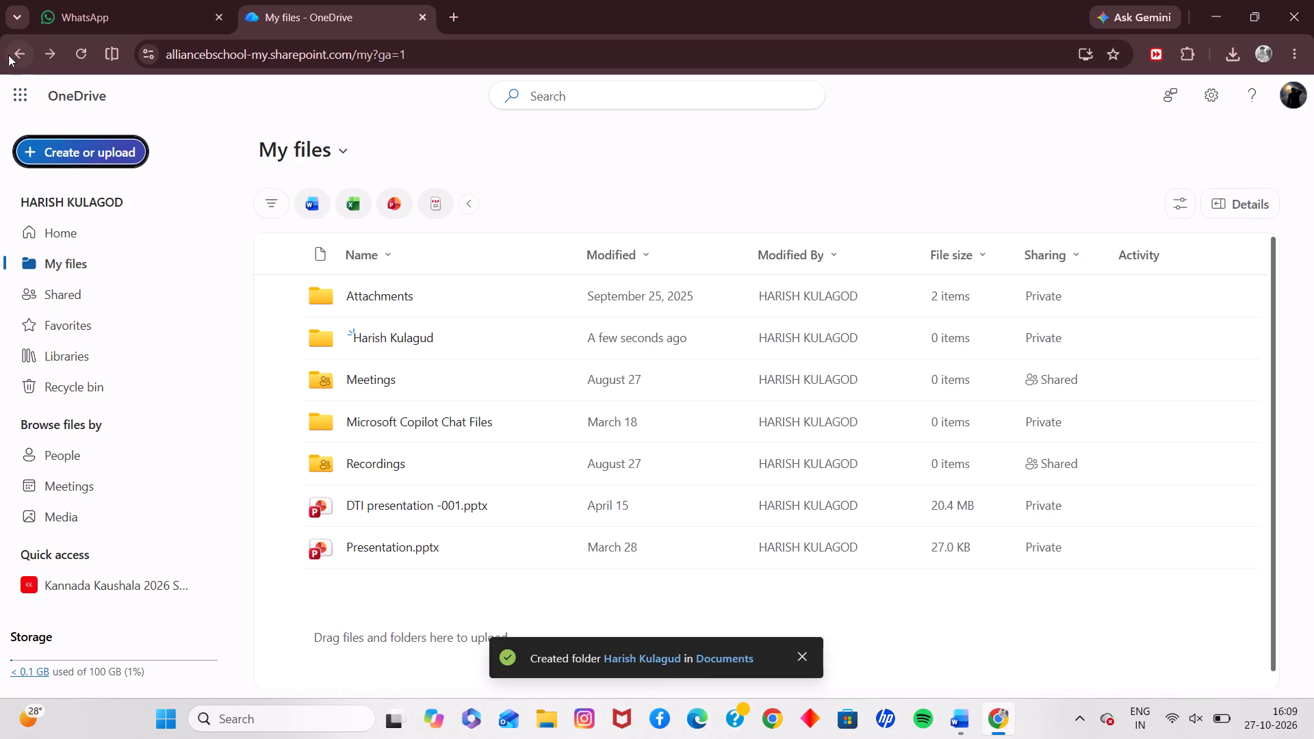
pyautogui.click(21, 53)
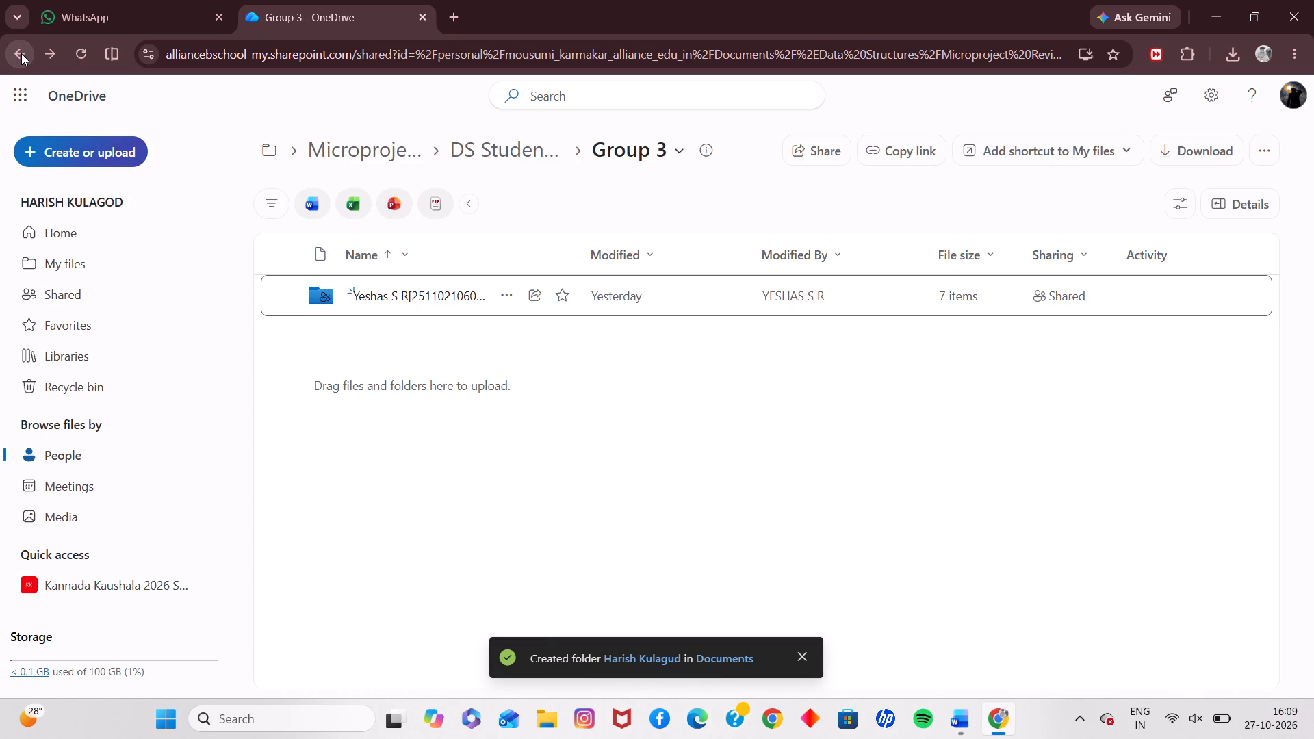
pyautogui.click(84, 148)
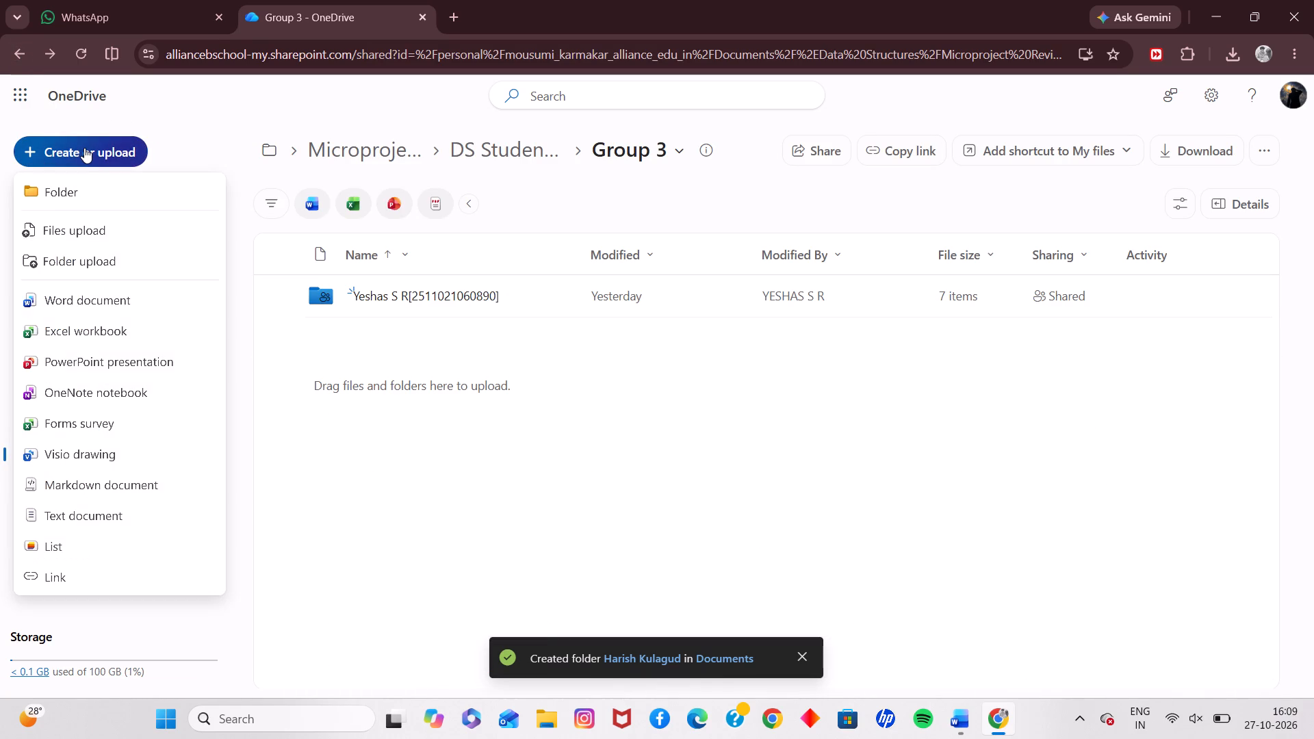
pyautogui.click(92, 187)
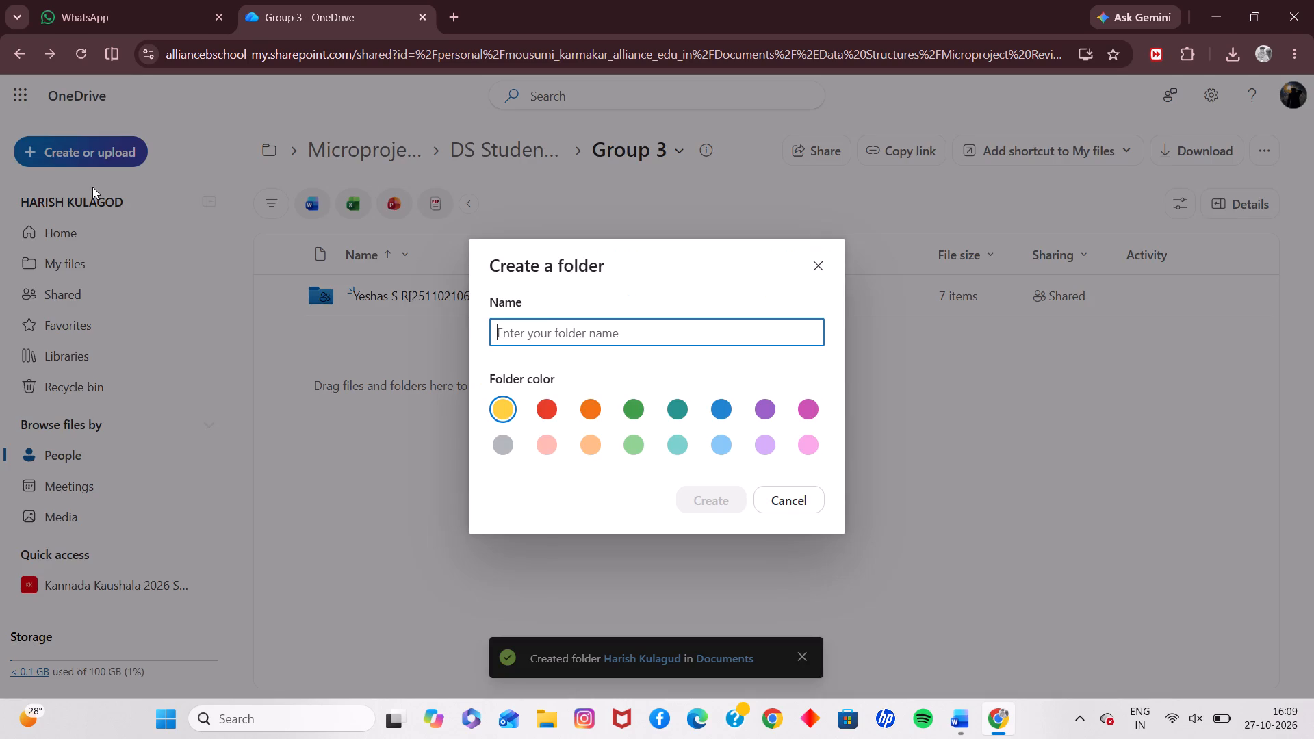
pyautogui.write('Ha')
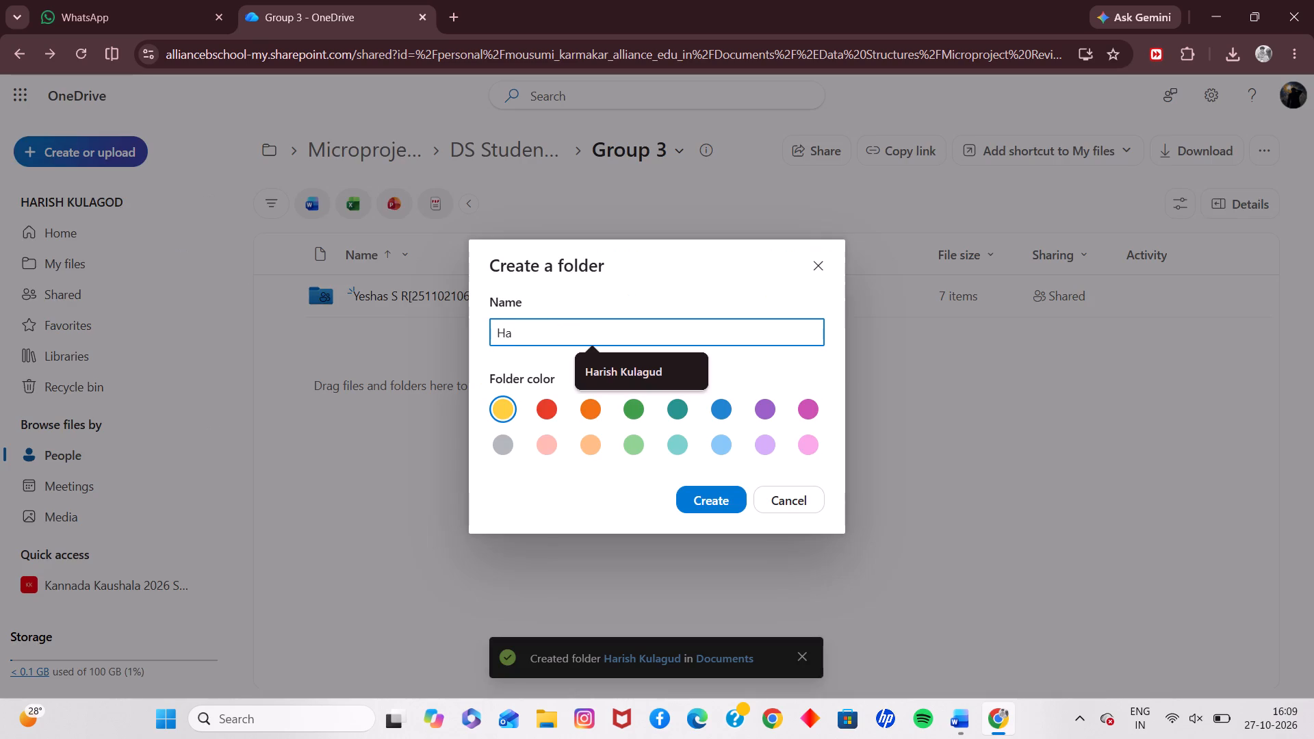
pyautogui.click(624, 377)
pyautogui.press('Return')
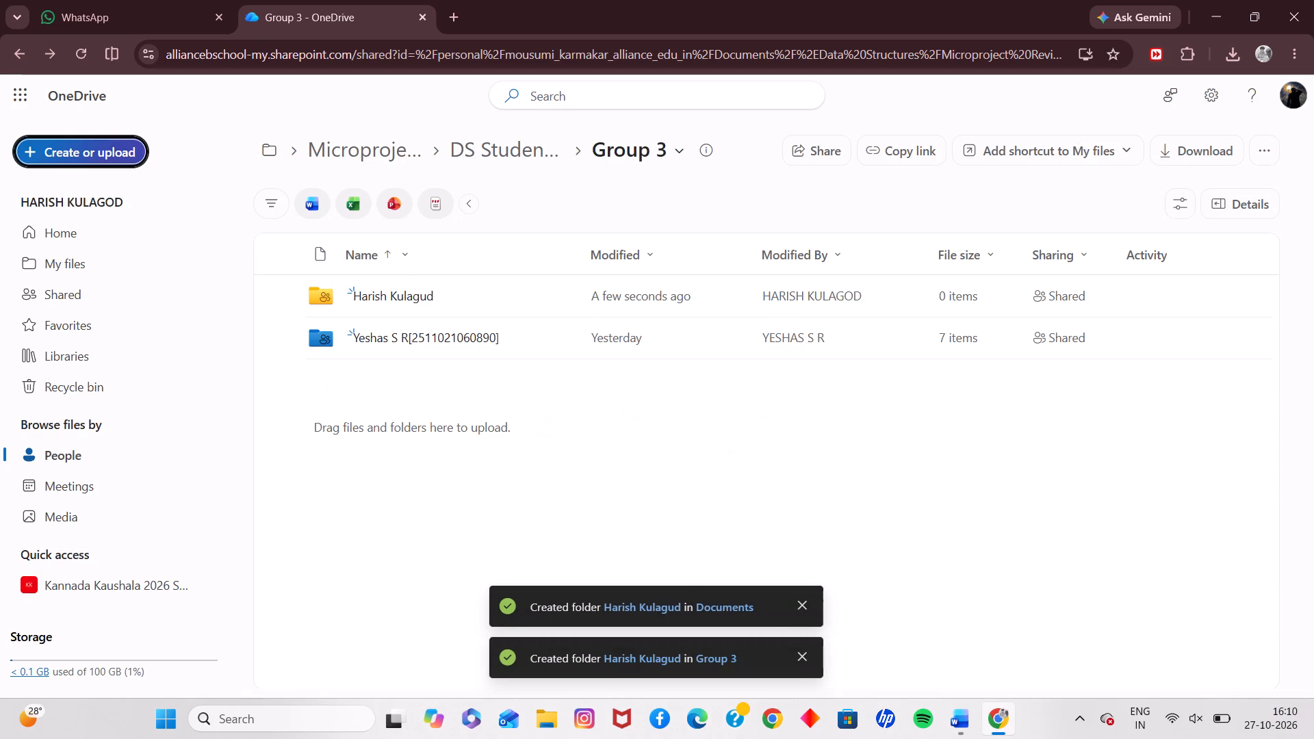
# Open the student's new folder in Group 3 and upload the Week_6_Individual_Contribution_Report PDF from the personal OneDrive Attachments folder.
pyautogui.doubleClick(447, 291)
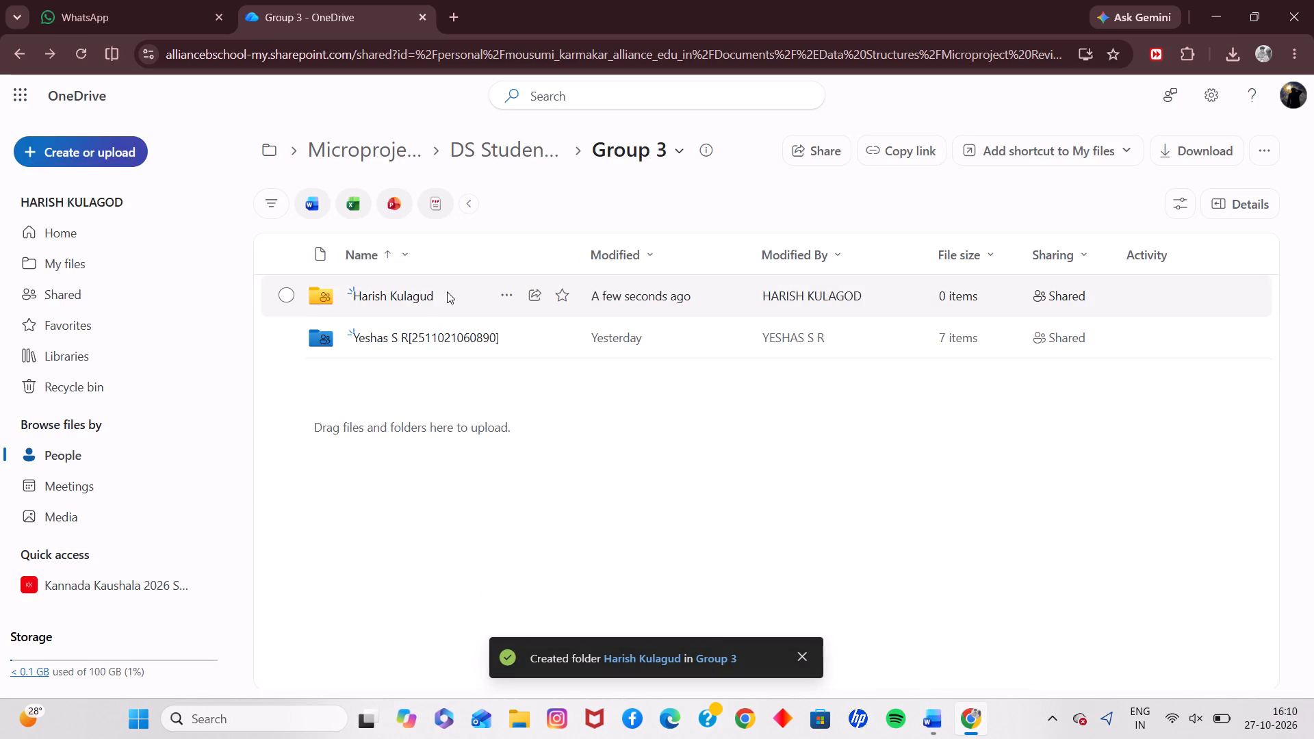
pyautogui.click(81, 159)
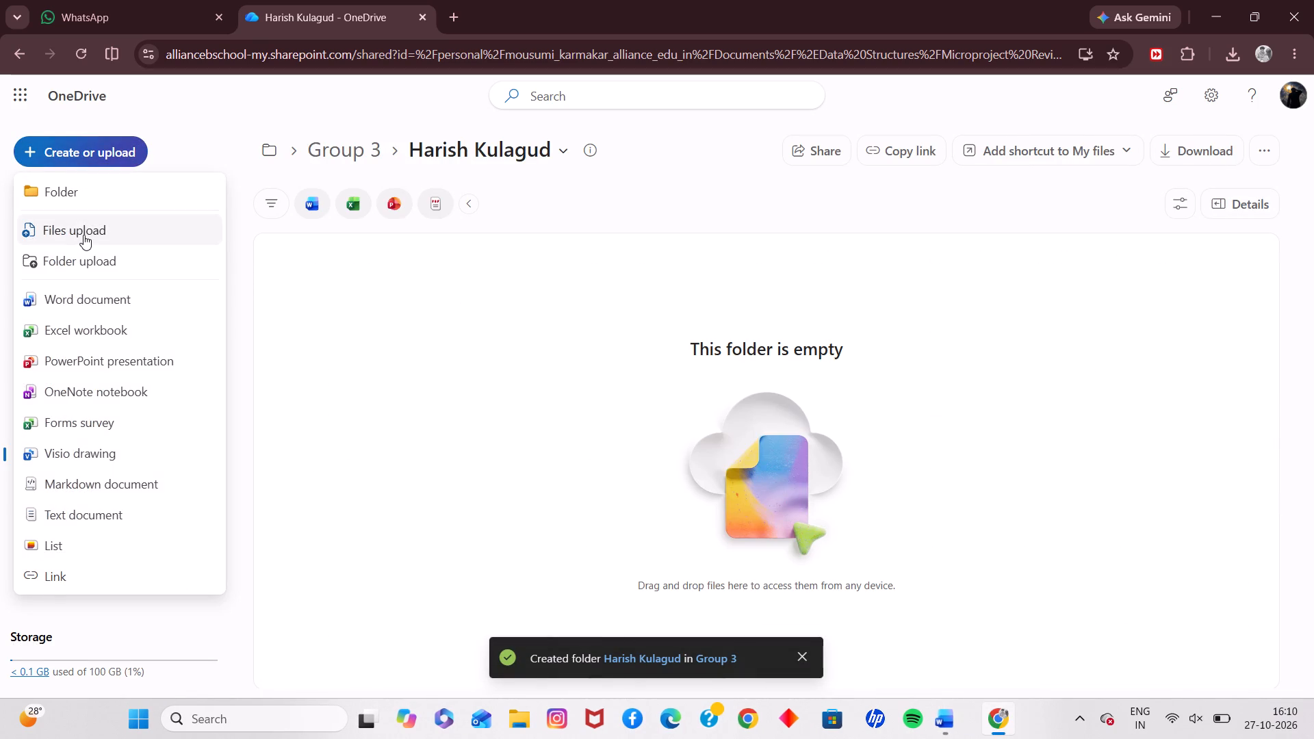
pyautogui.click(83, 235)
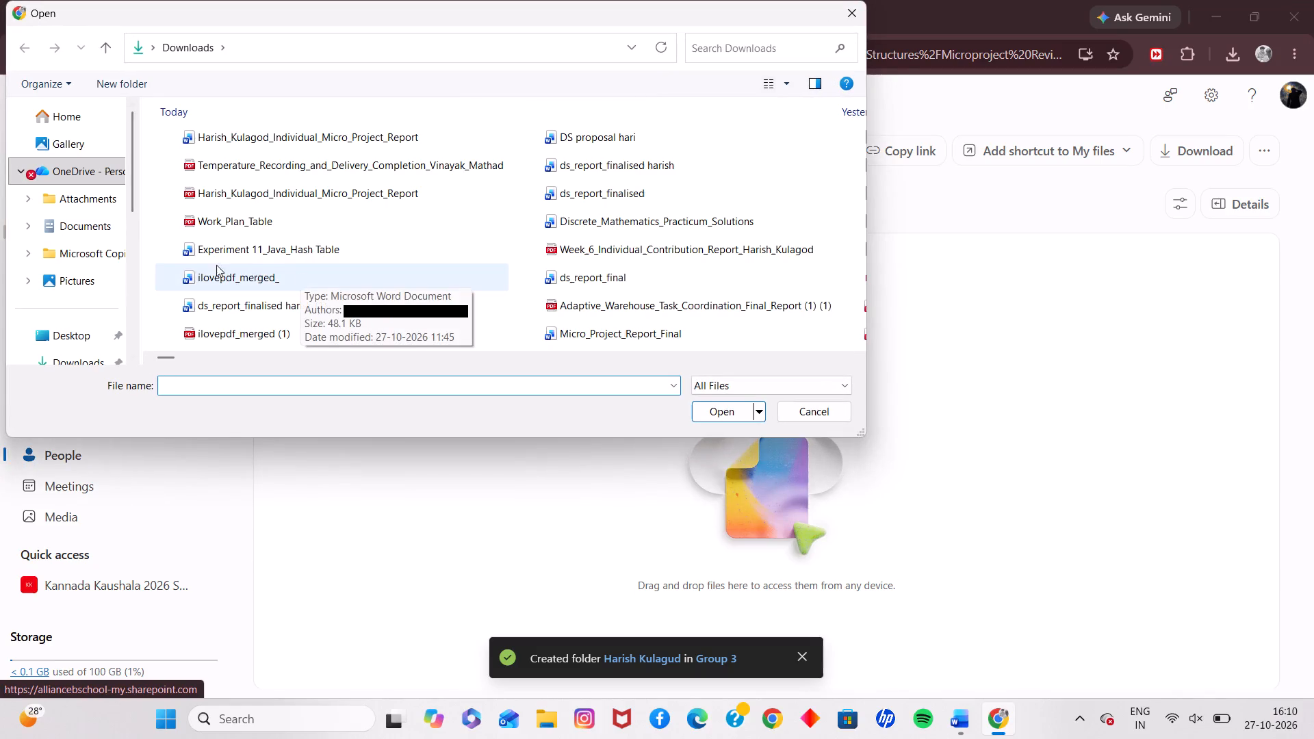
pyautogui.click(100, 207)
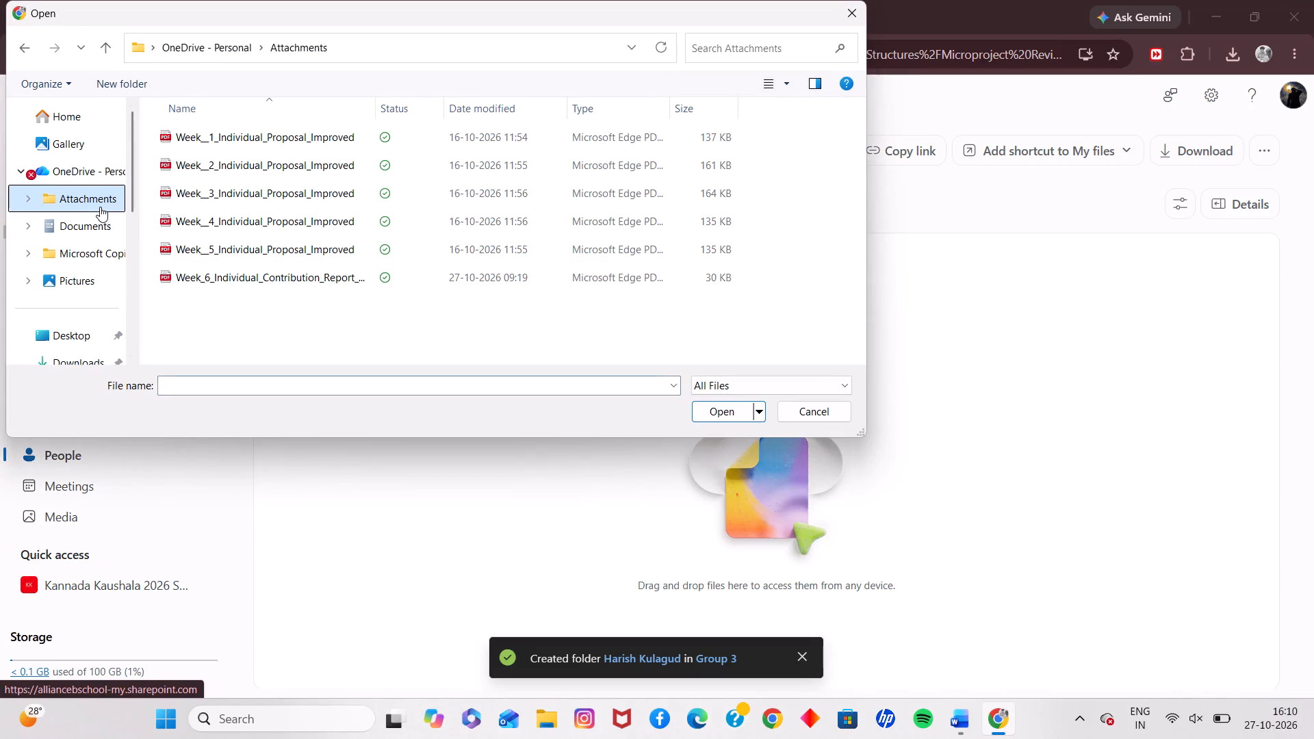
pyautogui.click(214, 282)
pyautogui.press('Return')
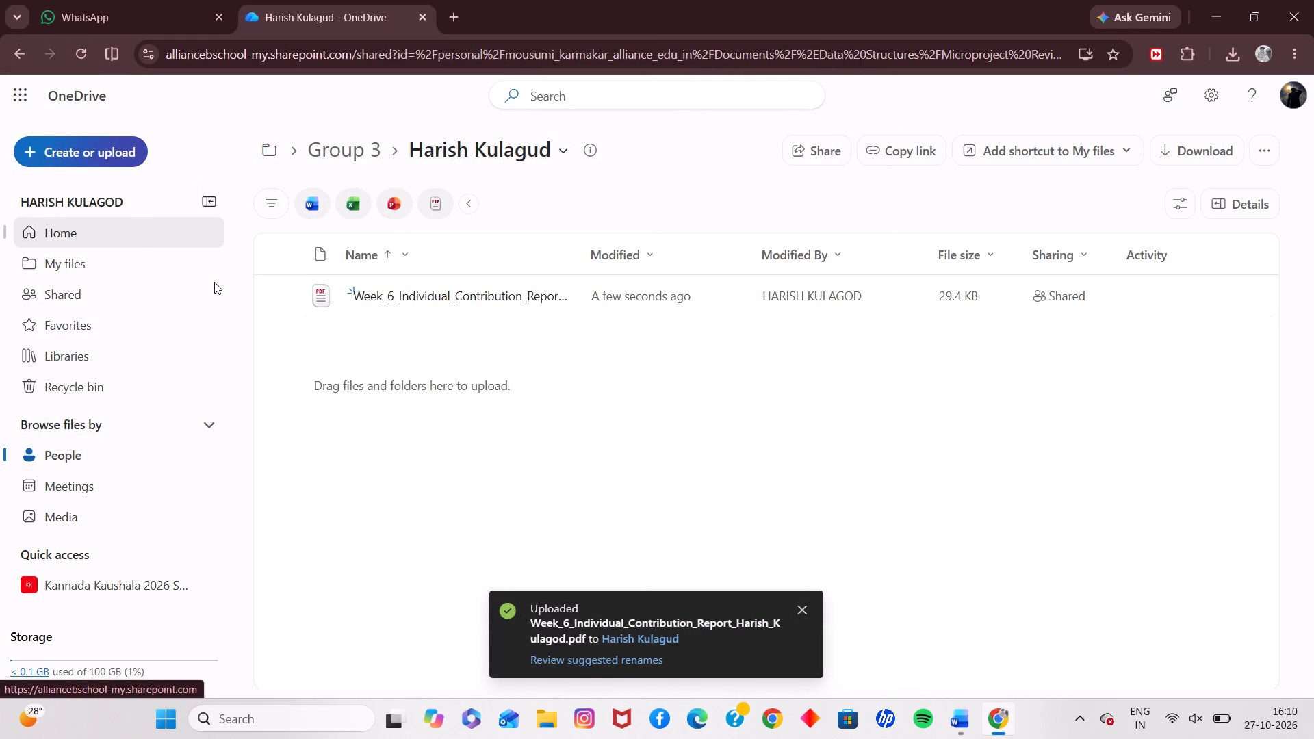
# Upload Week__5_Individual_Proposal_Improved from Attachments to the student's folder in Group 3.
pyautogui.click(116, 147)
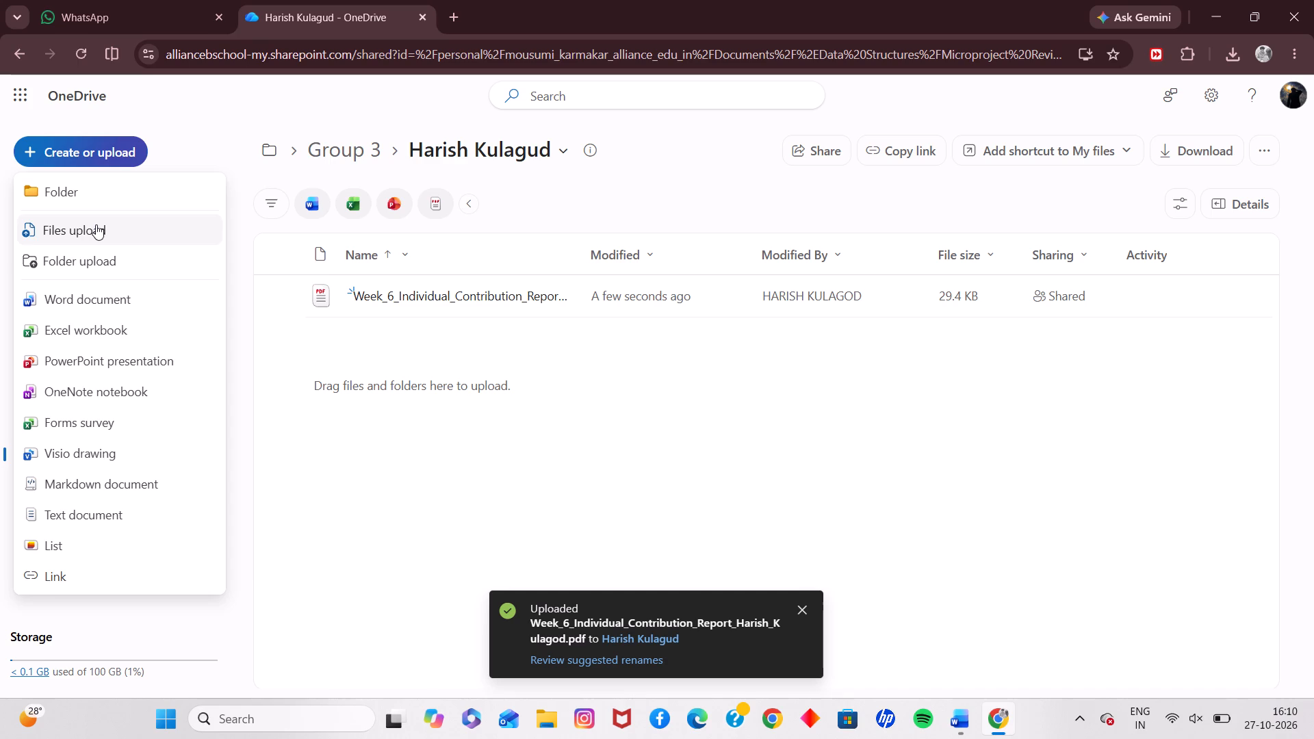
pyautogui.click(96, 224)
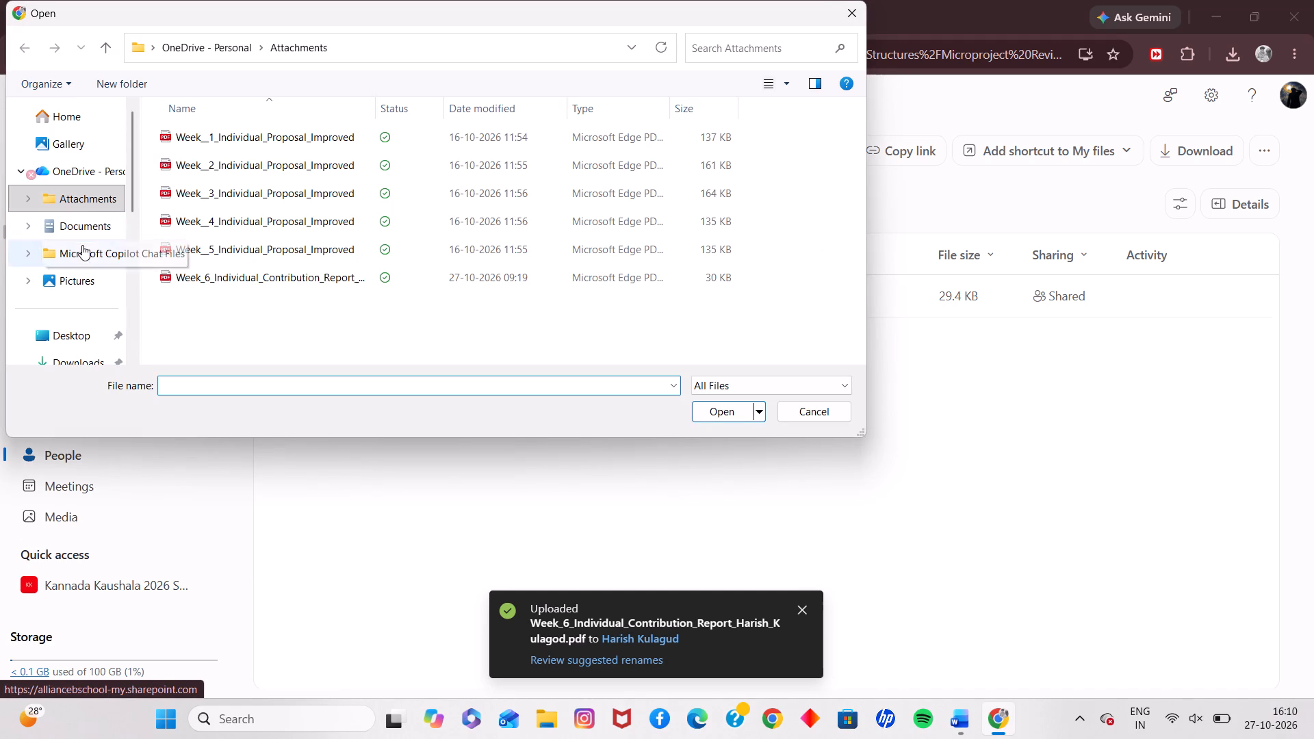
pyautogui.click(224, 242)
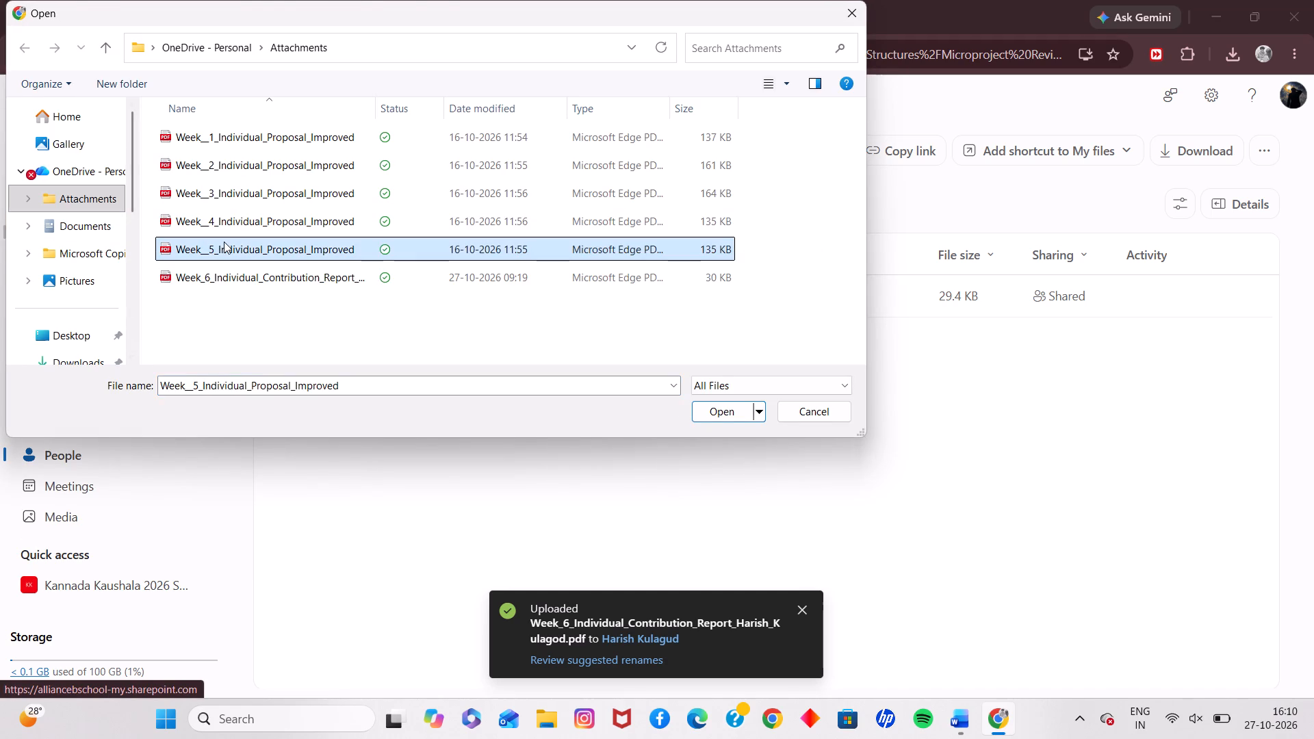
pyautogui.hotkey('shift', 'Return')
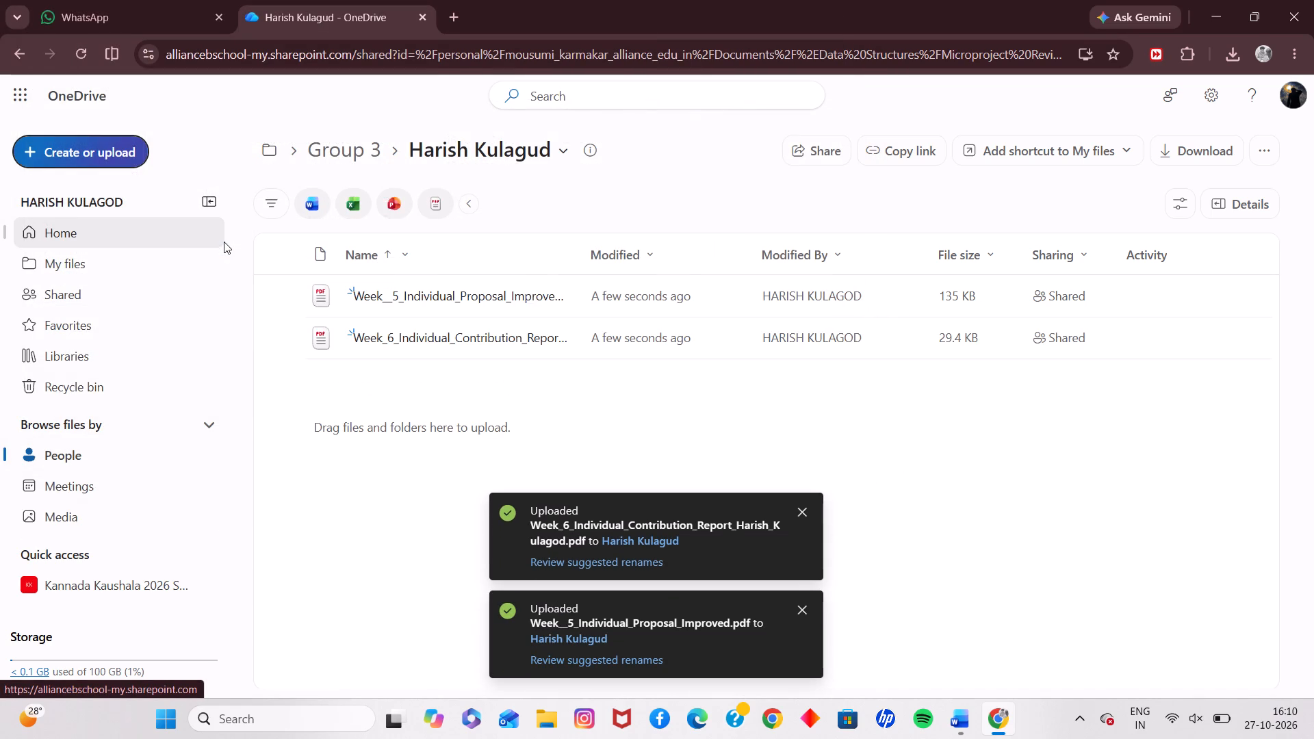
# Upload Week__4_Individual_Proposal_Improved from Attachments to the student's folder in Group 3.
pyautogui.click(134, 147)
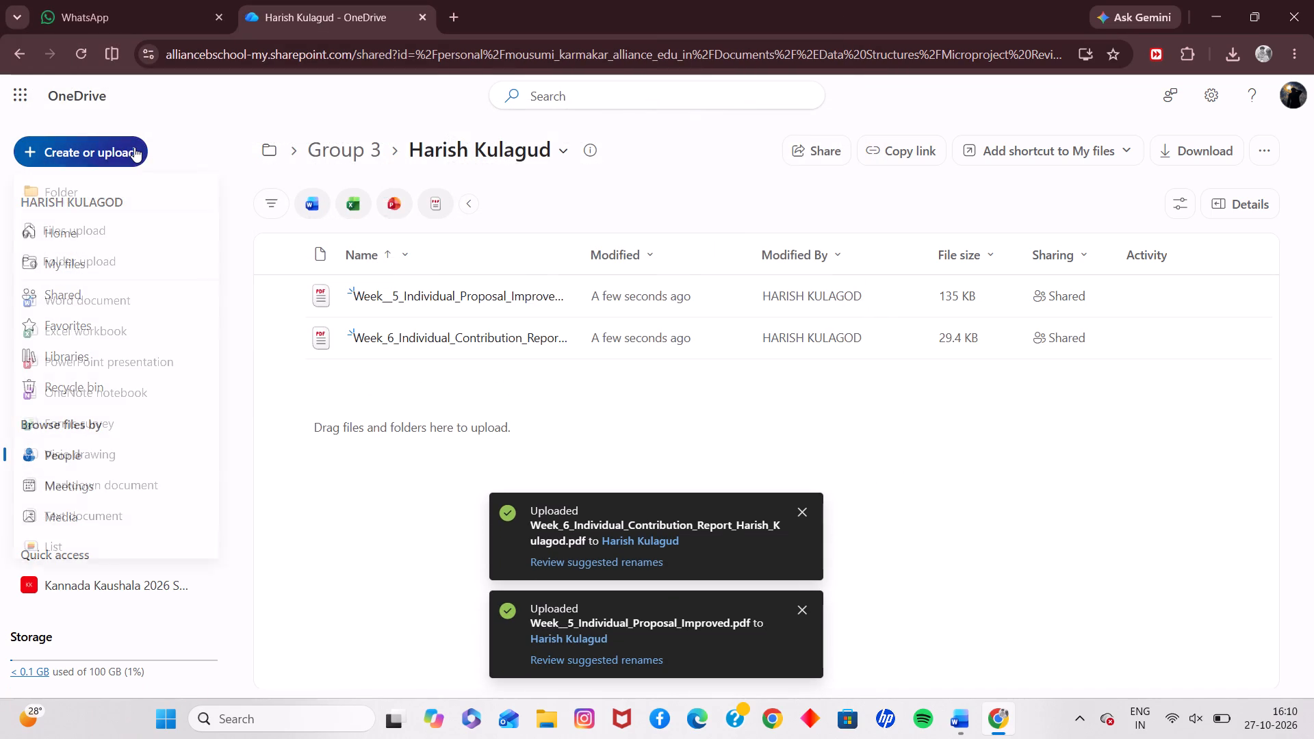
pyautogui.click(114, 224)
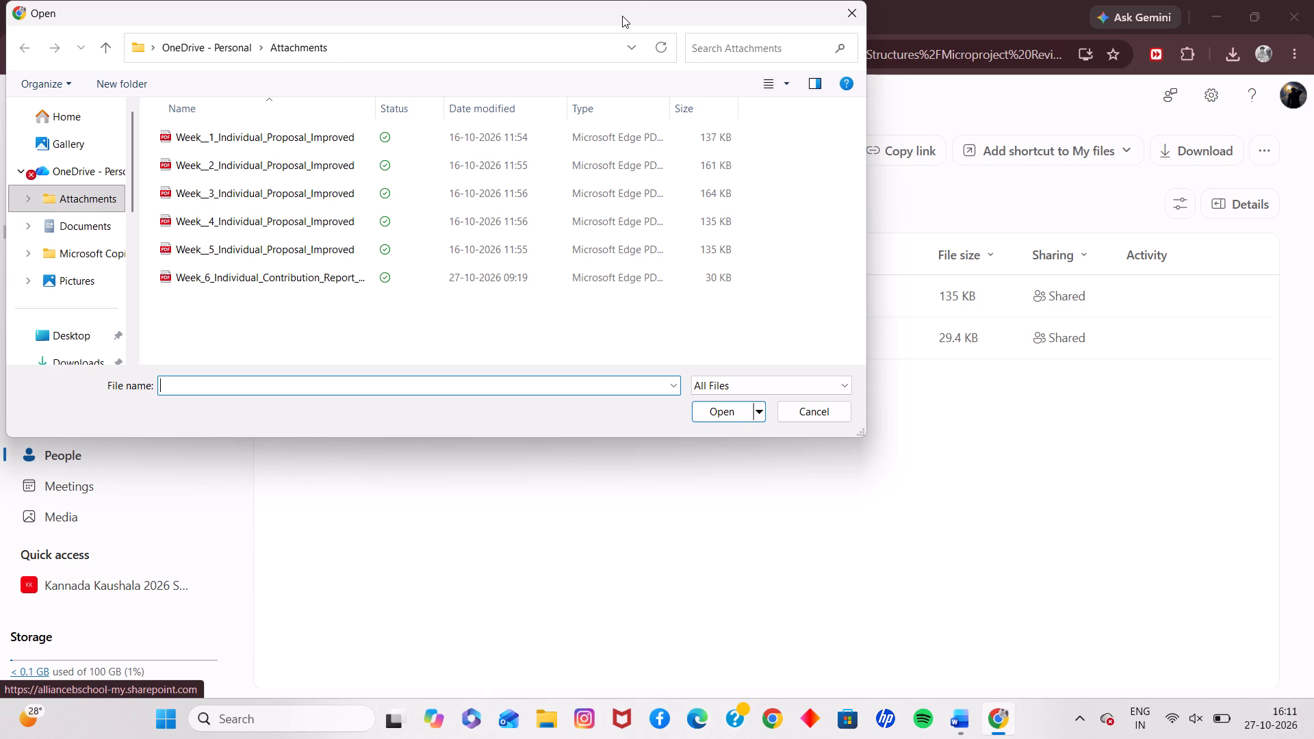
pyautogui.moveTo(622, 15); pyautogui.dragTo(655, 1)
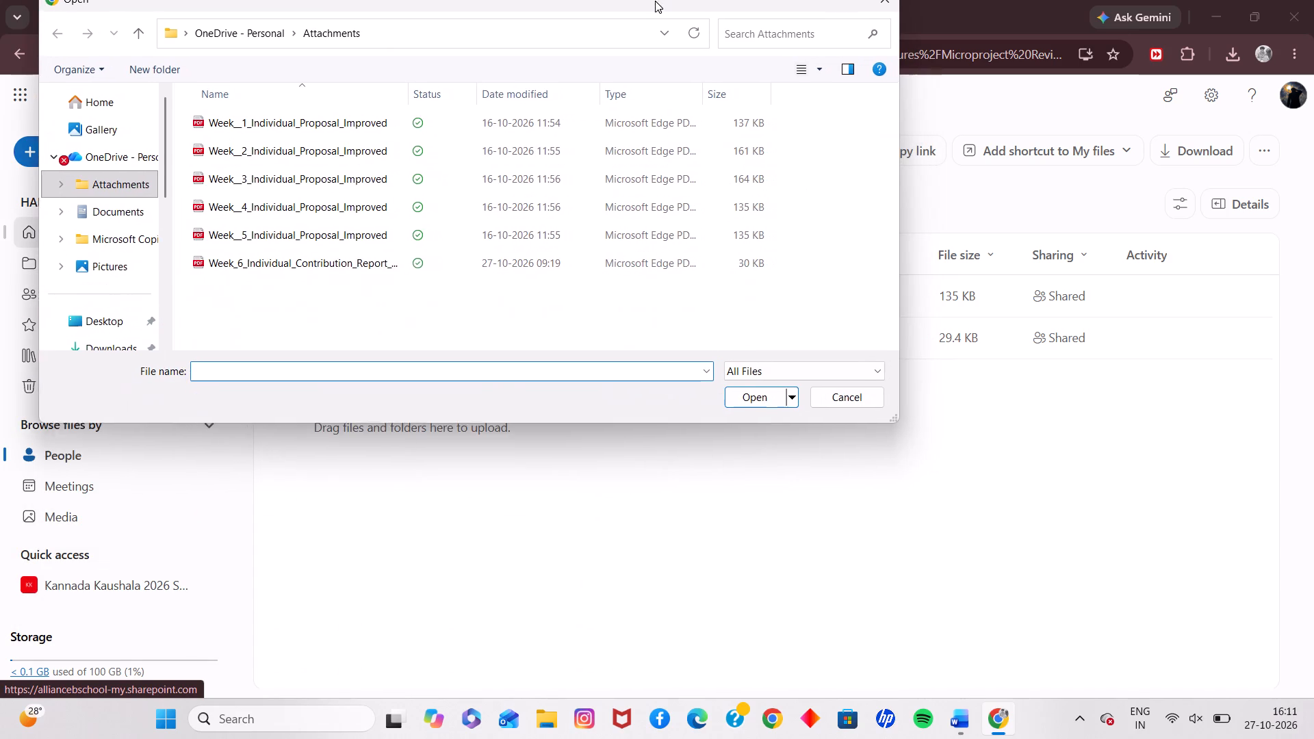
pyautogui.moveTo(655, 1); pyautogui.dragTo(654, 1)
pyautogui.click(453, 221)
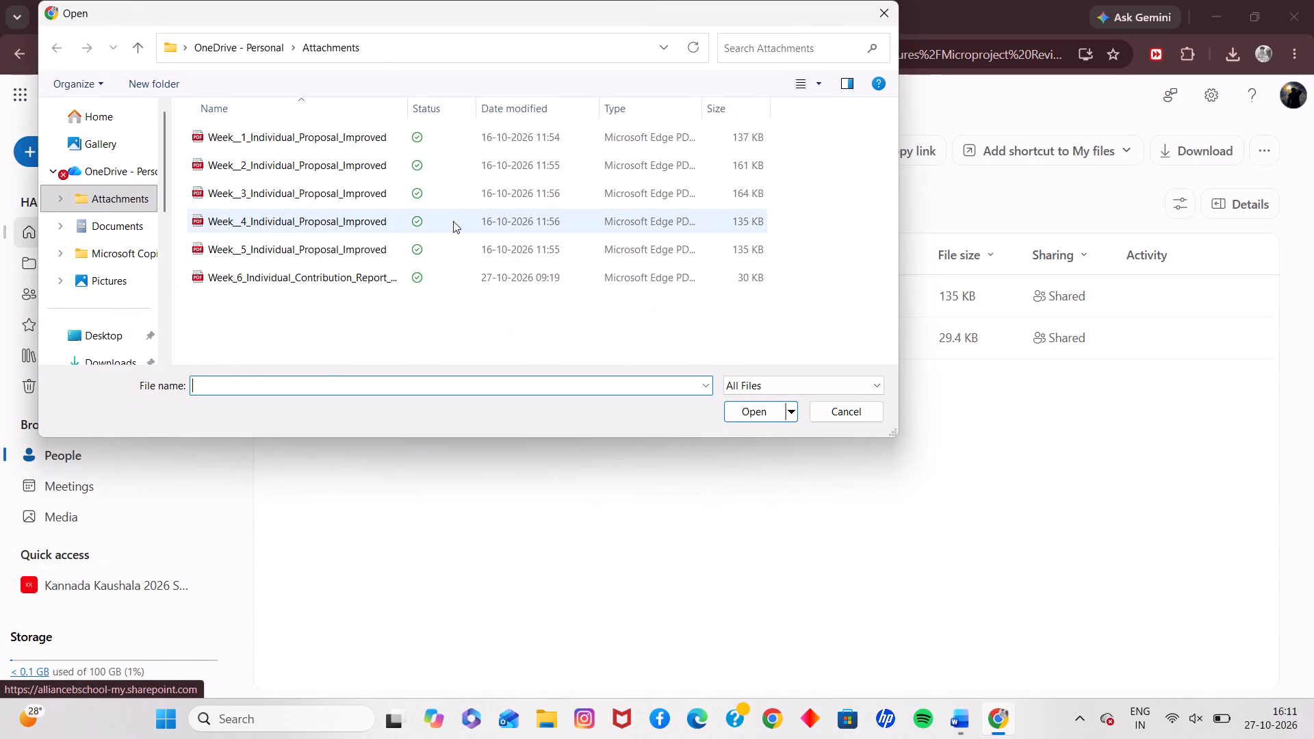
pyautogui.press('Return')
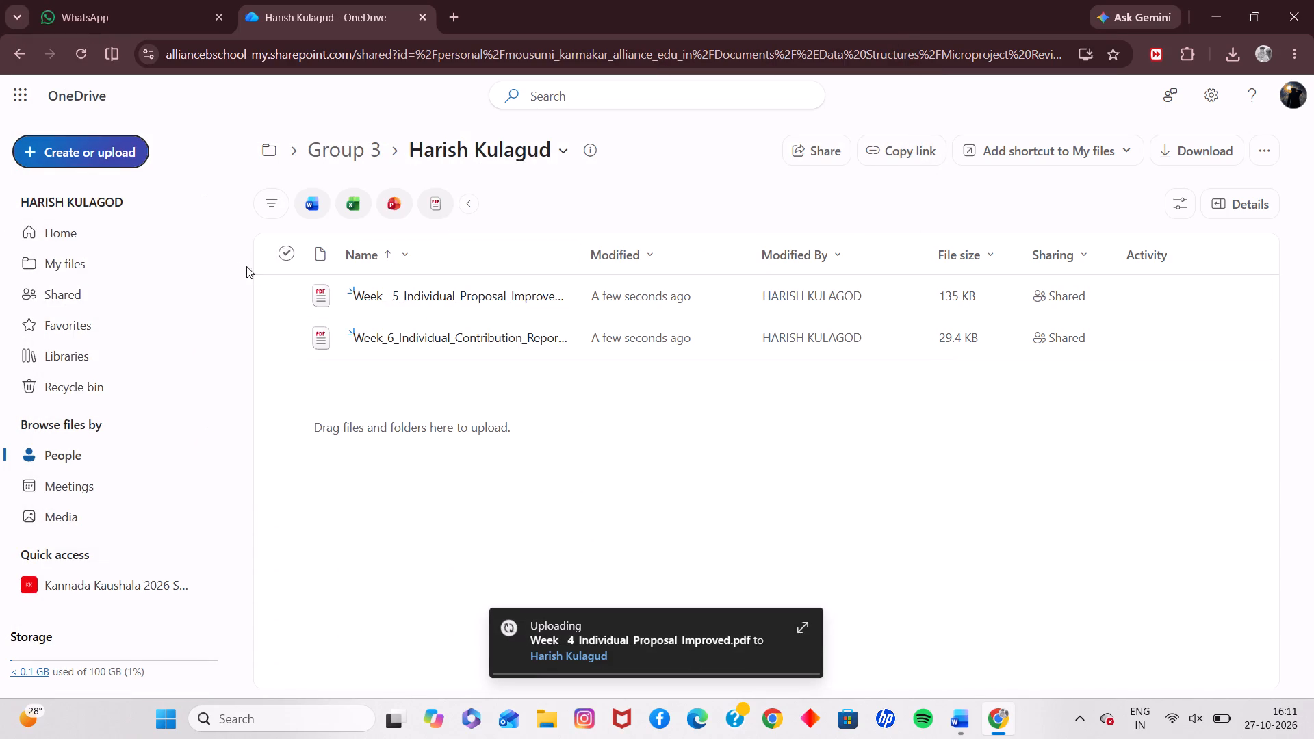
# Upload Week__3_Individual_Proposal_Improved from Attachments to the student's folder in Group 3.
pyautogui.click(100, 161)
pyautogui.click(93, 234)
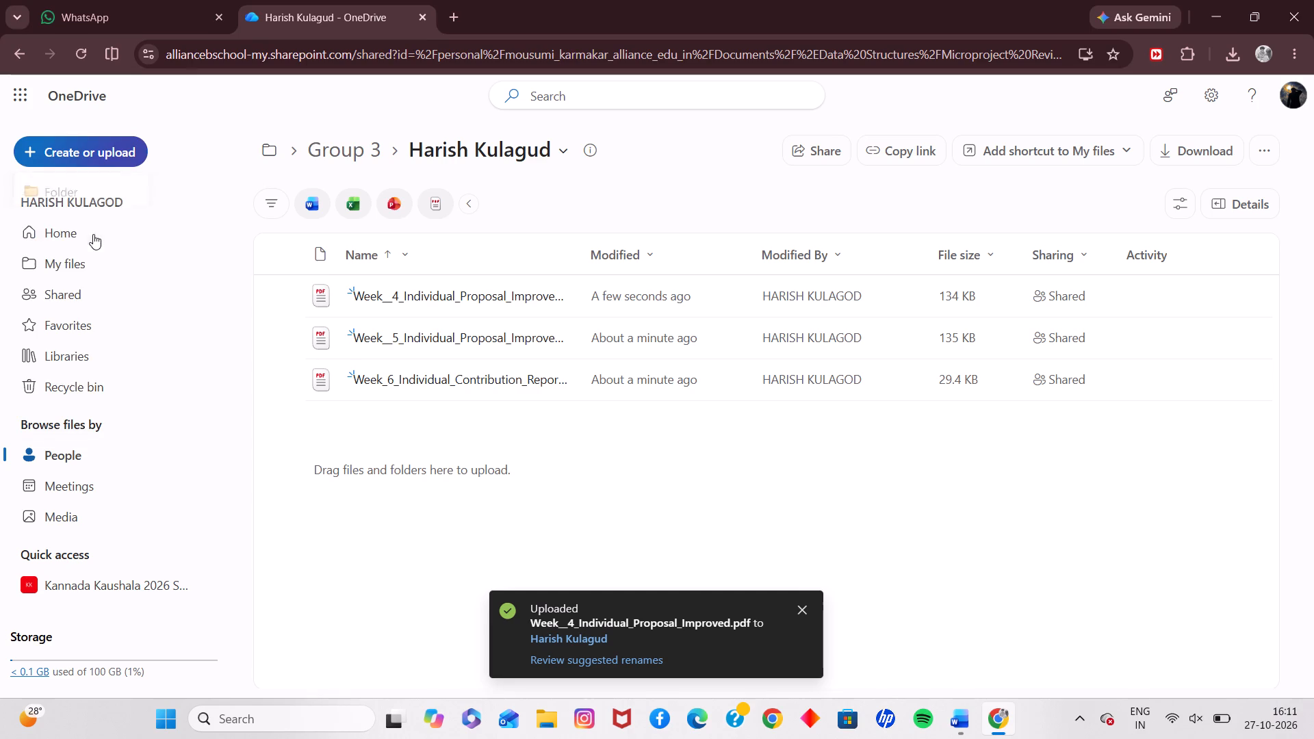
pyautogui.click(251, 198)
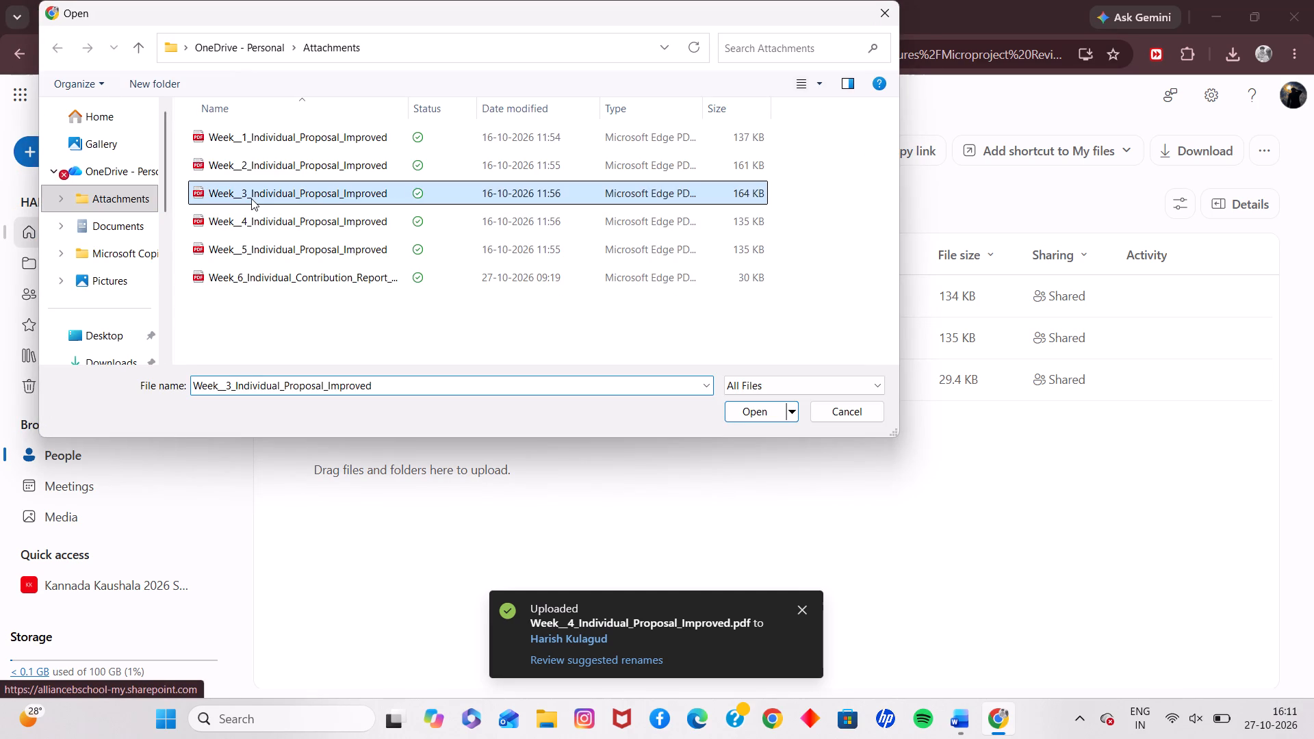
pyautogui.press('Return')
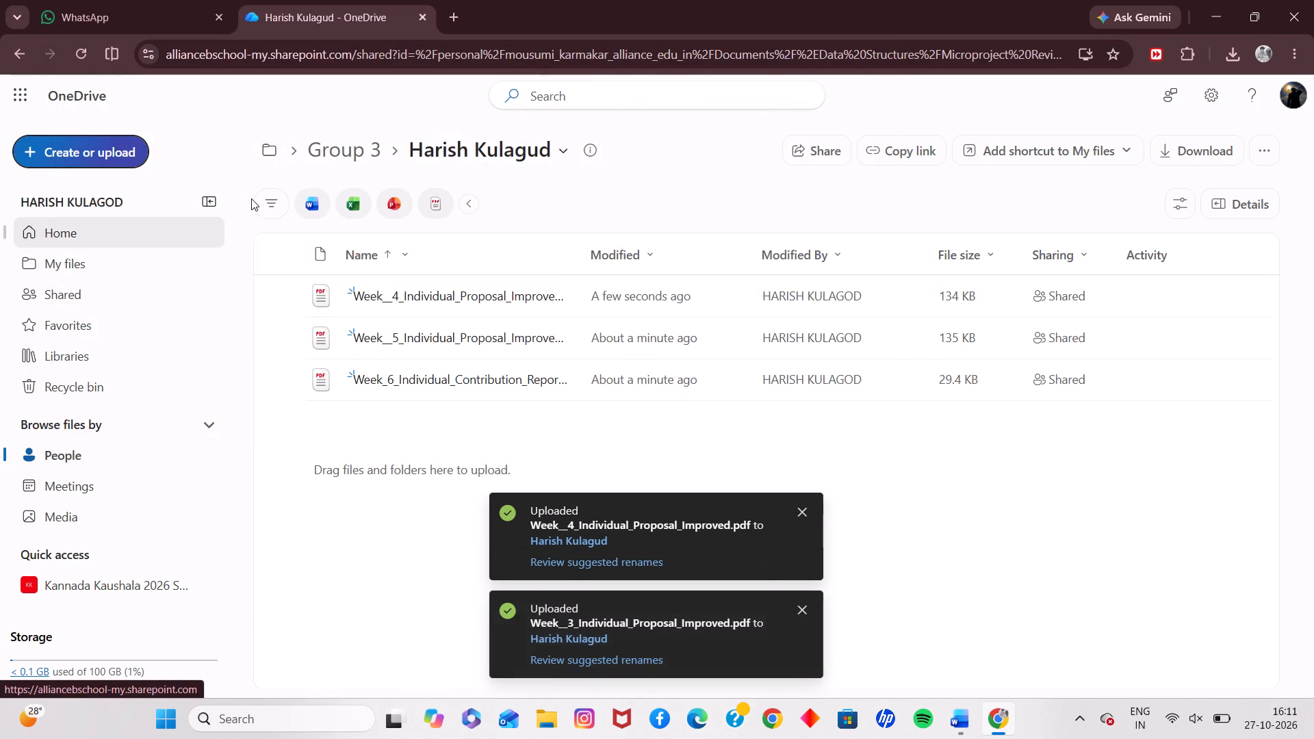
# Upload Week__2_Individual_Proposal_Improved from Attachments to the student's folder in Group 3.
pyautogui.click(95, 151)
pyautogui.click(95, 238)
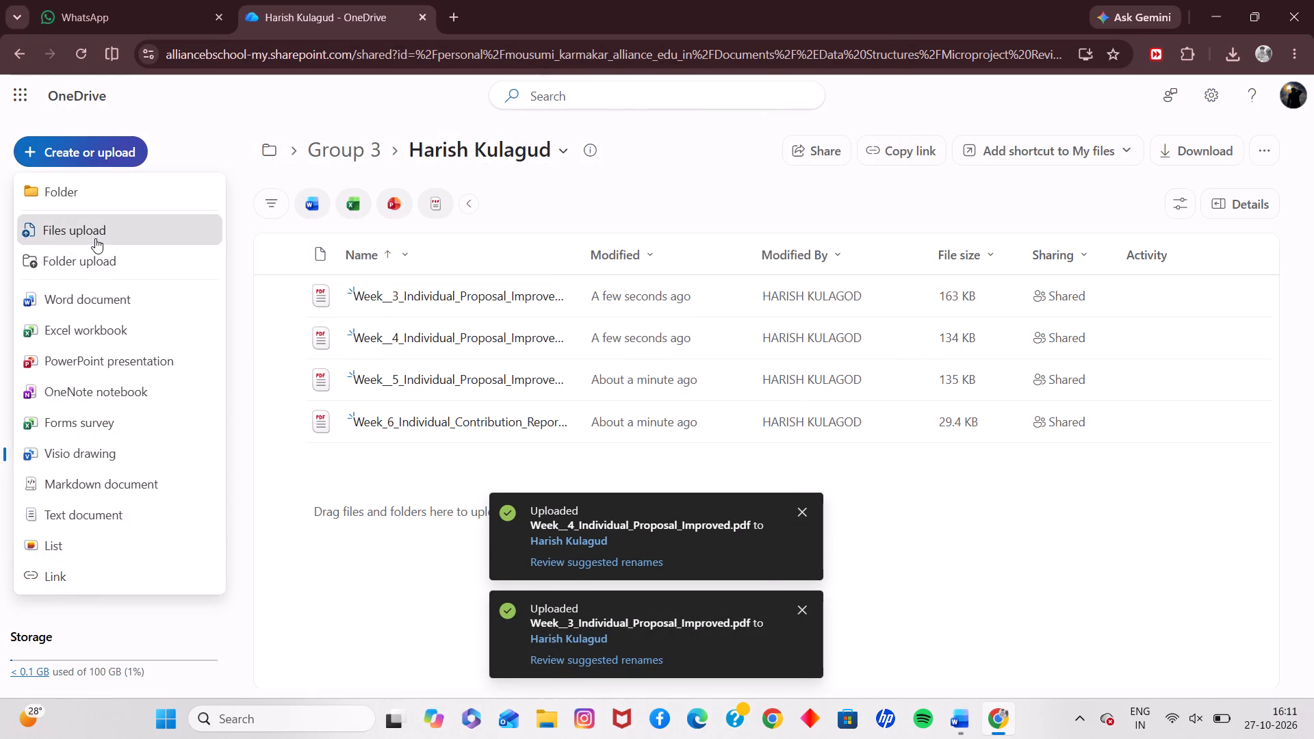
pyautogui.click(295, 162)
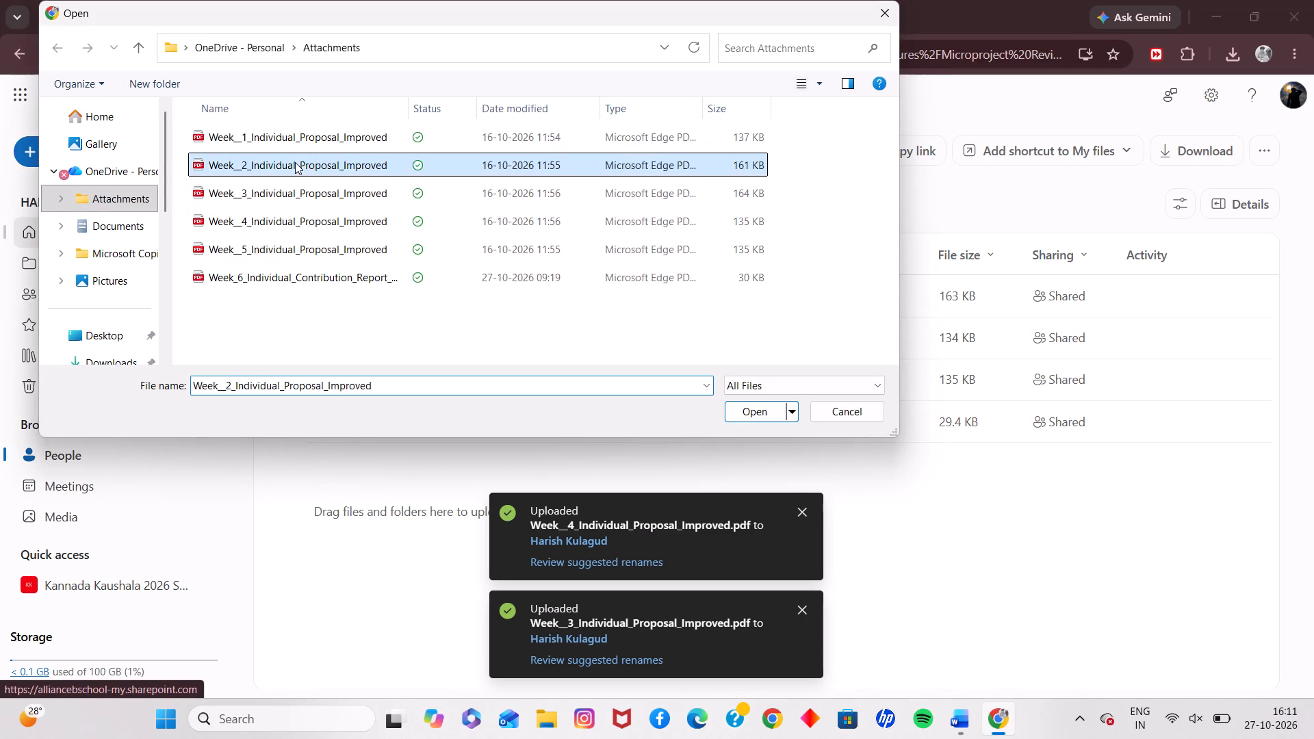
pyautogui.press('Return')
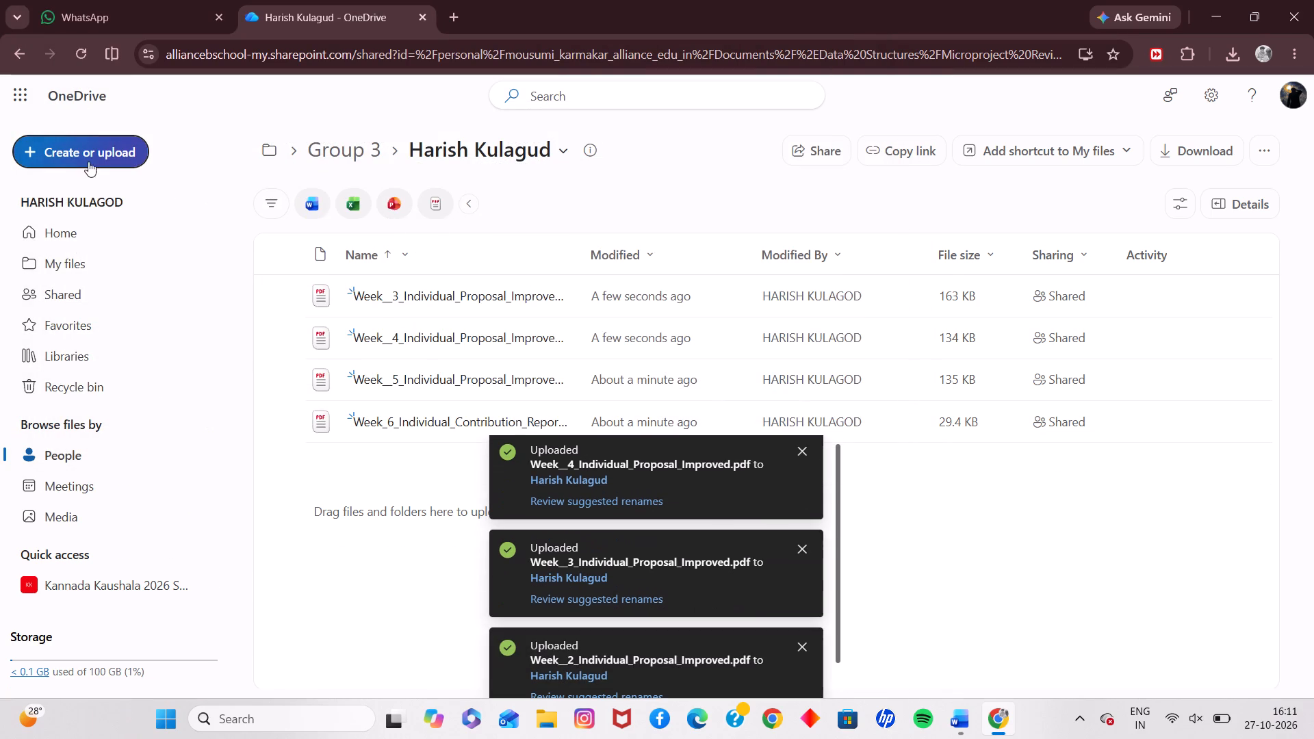
# Upload Week__1_Individual_Proposal_Improved from Attachments to the student's folder in Group 3.
pyautogui.click(88, 151)
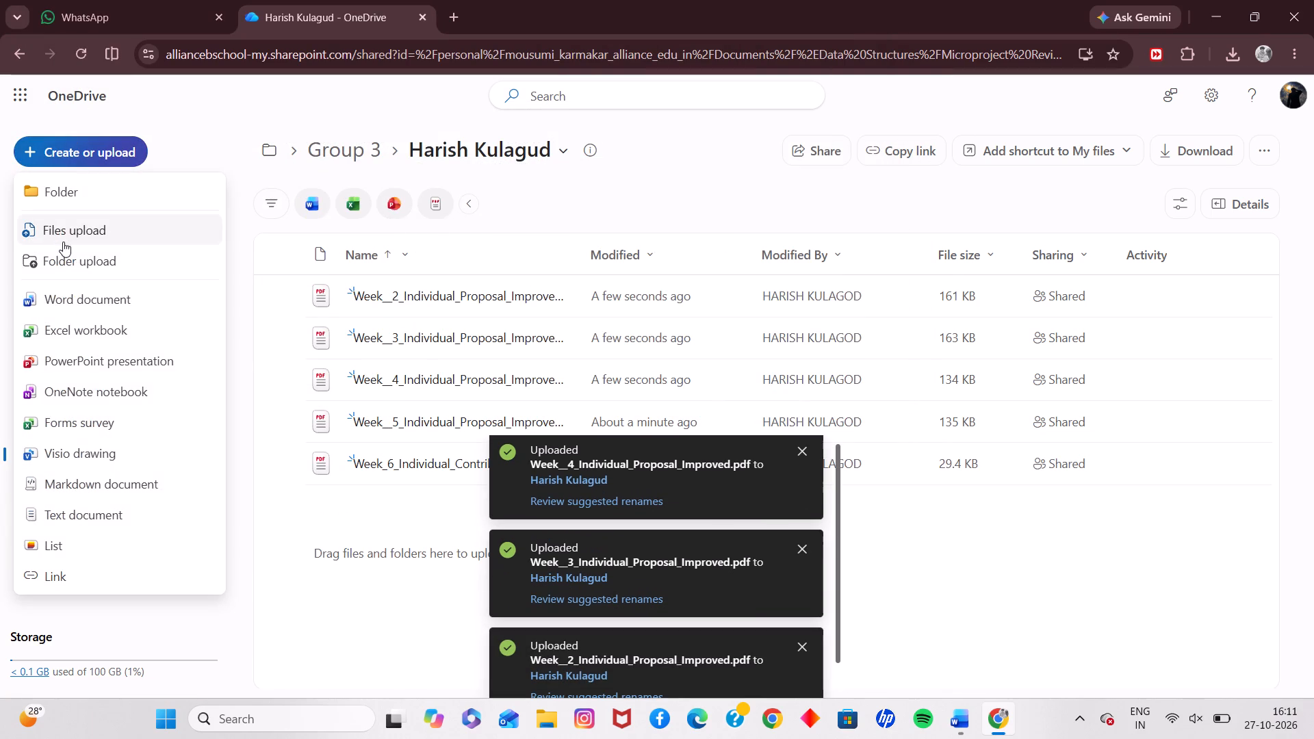
pyautogui.click(60, 229)
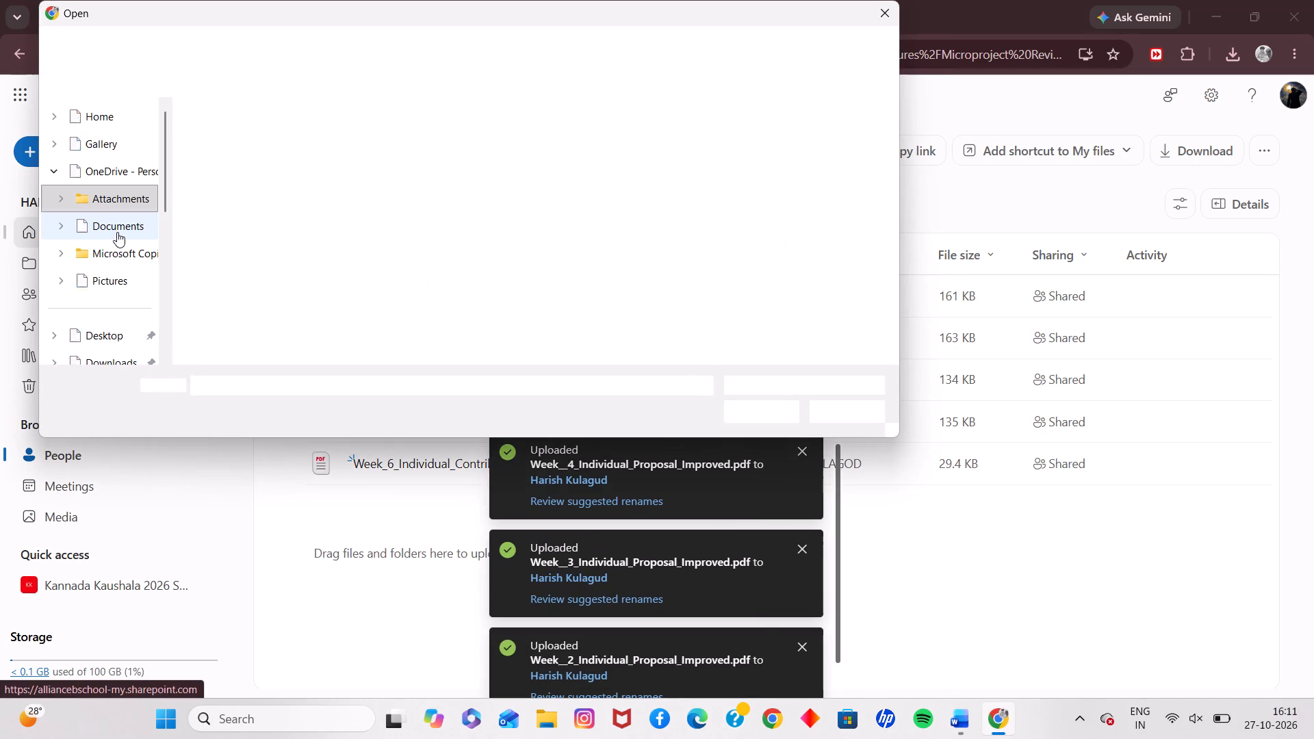
pyautogui.click(242, 140)
pyautogui.press('Return')
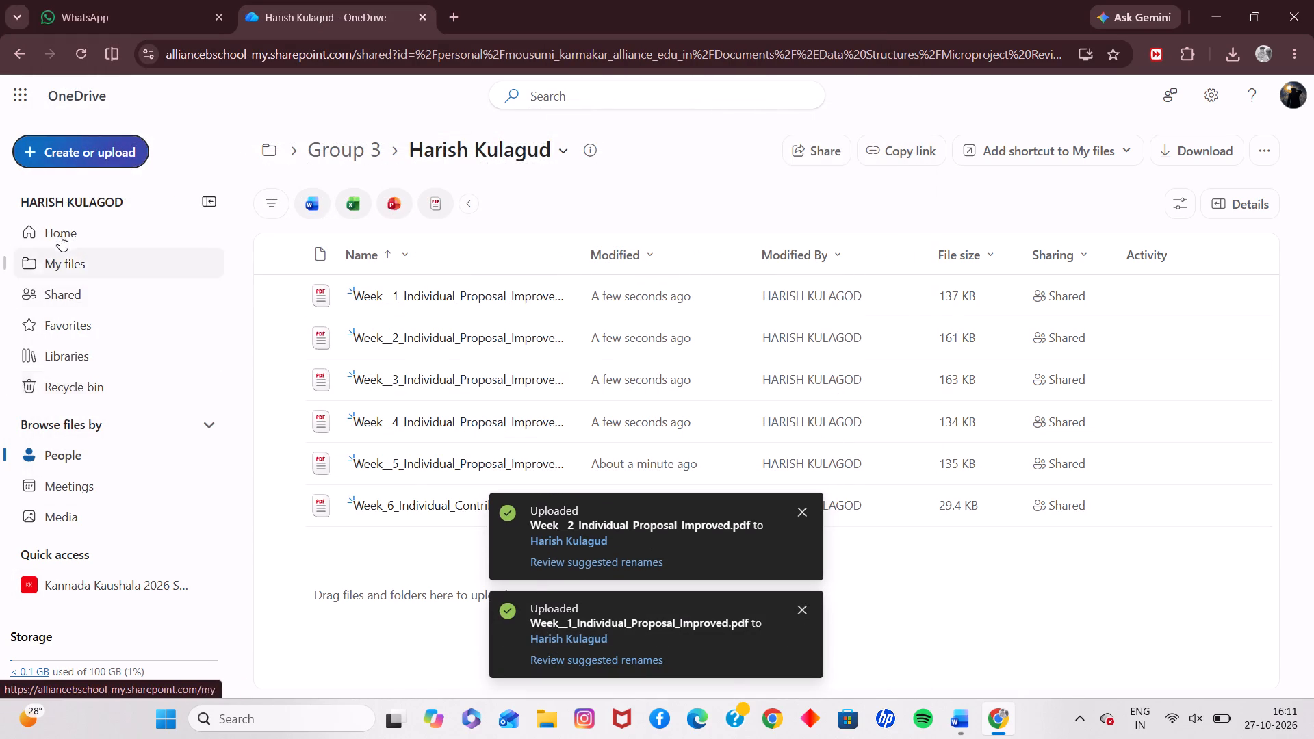
# Upload the student's ds_report_finalised (1) Word document from Downloads to the student's folder in Group 3.
pyautogui.doubleClick(98, 148)
pyautogui.click(98, 148)
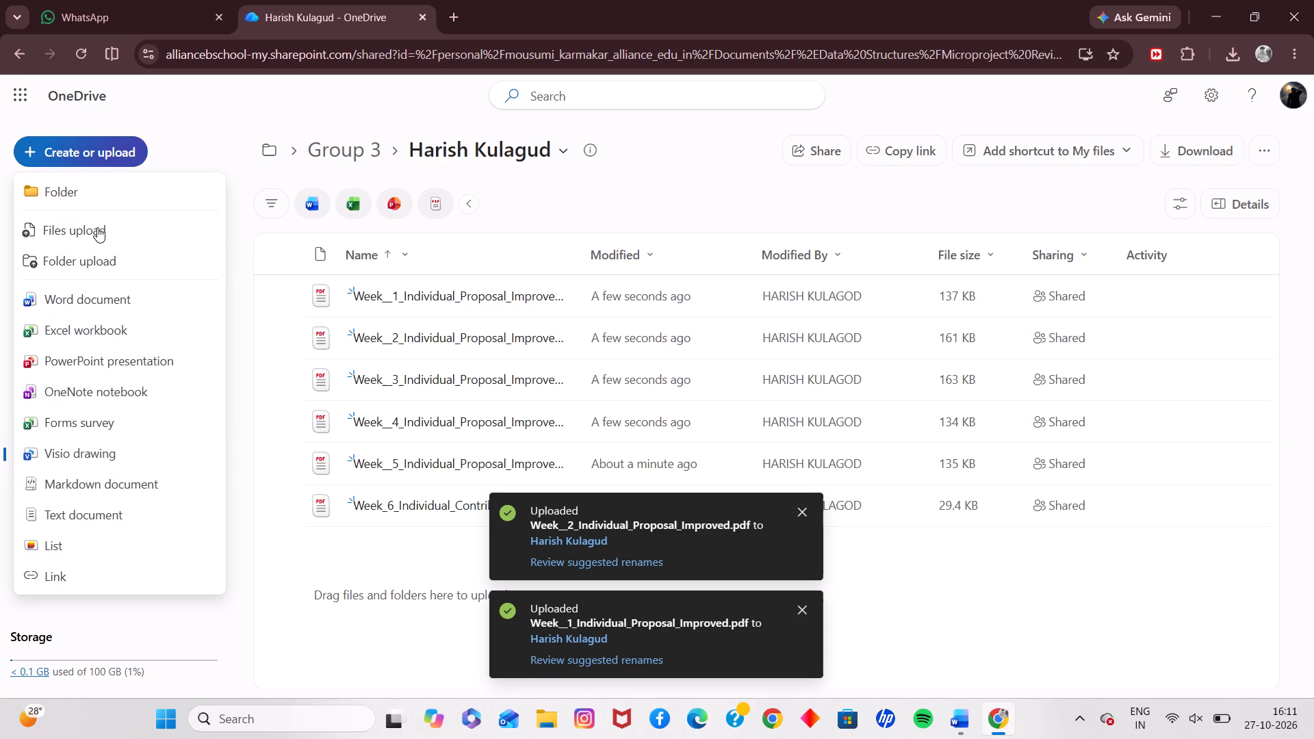
pyautogui.click(97, 227)
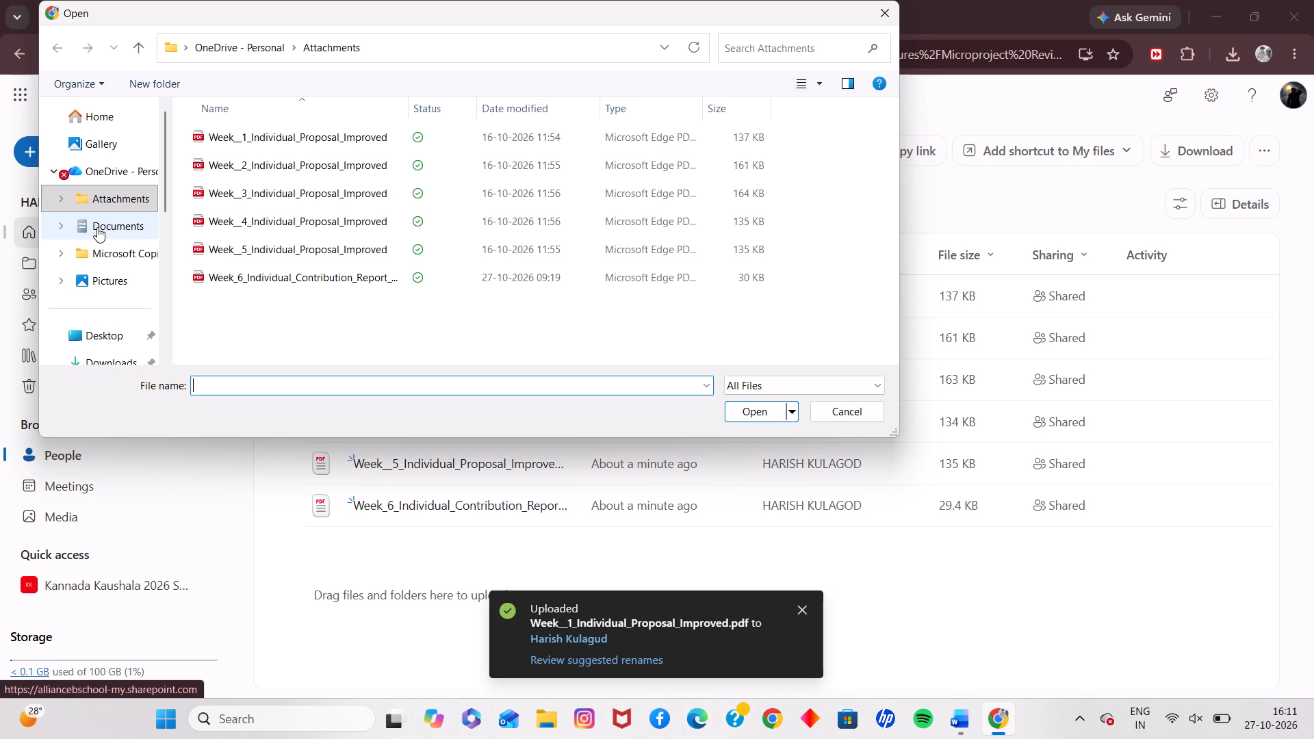
pyautogui.click(99, 116)
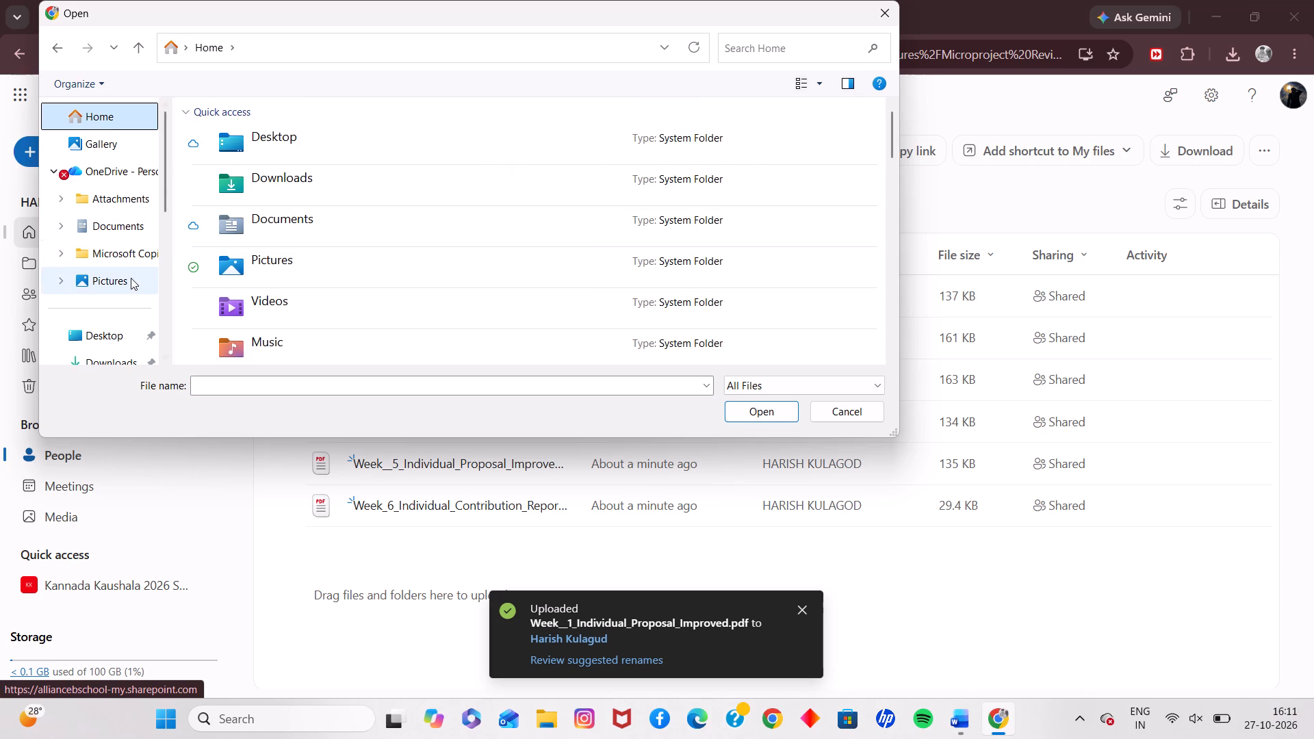
pyautogui.scroll(-1, 131, 278)
pyautogui.scroll(1, 114, 196)
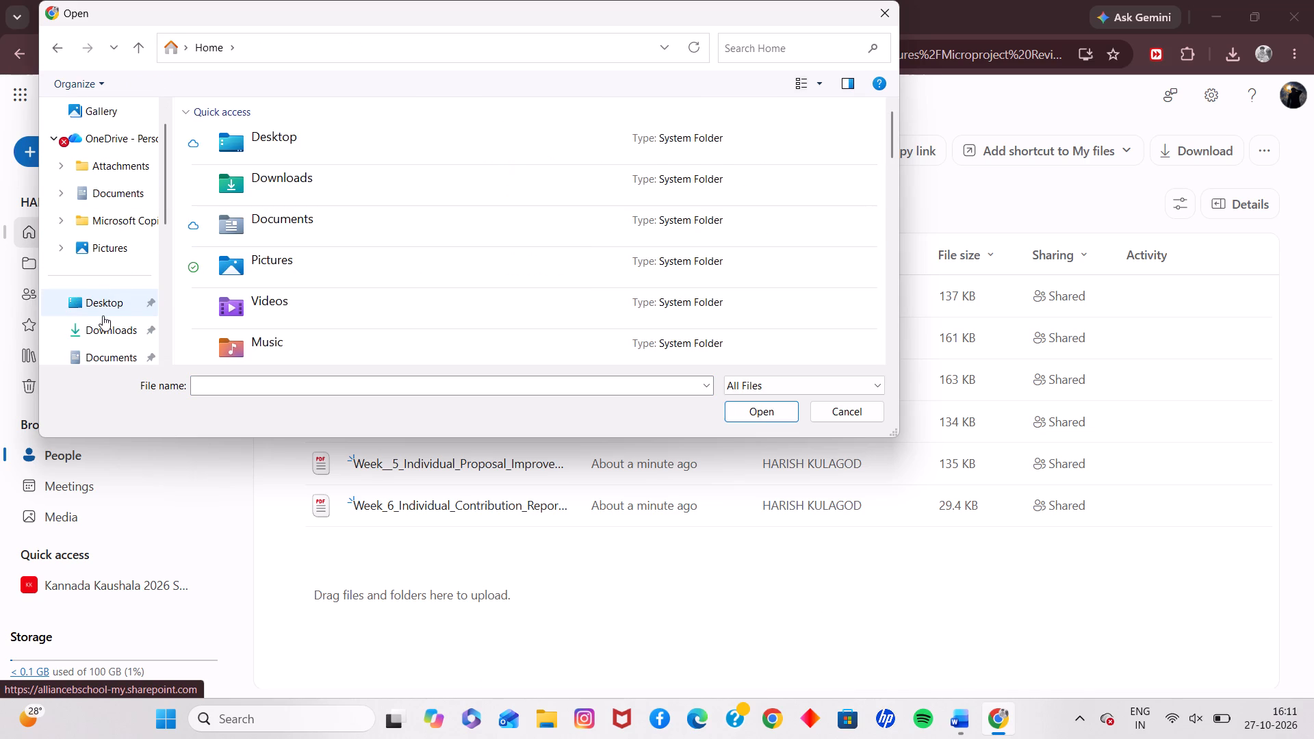
pyautogui.click(101, 322)
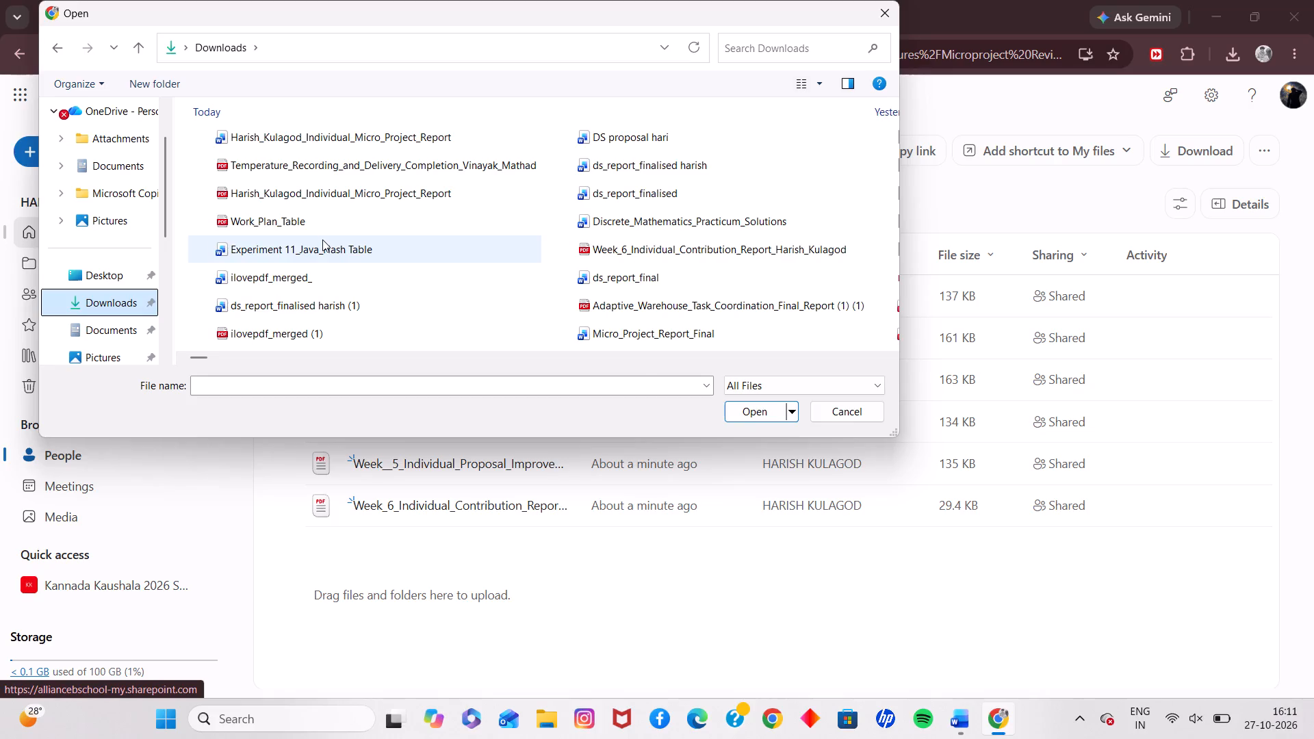
pyautogui.scroll(-1, 322, 239)
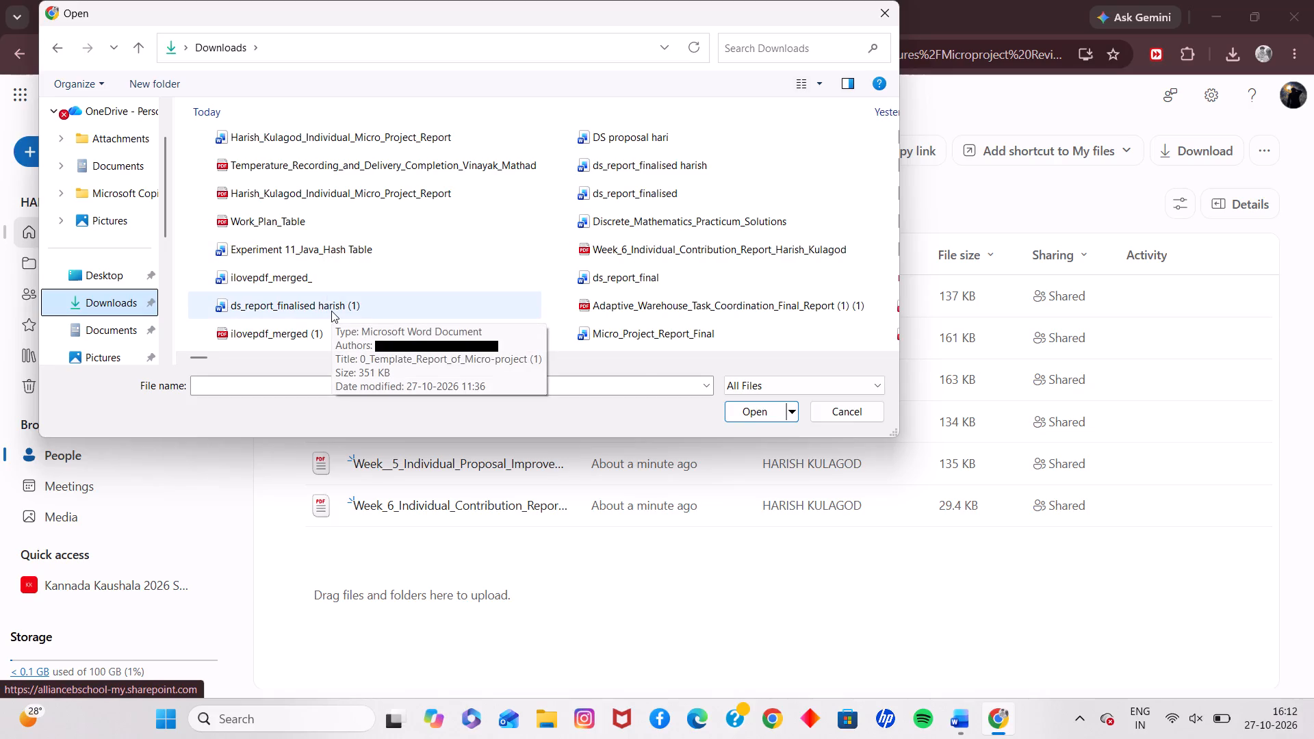
pyautogui.click(331, 311)
pyautogui.press('Return')
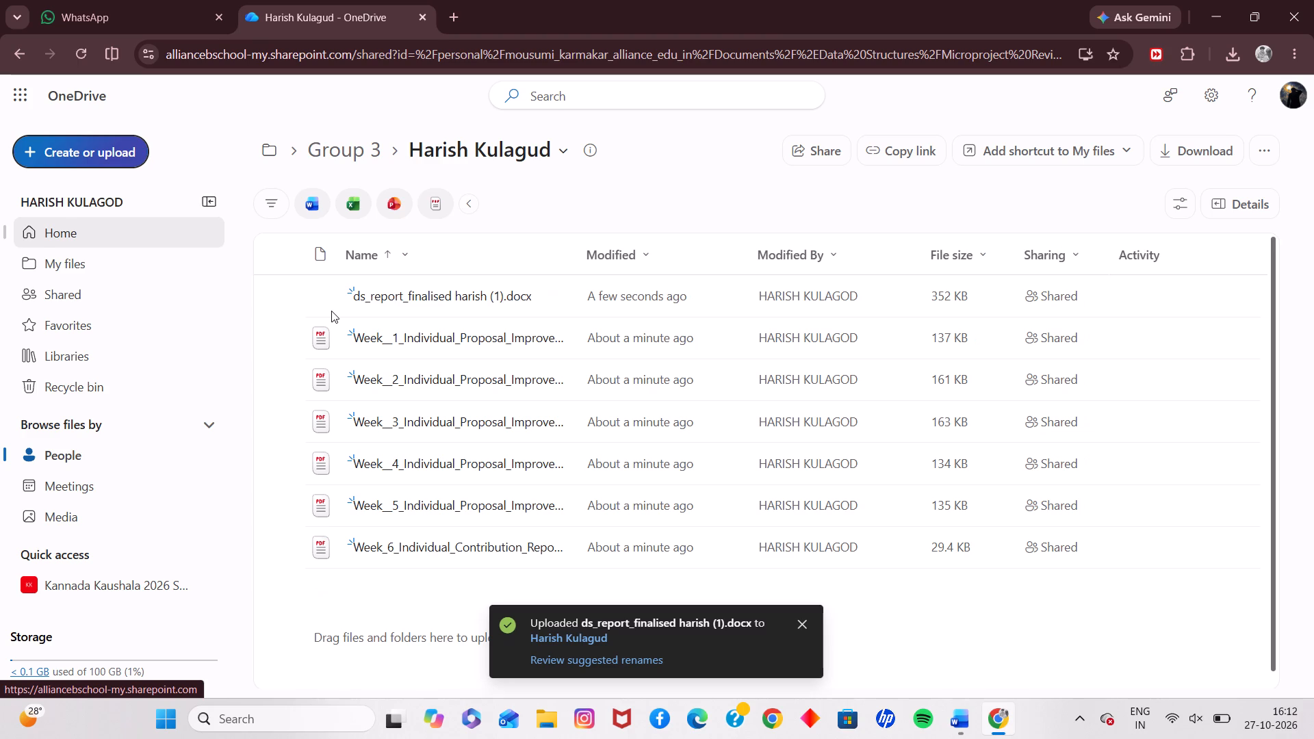
# Upload the student's Individual_Micro_Project_Report Word document from Downloads to the student's folder in Group 3.
pyautogui.click(96, 158)
pyautogui.click(75, 226)
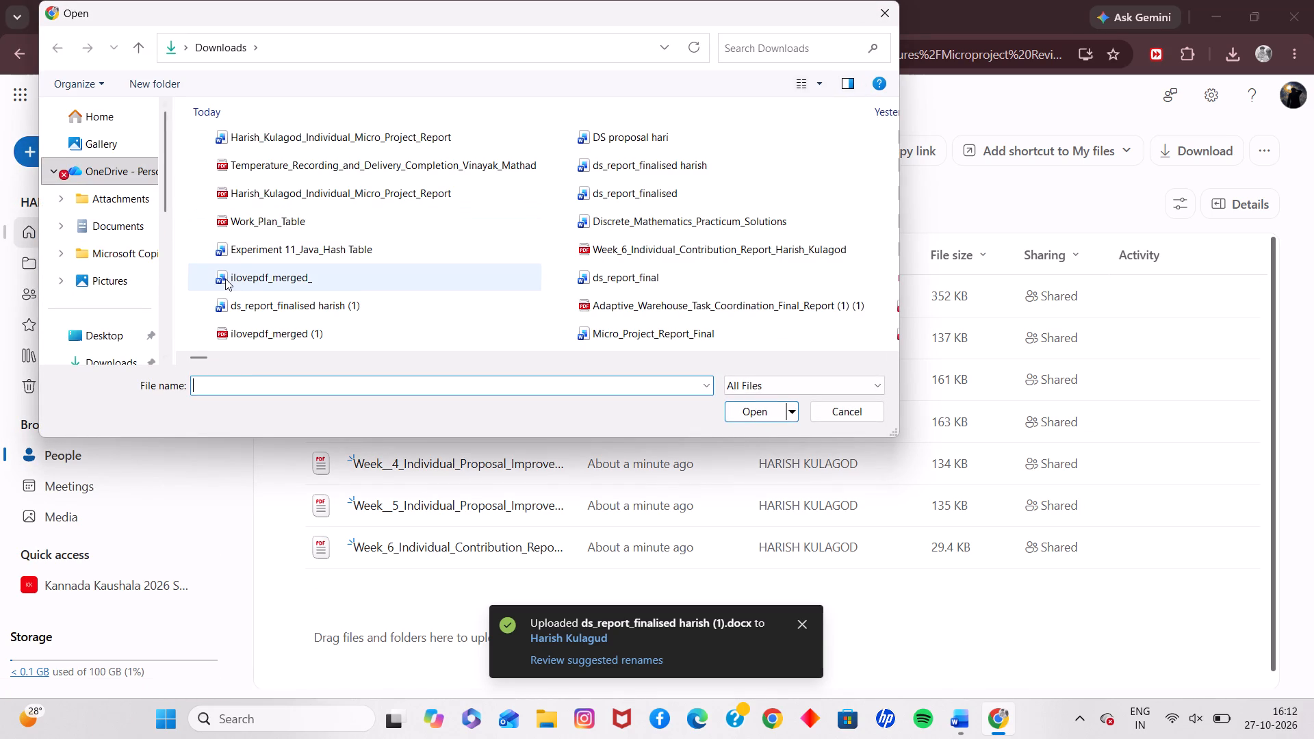
pyautogui.scroll(-1, 274, 257)
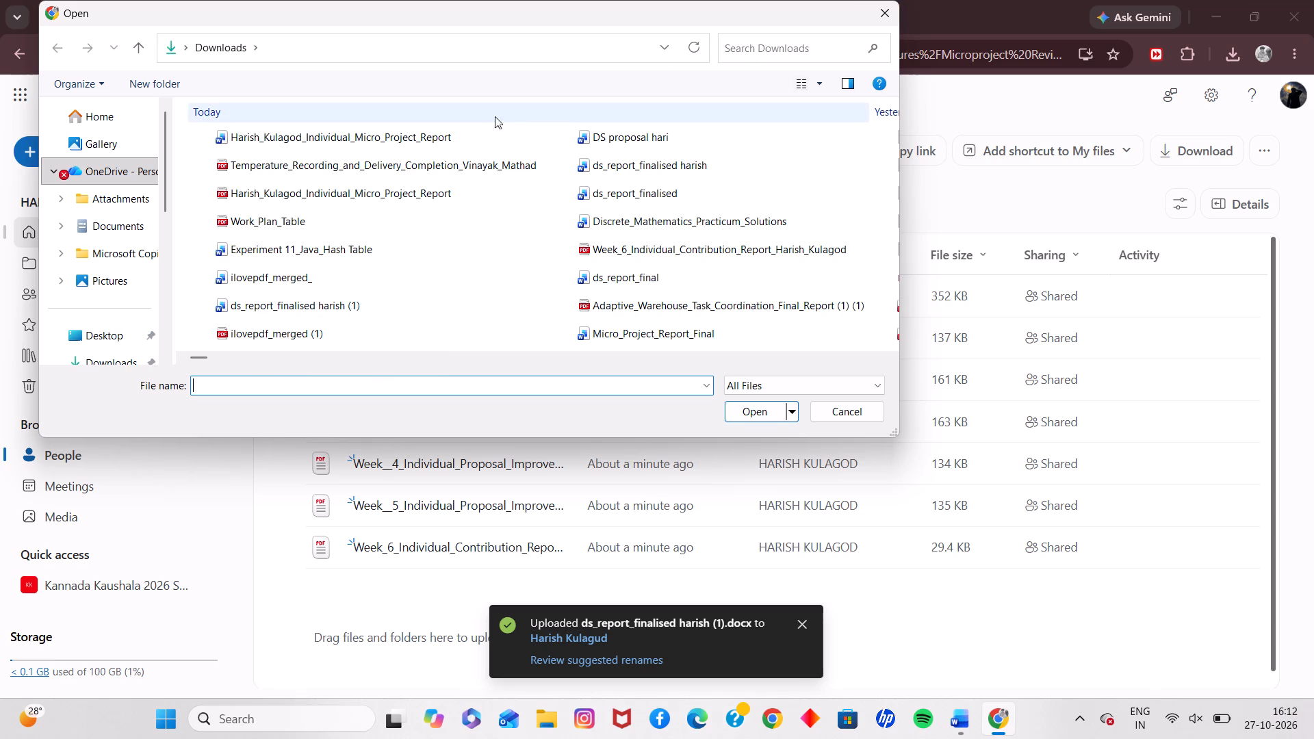
pyautogui.click(433, 140)
pyautogui.press('Return')
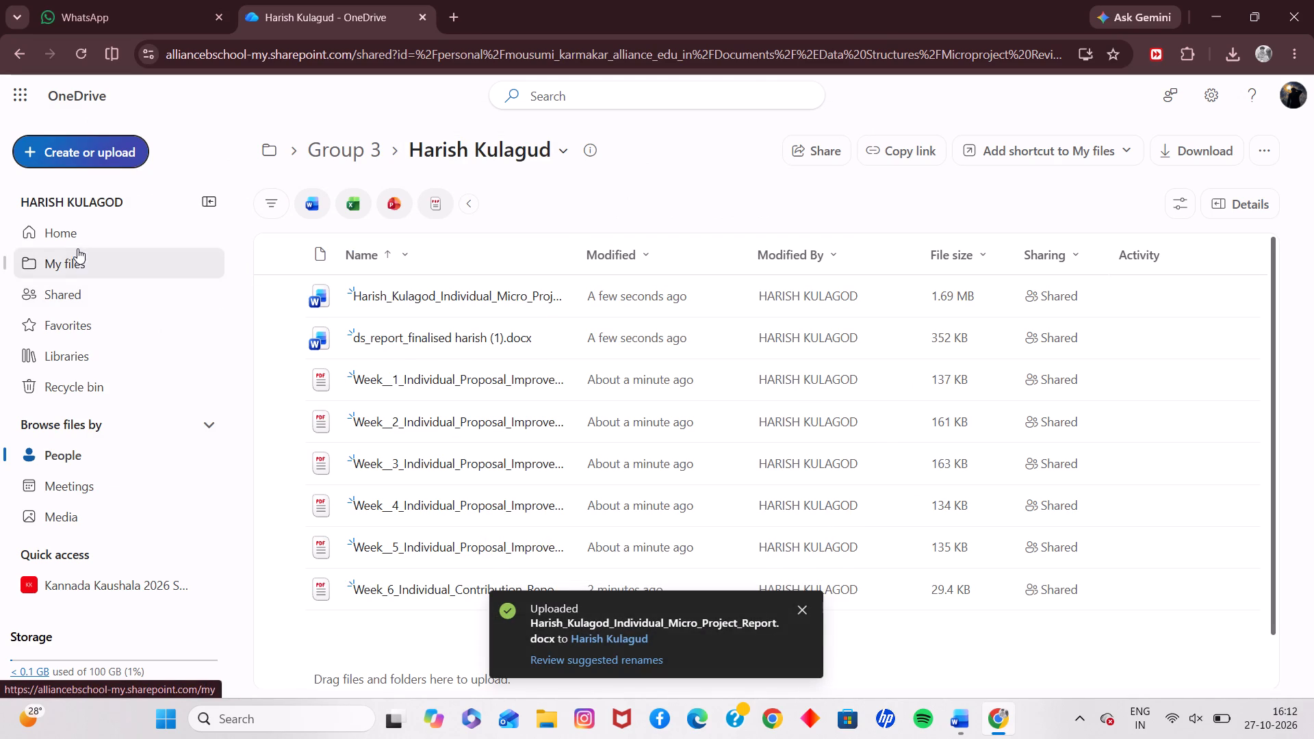
# Look for another file to upload from Downloads, searching for "pro" and browsing the full folder.
pyautogui.click(88, 155)
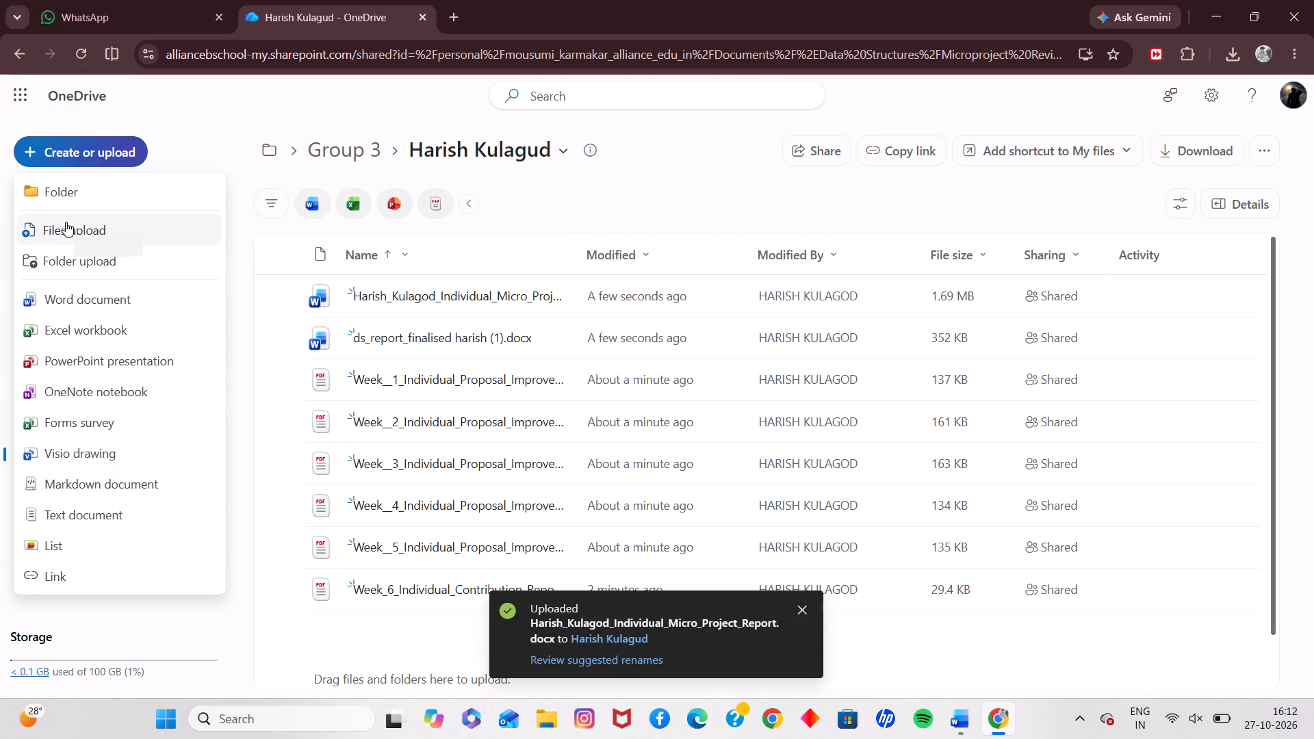
pyautogui.click(66, 222)
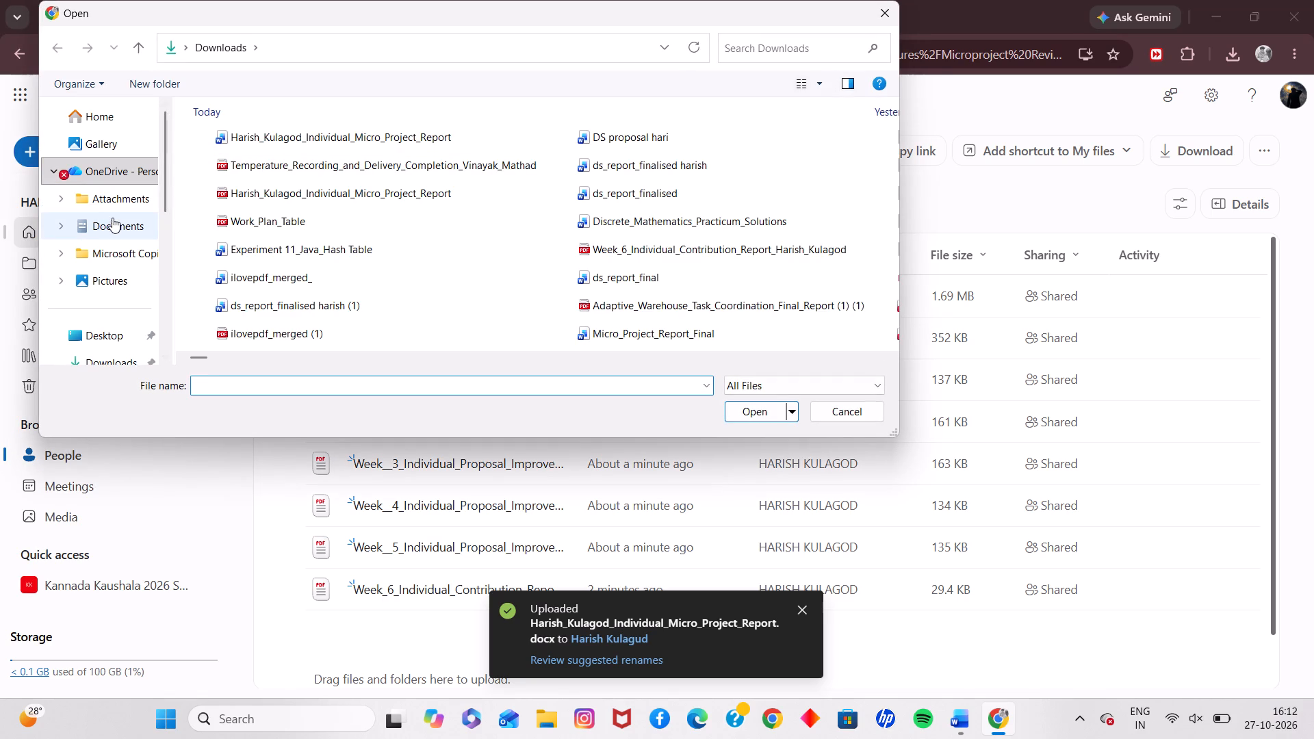
pyautogui.click(743, 47)
pyautogui.write('pro')
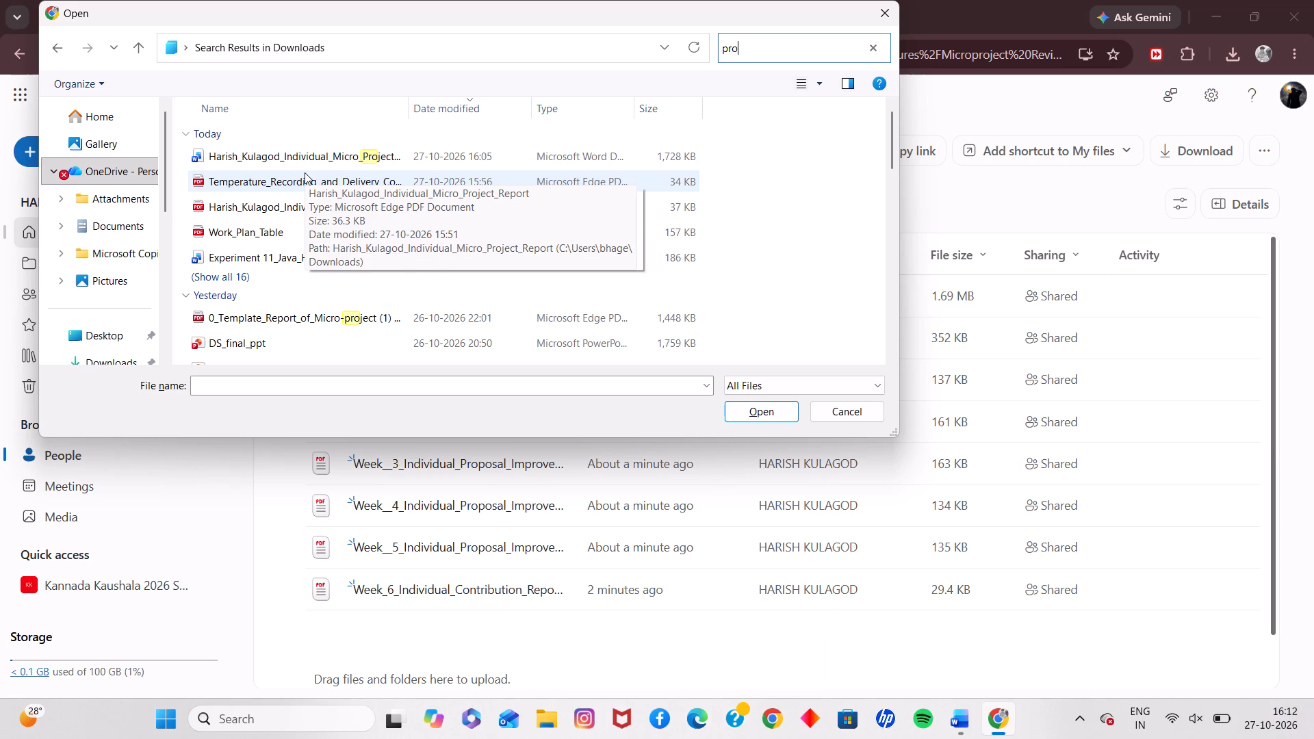
pyautogui.click(93, 122)
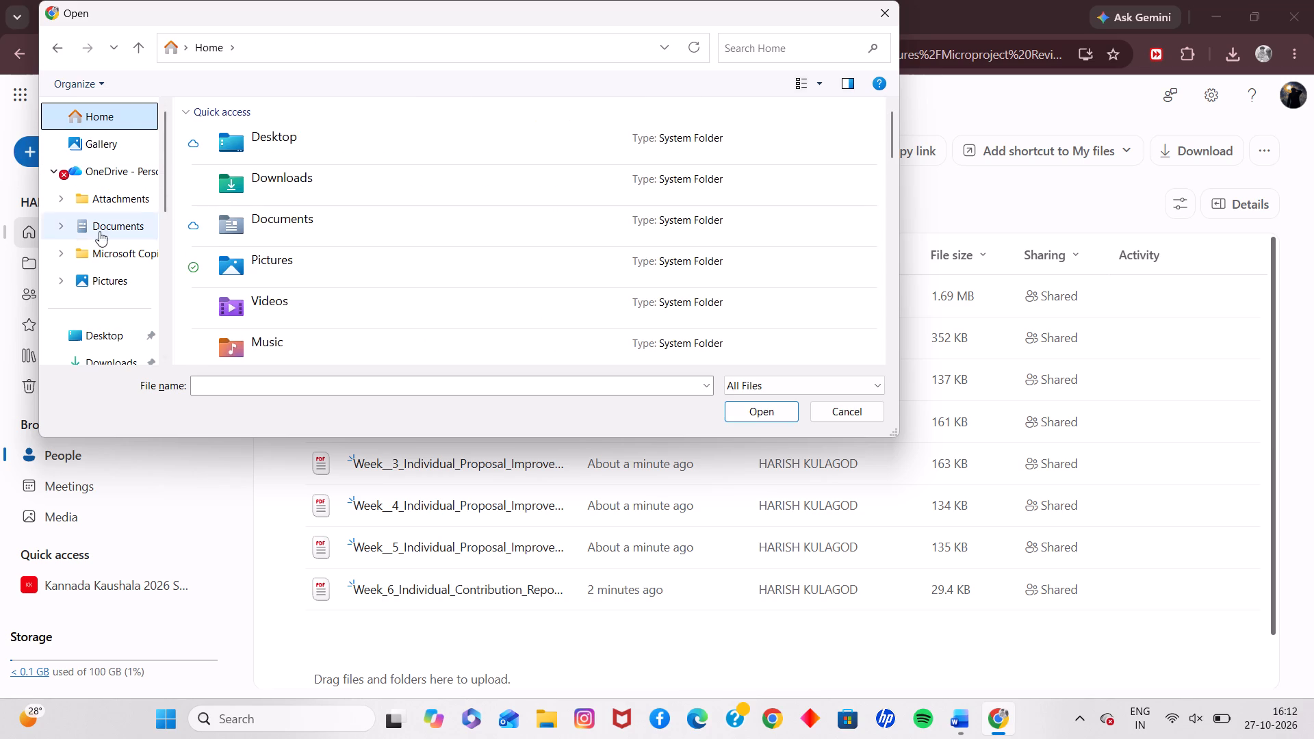
pyautogui.click(101, 356)
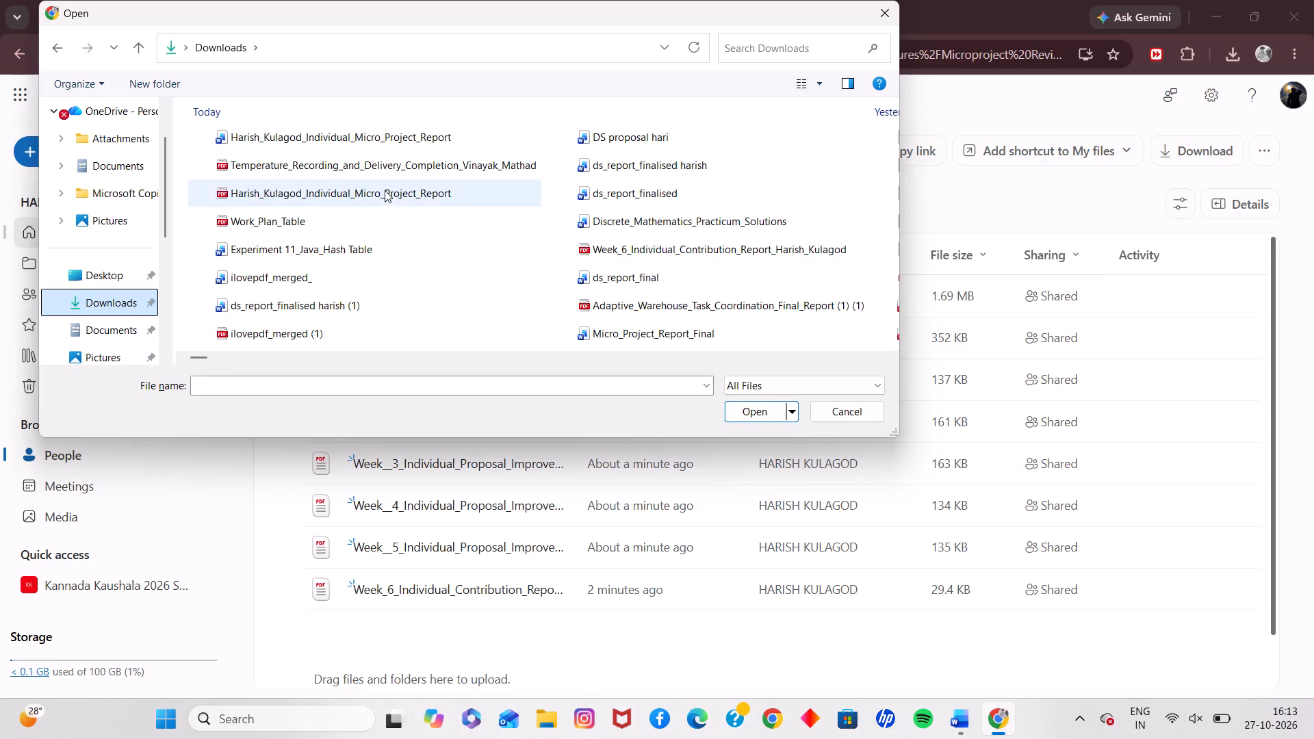
# Upload the DS proposal hari Word document from Downloads to the student's folder in Group 3.
pyautogui.scroll(-1, 368, 218)
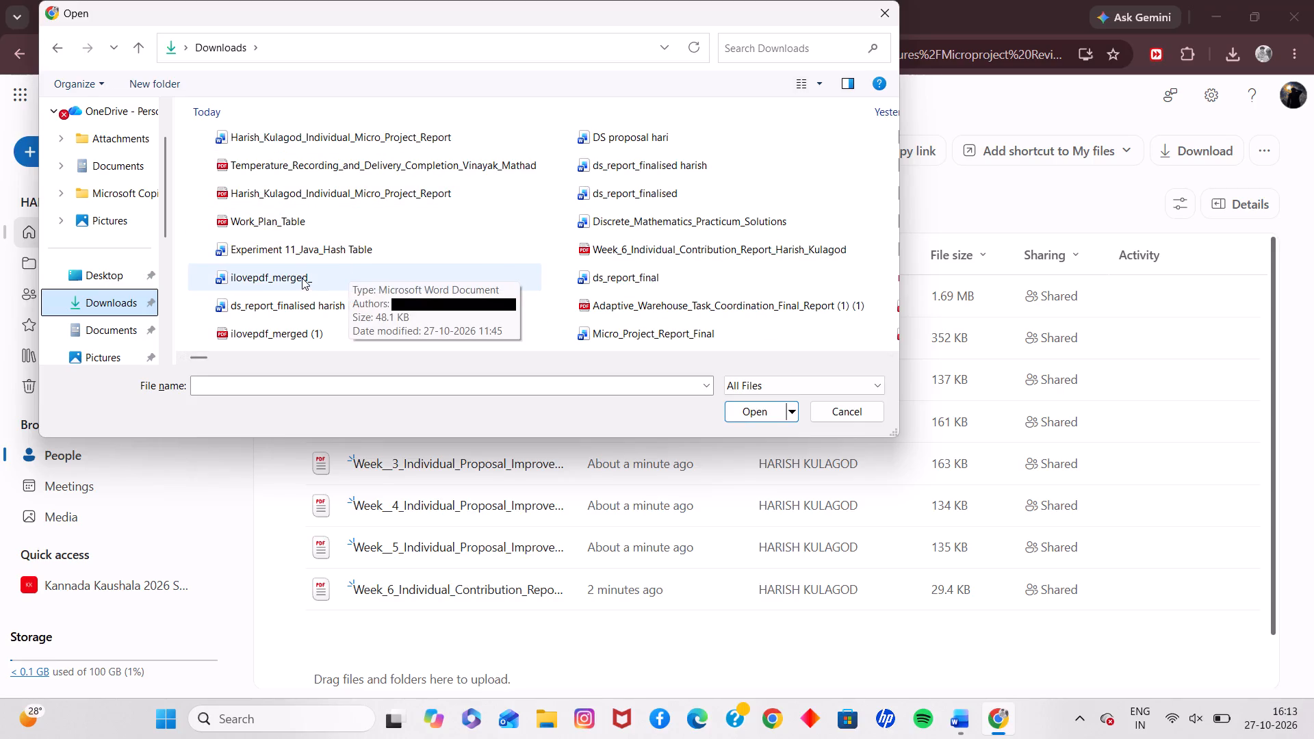
pyautogui.scroll(-1, 302, 278)
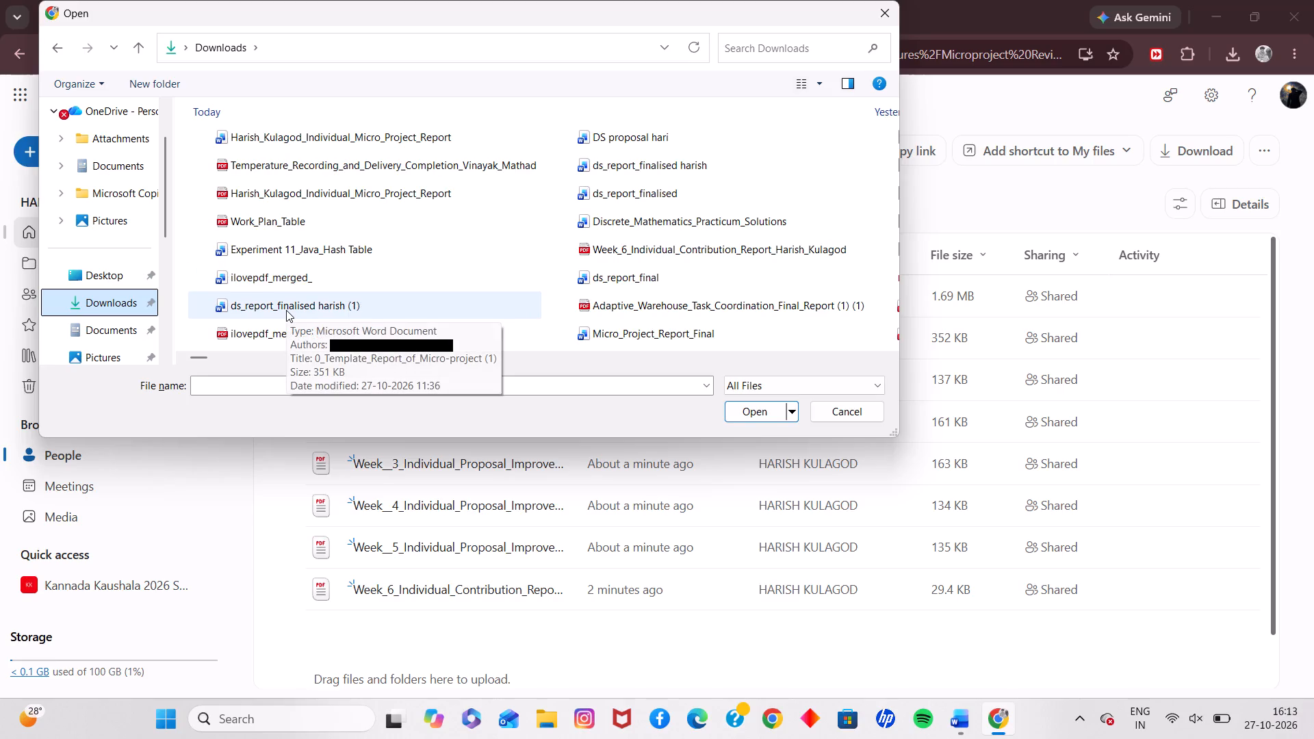
pyautogui.scroll(-1, 286, 310)
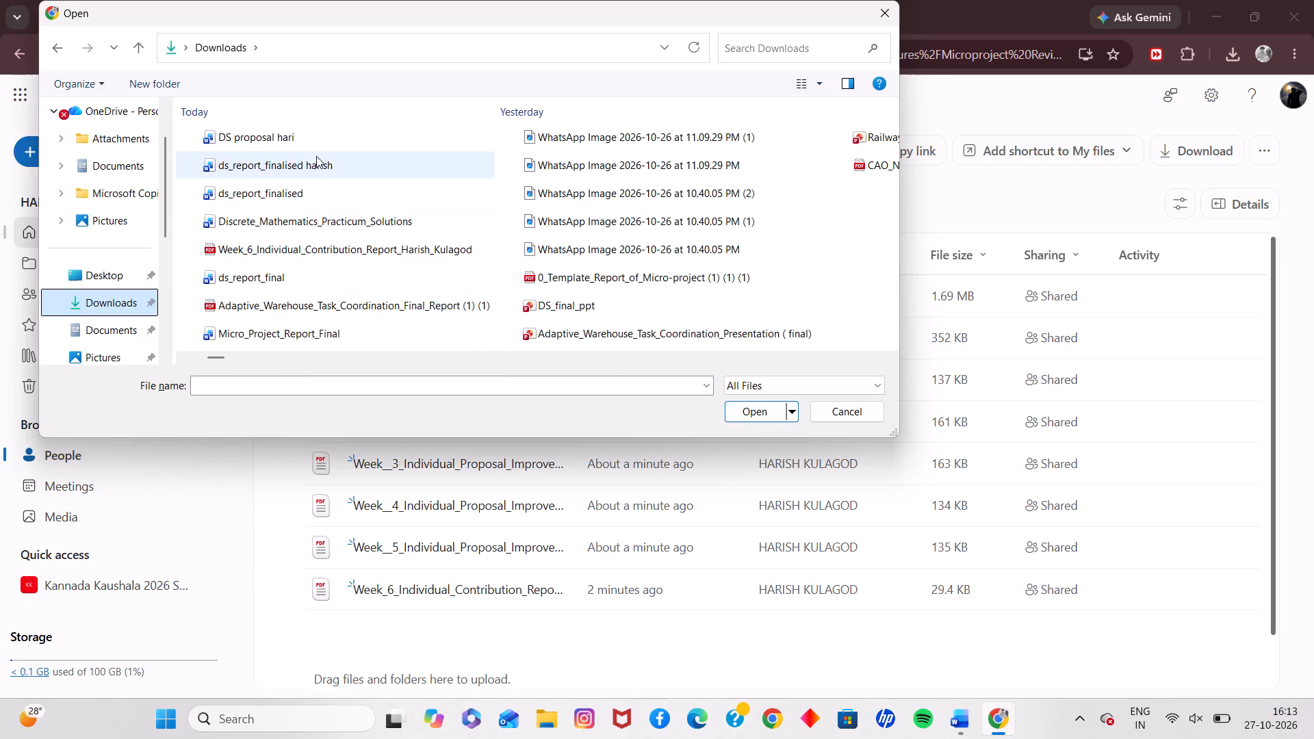